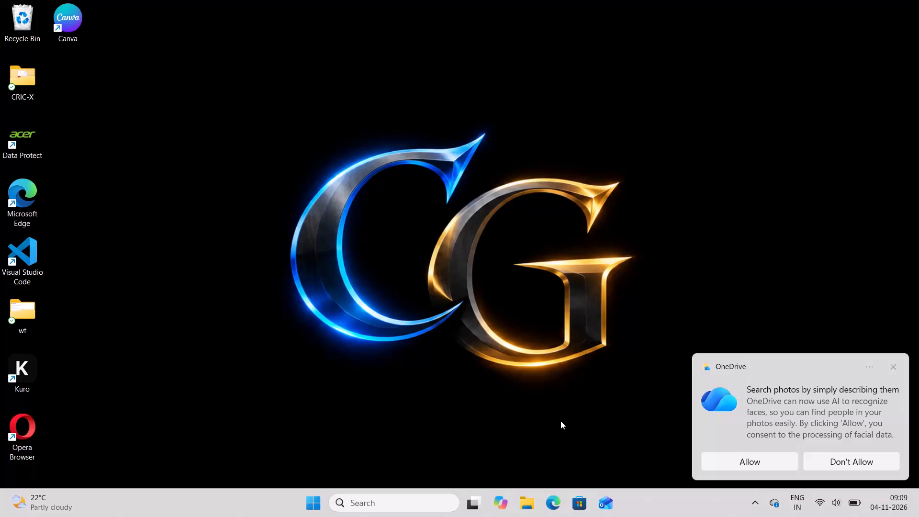
Dismiss the OneDrive photo-search notification without allowing facial data processing.
{"action": "left_click", "coordinate": [577, 347]}
{"action": "left_click", "coordinate": [895, 362]}
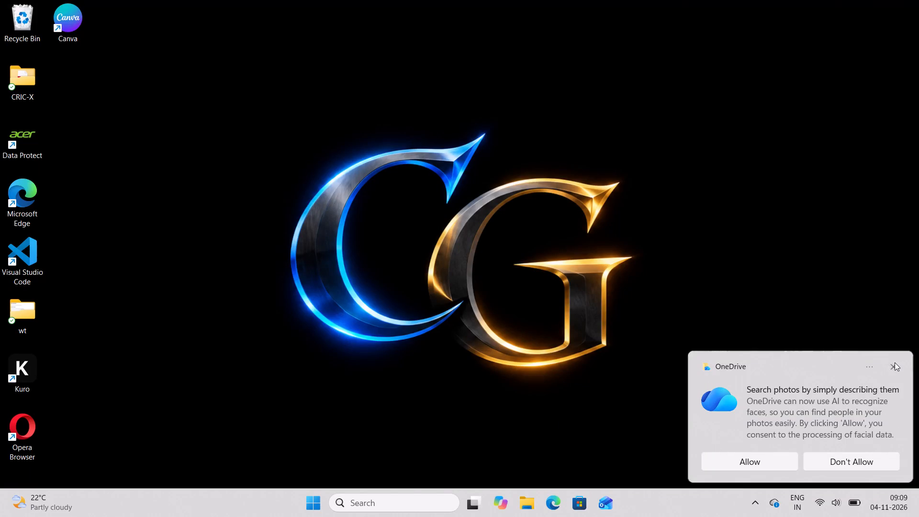
{"action": "left_click", "coordinate": [577, 318]}
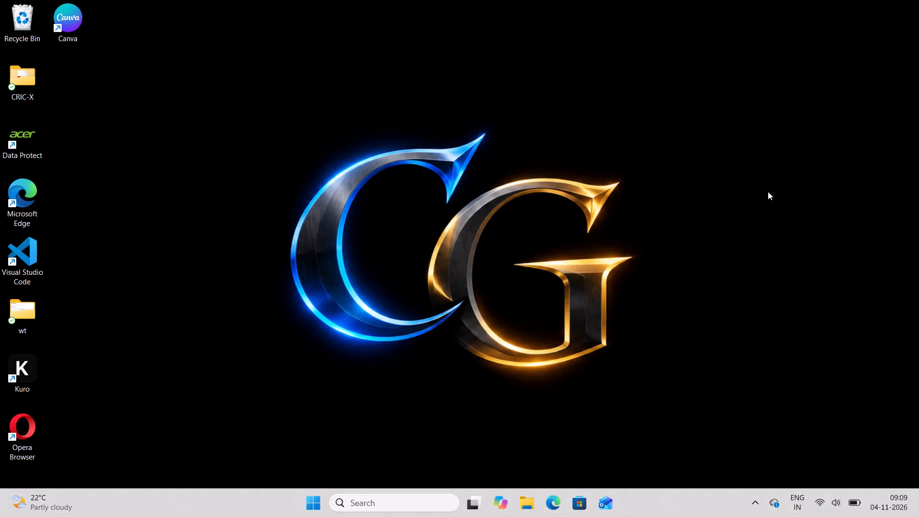
Refresh the desktop.
{"action": "right_click", "coordinate": [764, 193]}
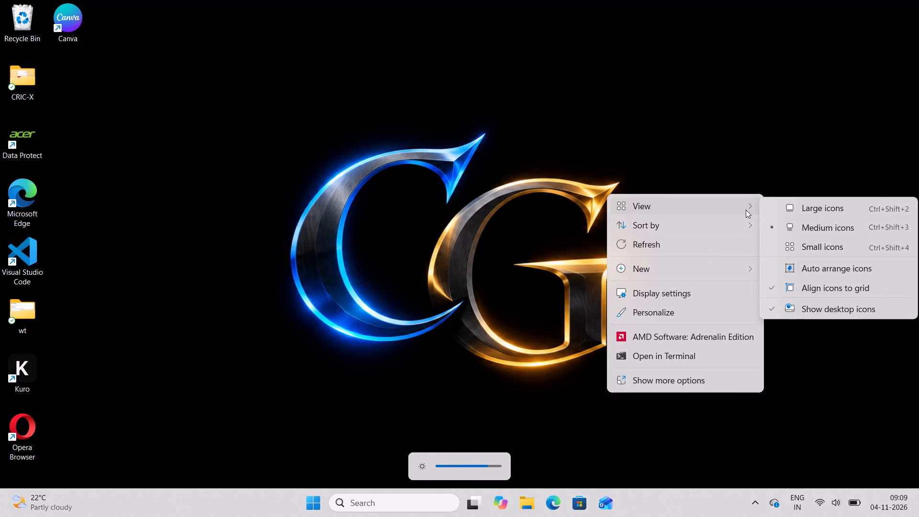
{"action": "left_click", "coordinate": [698, 244]}
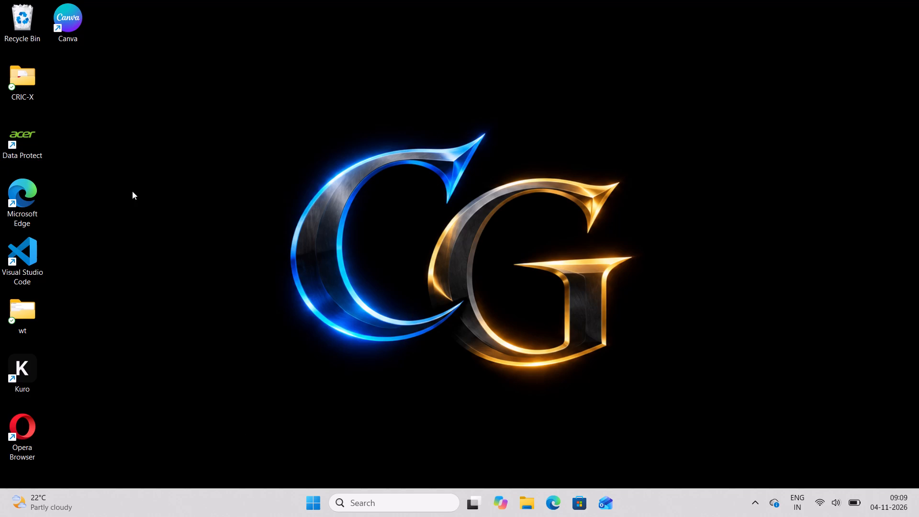
Launch Canva from the desktop.
{"action": "double_click", "coordinate": [67, 24]}
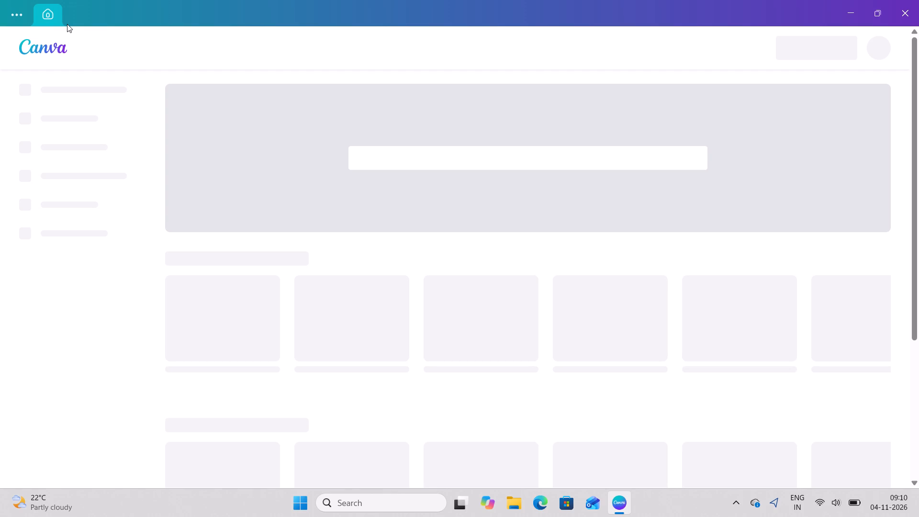
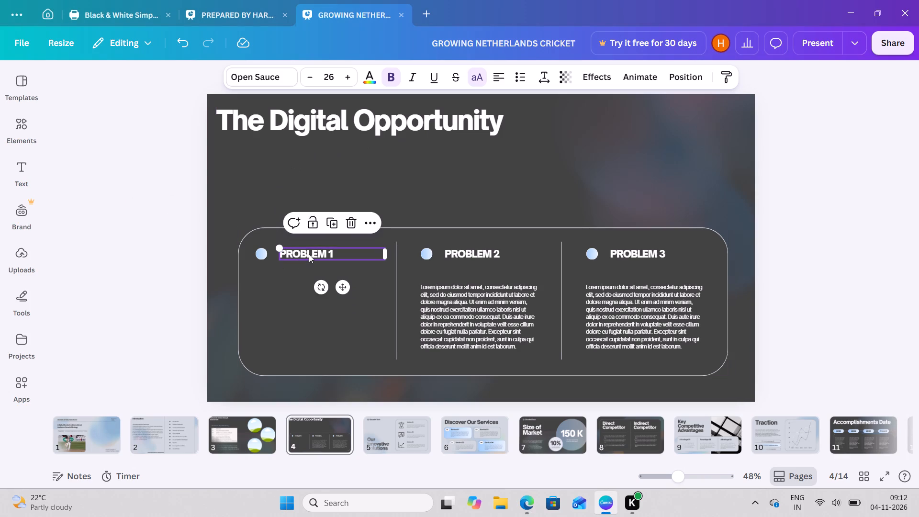
{"action": "double_click", "coordinate": [325, 250]}
{"action": "key", "text": "BackSpace"}
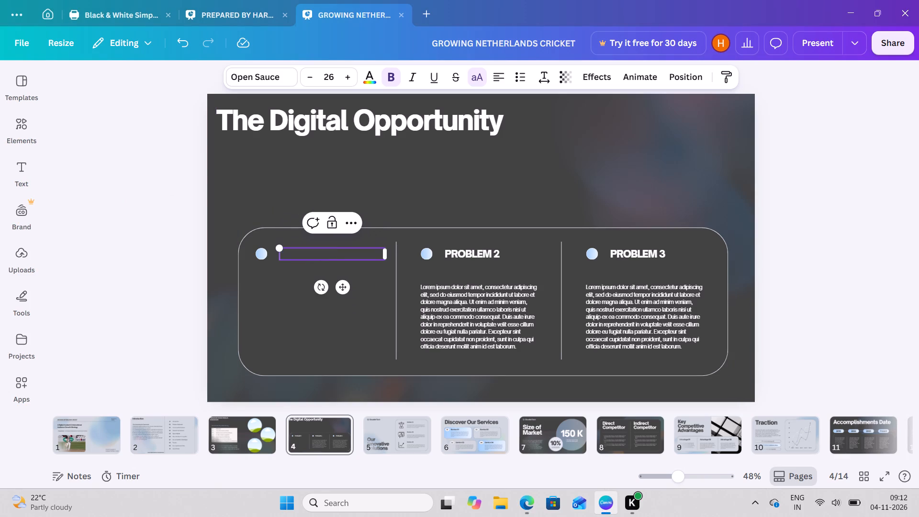
{"action": "key", "text": "ctrl+v"}
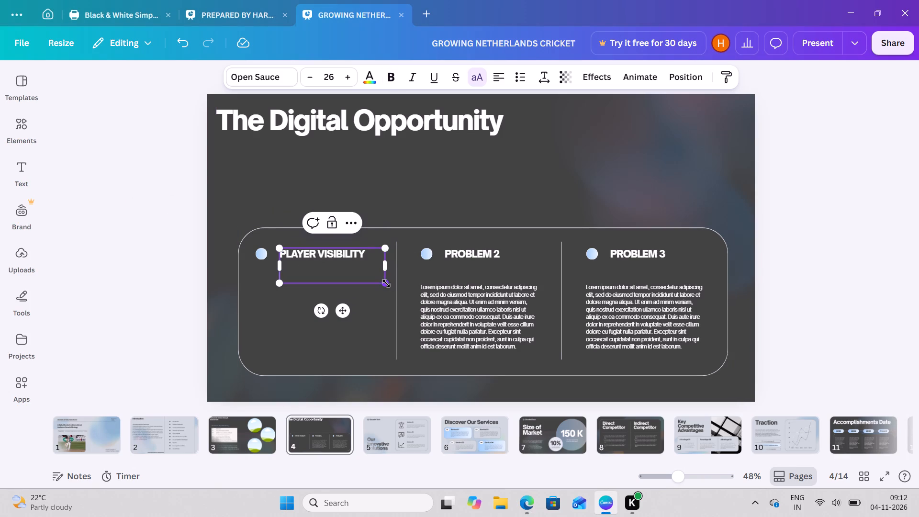
Scale the PLAYER VISIBILITY heading down to about size 16.7 and shrink the dot beside it to match.
{"action": "left_click_drag", "start_coordinate": [386, 283], "coordinate": [348, 267]}
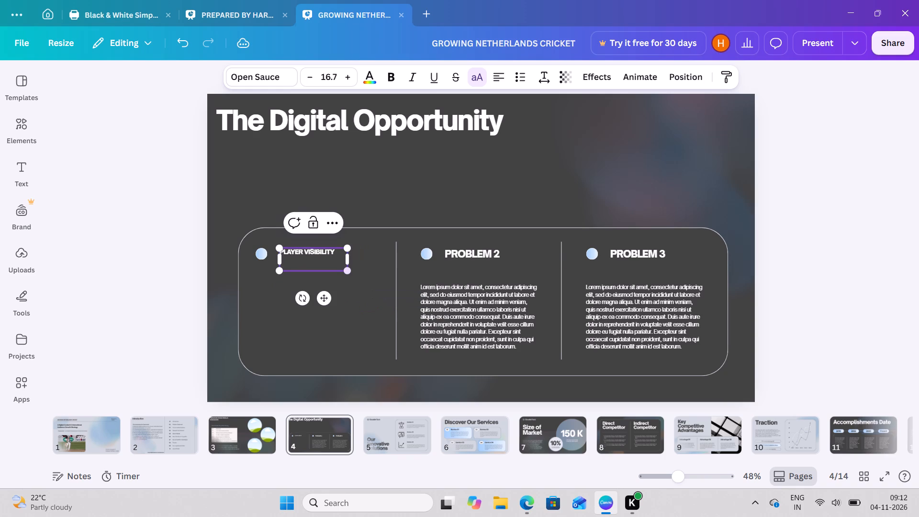
{"action": "left_click", "coordinate": [257, 255]}
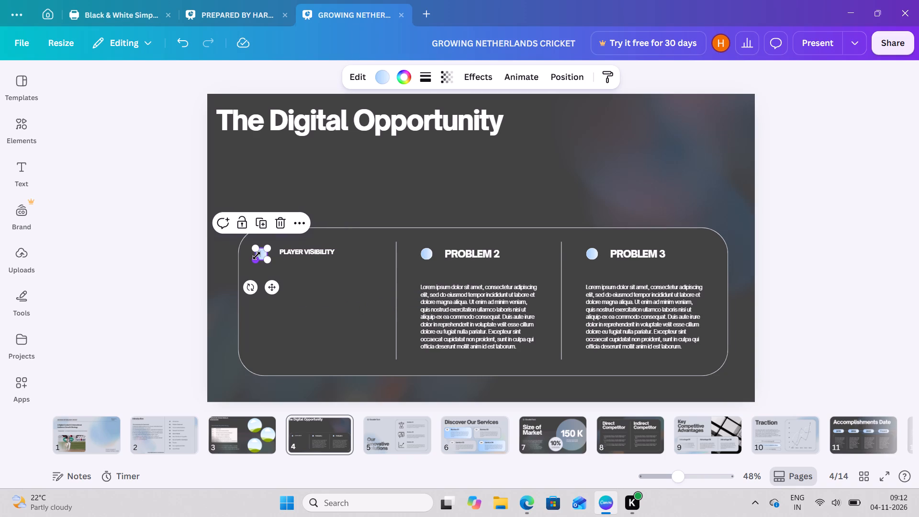
{"action": "left_click_drag", "start_coordinate": [257, 256], "coordinate": [258, 256]}
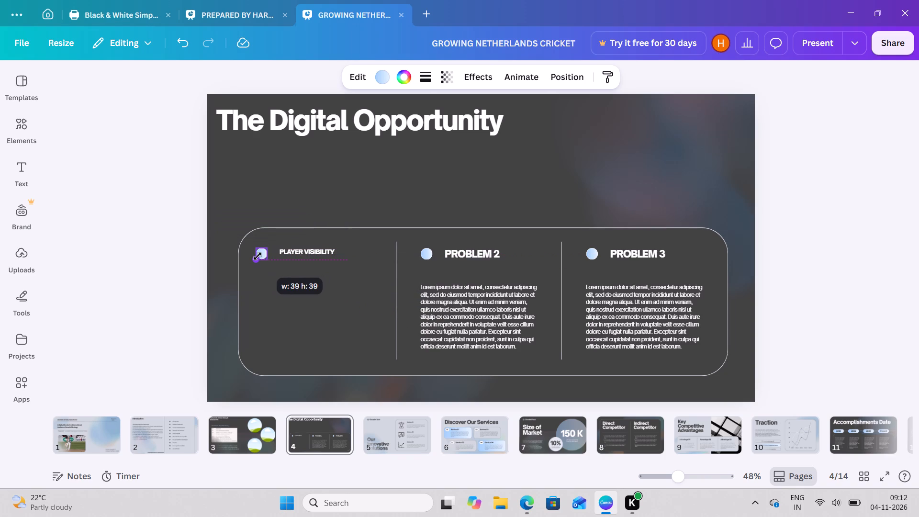
{"action": "left_click_drag", "start_coordinate": [258, 256], "coordinate": [262, 255]}
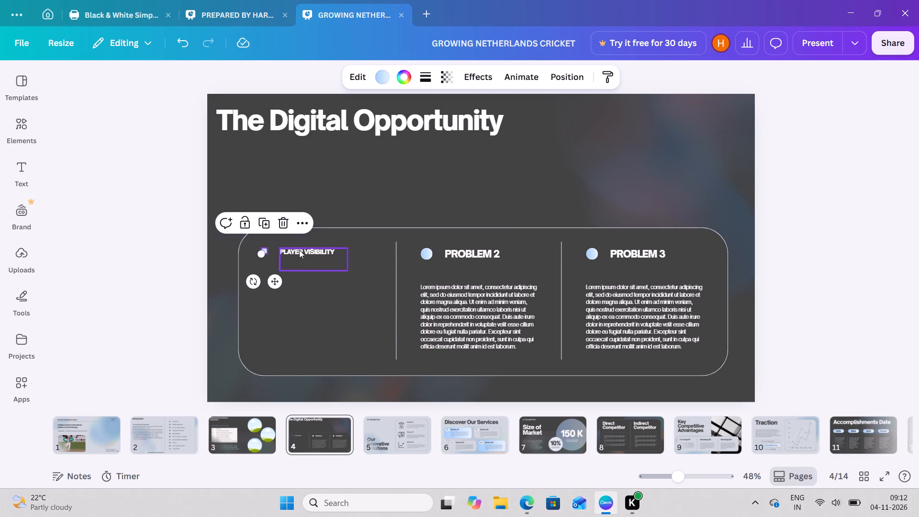
Shift the PLAYER VISIBILITY heading and its small dot close together near the left edge of the rounded box.
{"action": "left_click", "coordinate": [304, 248]}
{"action": "left_click_drag", "start_coordinate": [304, 248], "coordinate": [295, 246]}
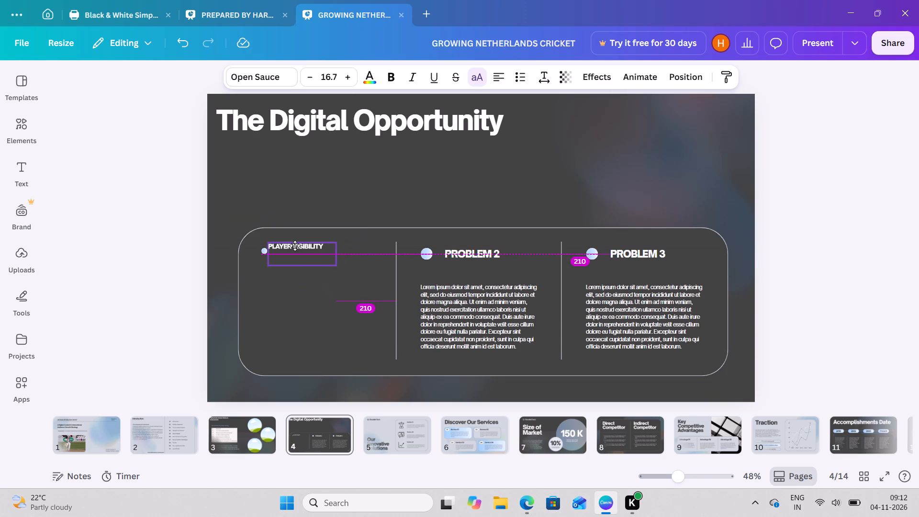
{"action": "left_click_drag", "start_coordinate": [295, 246], "coordinate": [297, 248]}
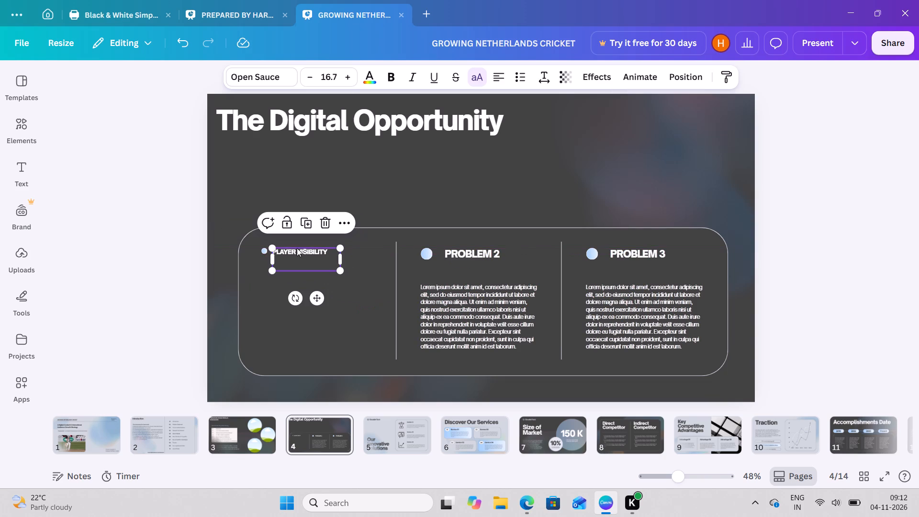
{"action": "left_click", "coordinate": [261, 250]}
{"action": "left_click_drag", "start_coordinate": [261, 250], "coordinate": [257, 250]}
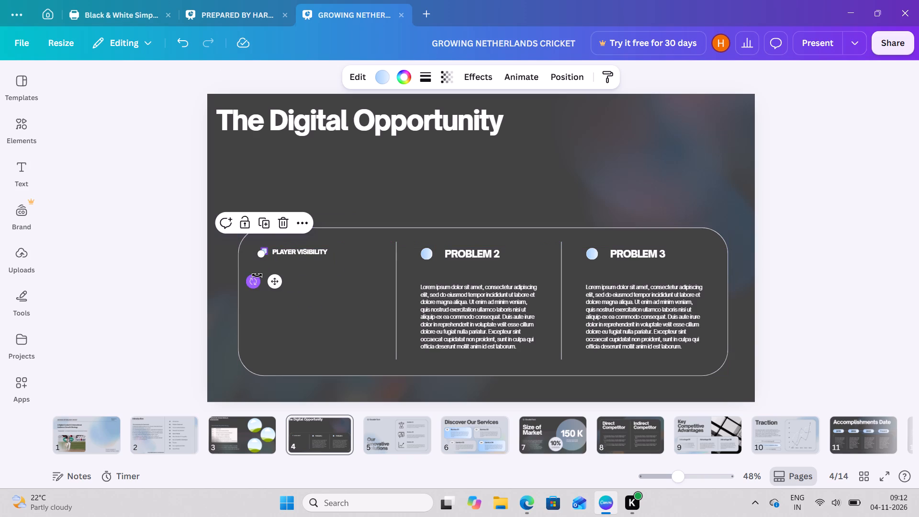
{"action": "left_click", "coordinate": [269, 277]}
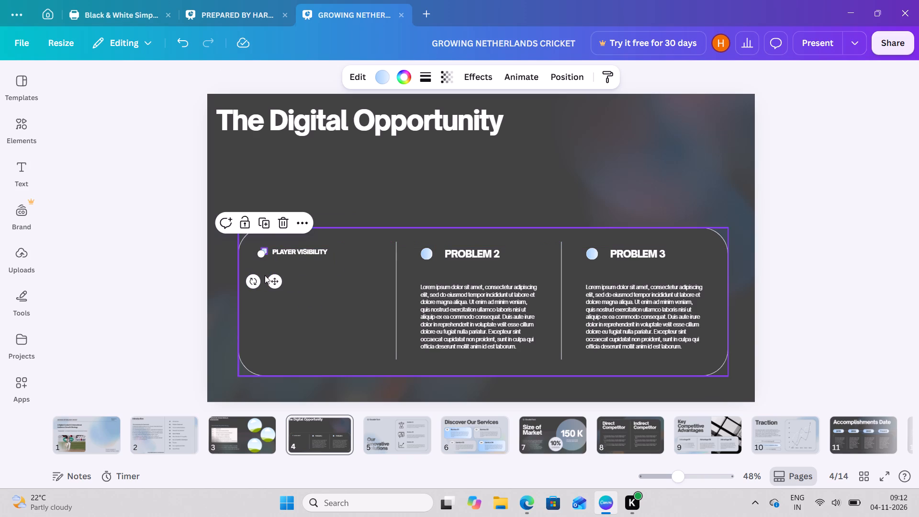
{"action": "left_click", "coordinate": [271, 276]}
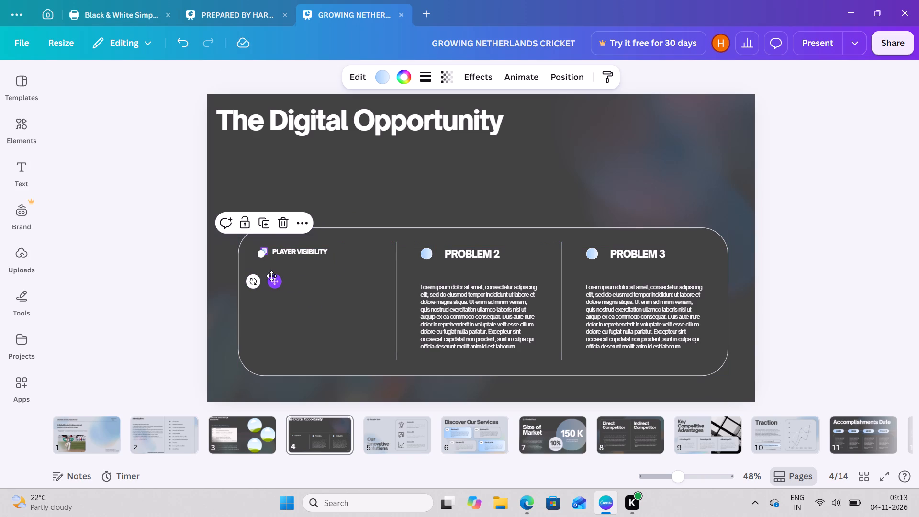
{"action": "left_click_drag", "start_coordinate": [274, 280], "coordinate": [263, 281]}
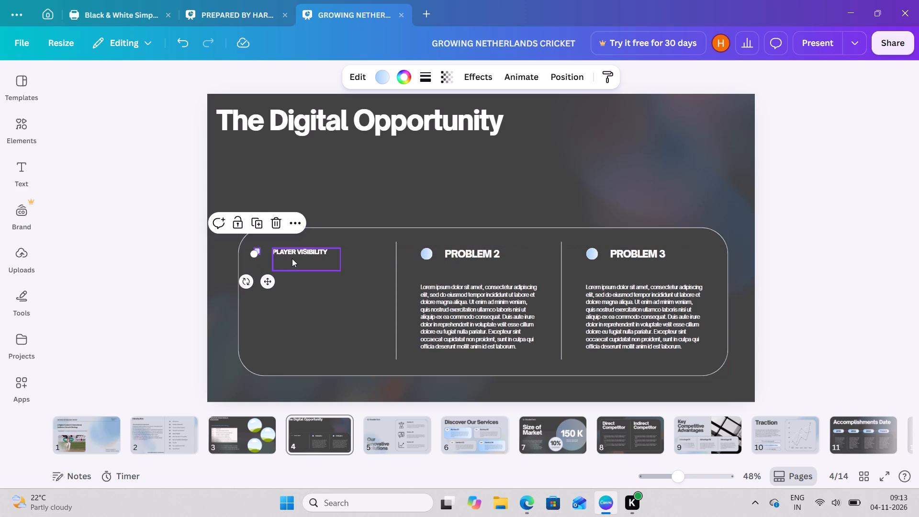
{"action": "left_click", "coordinate": [292, 258]}
{"action": "left_click_drag", "start_coordinate": [292, 258], "coordinate": [286, 258]}
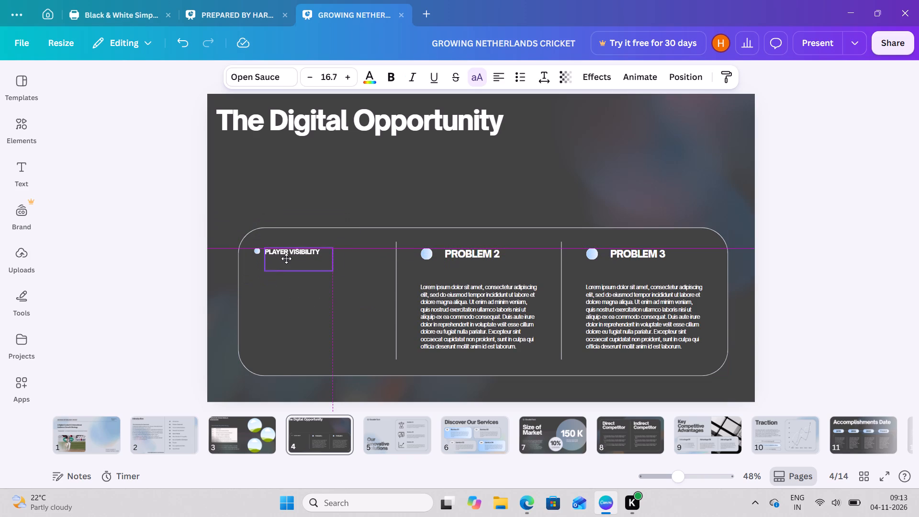
{"action": "left_click_drag", "start_coordinate": [286, 258], "coordinate": [283, 258]}
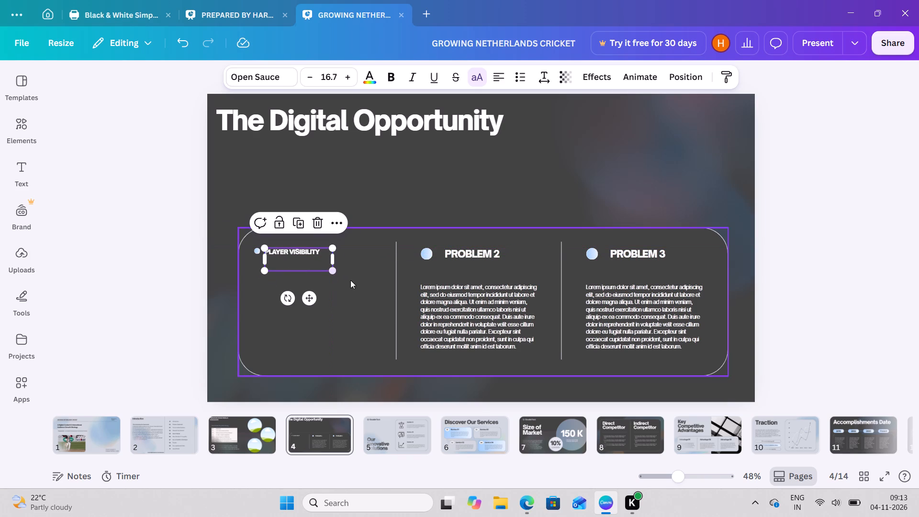
Move the first vertical divider left, close to the end of the PLAYER VISIBILITY heading, to narrow the first column.
{"action": "left_click", "coordinate": [397, 285]}
{"action": "left_click", "coordinate": [397, 285]}
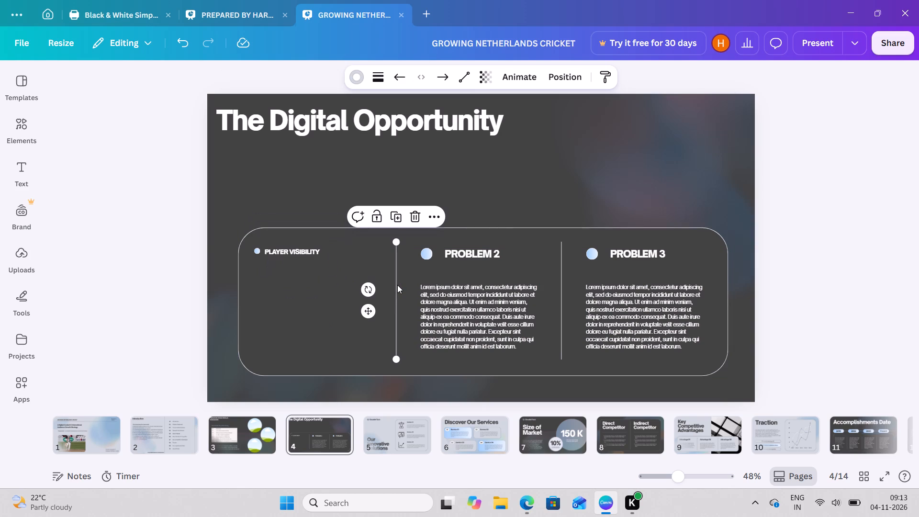
{"action": "right_click", "coordinate": [397, 285]}
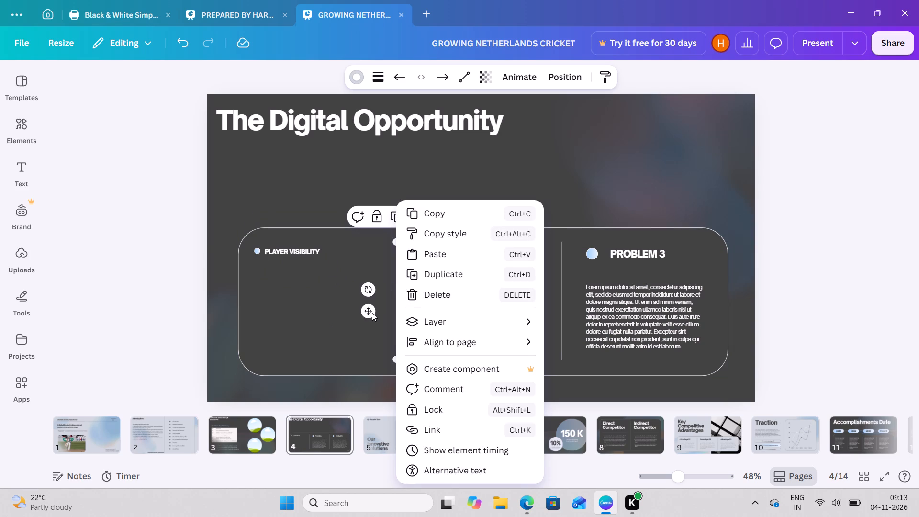
{"action": "left_click", "coordinate": [366, 314]}
{"action": "left_click_drag", "start_coordinate": [366, 314], "coordinate": [351, 314]}
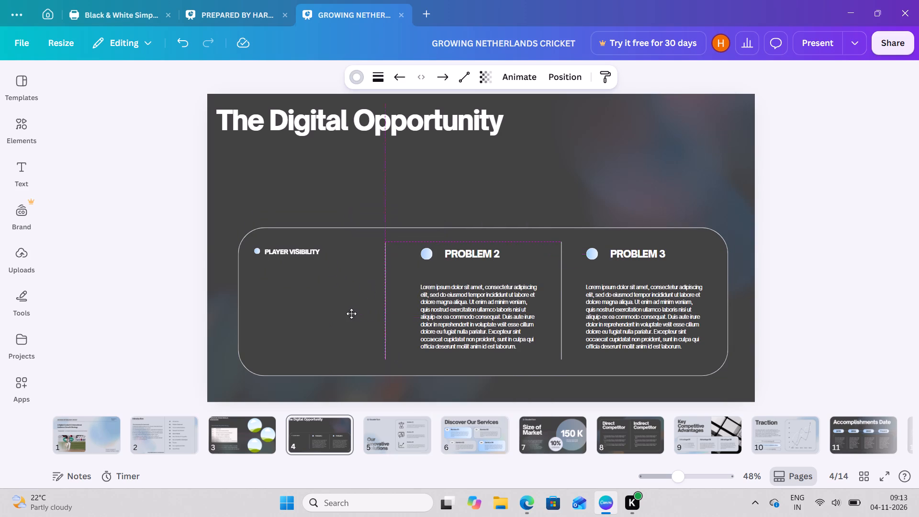
{"action": "left_click_drag", "start_coordinate": [351, 314], "coordinate": [329, 314]}
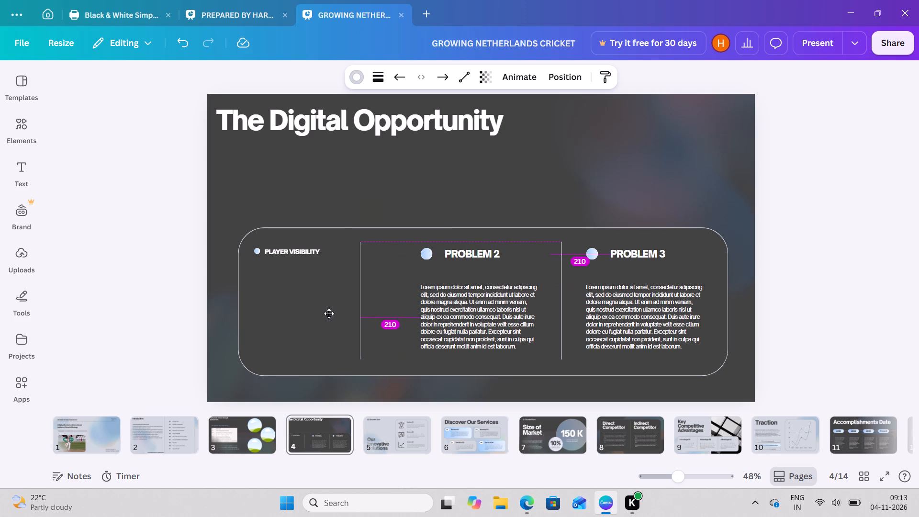
{"action": "left_click_drag", "start_coordinate": [329, 314], "coordinate": [323, 331]}
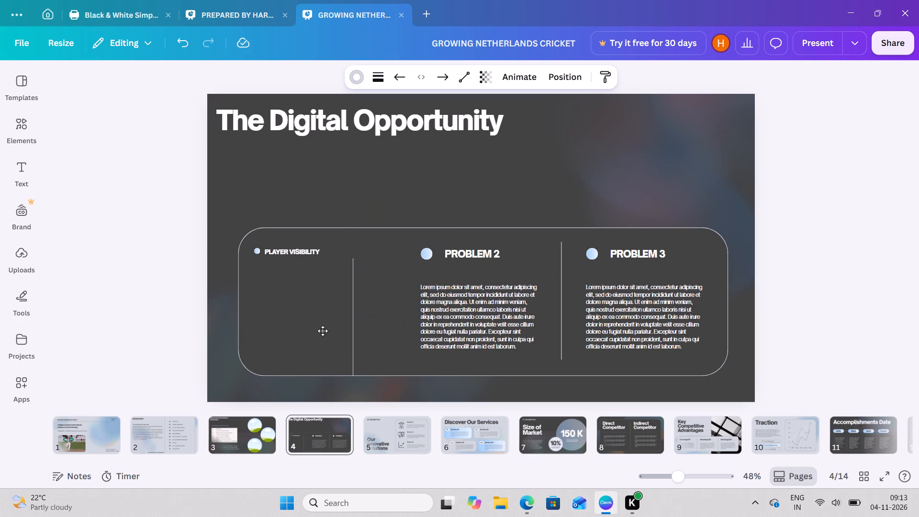
{"action": "left_click_drag", "start_coordinate": [323, 331], "coordinate": [322, 321]}
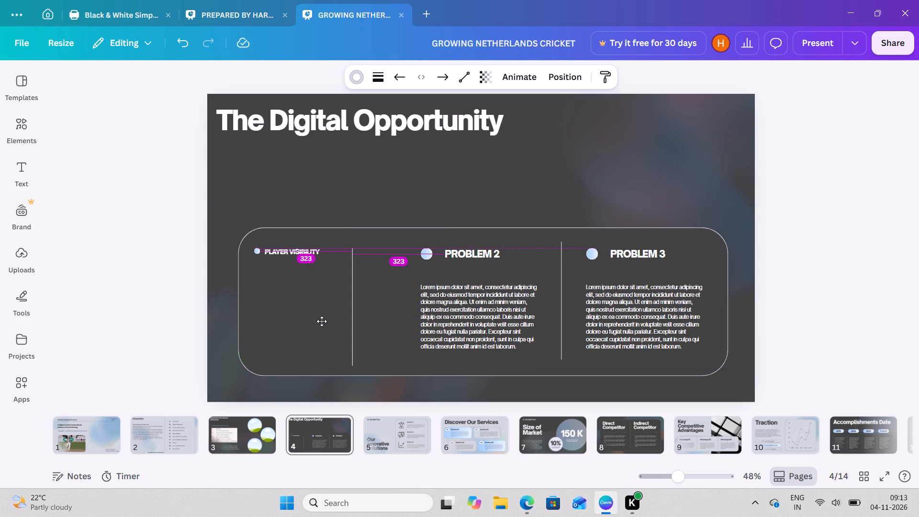
{"action": "left_click_drag", "start_coordinate": [322, 321], "coordinate": [316, 317]}
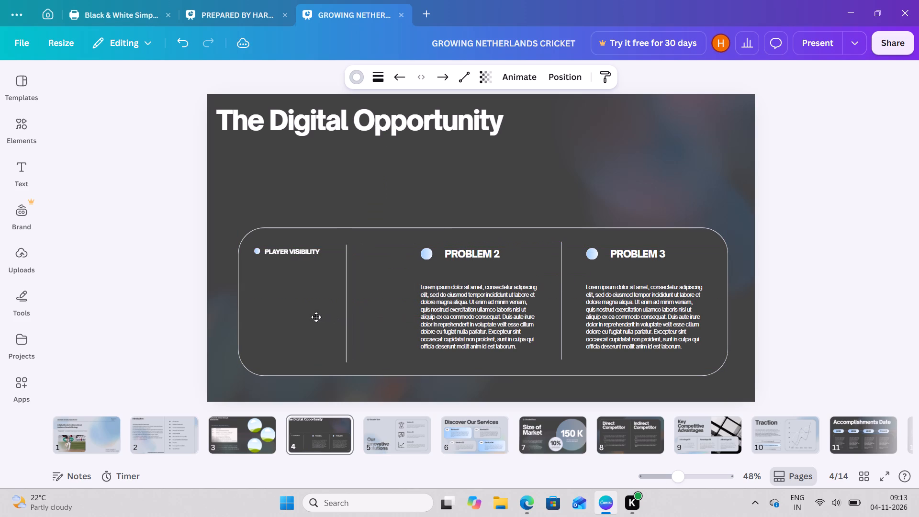
{"action": "left_click_drag", "start_coordinate": [316, 317], "coordinate": [314, 320]}
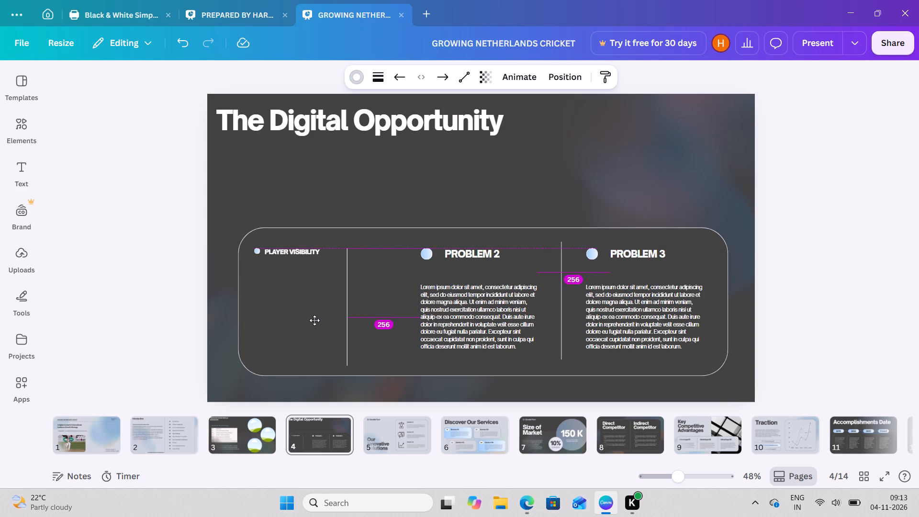
{"action": "left_click_drag", "start_coordinate": [314, 320], "coordinate": [310, 321]}
{"action": "left_click", "coordinate": [310, 321]}
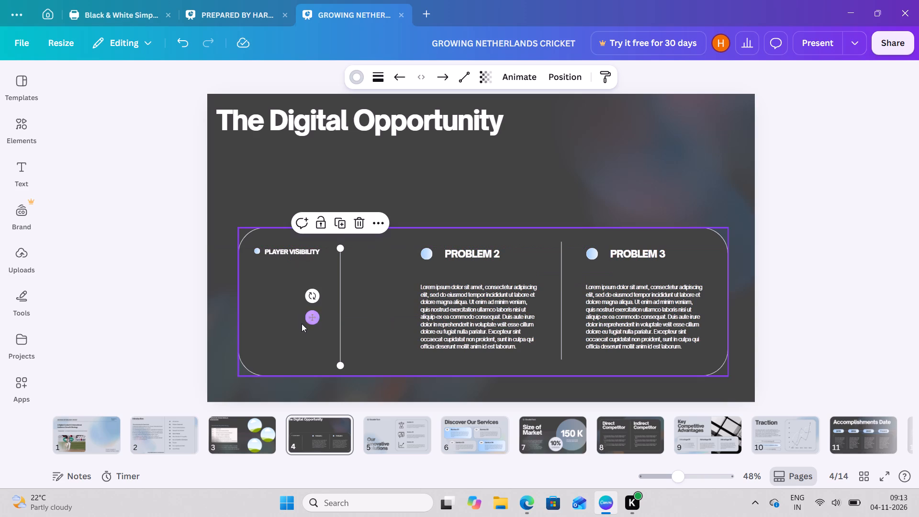
Shrink the dot beside PROBLEM 2 to match the first dot and move it just right of the first divider.
{"action": "left_click", "coordinate": [421, 255]}
{"action": "left_click_drag", "start_coordinate": [421, 255], "coordinate": [428, 249]}
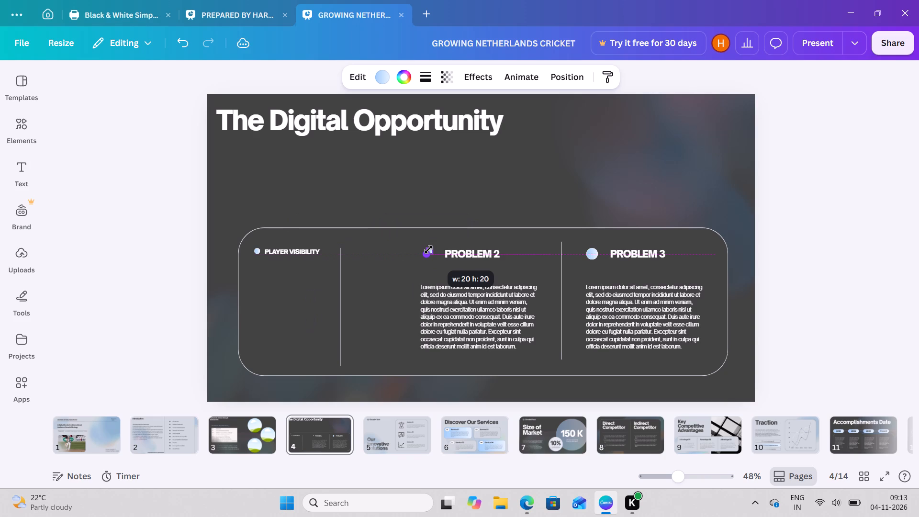
{"action": "left_click_drag", "start_coordinate": [428, 249], "coordinate": [427, 255]}
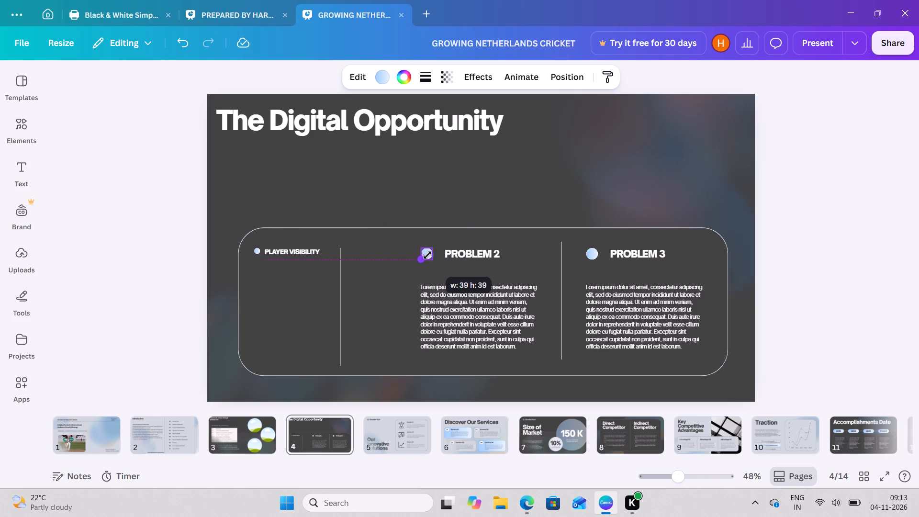
{"action": "left_click_drag", "start_coordinate": [427, 255], "coordinate": [431, 252]}
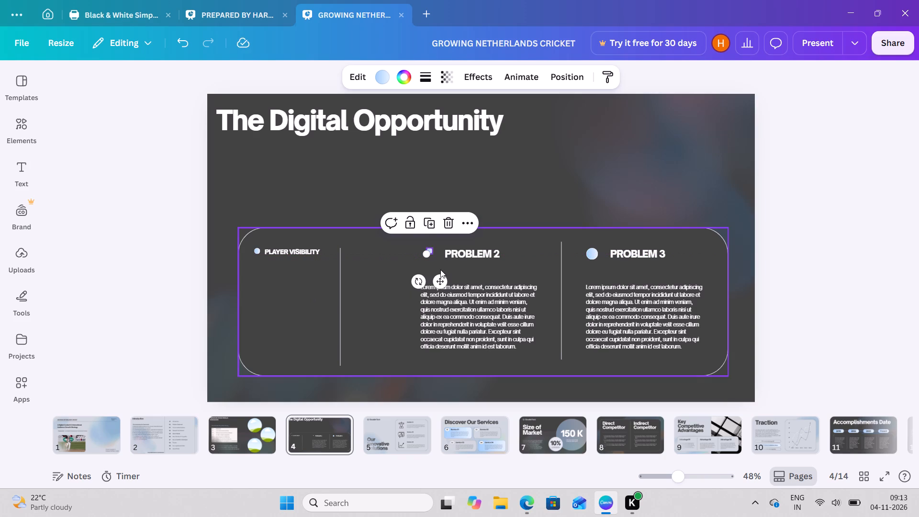
{"action": "left_click", "coordinate": [439, 262]}
{"action": "left_click_drag", "start_coordinate": [429, 248], "coordinate": [364, 251]}
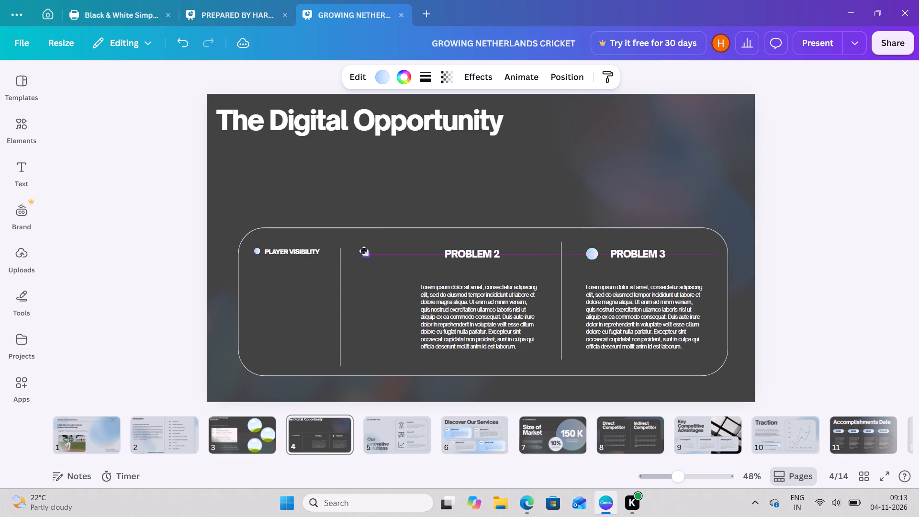
{"action": "left_click_drag", "start_coordinate": [364, 251], "coordinate": [357, 250]}
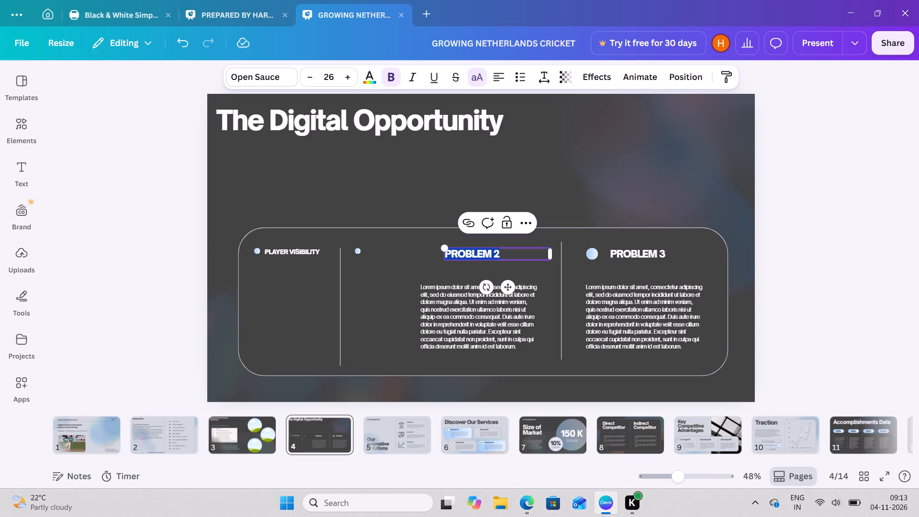
{"action": "key", "text": "BackSpace"}
{"action": "key", "text": "ctrl+v"}
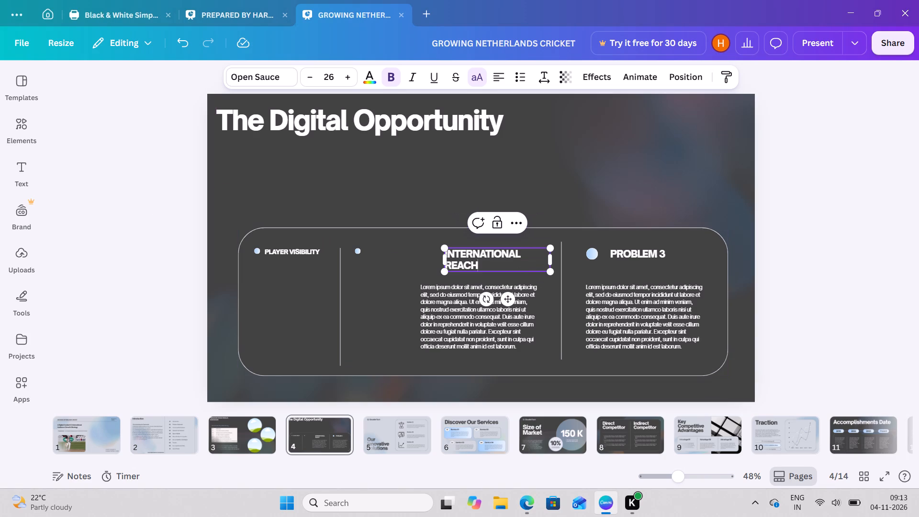
Widen the INTERNATIONAL REACH text box so the heading fits on one line, and scale the heading down to size 19.
{"action": "left_click", "coordinate": [548, 259]}
{"action": "left_click_drag", "start_coordinate": [553, 259], "coordinate": [564, 258]}
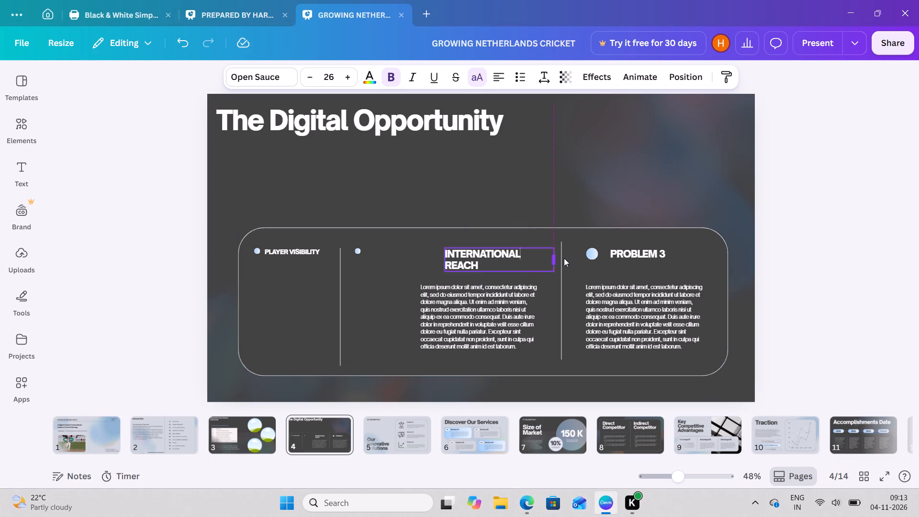
{"action": "left_click_drag", "start_coordinate": [564, 258], "coordinate": [570, 258]}
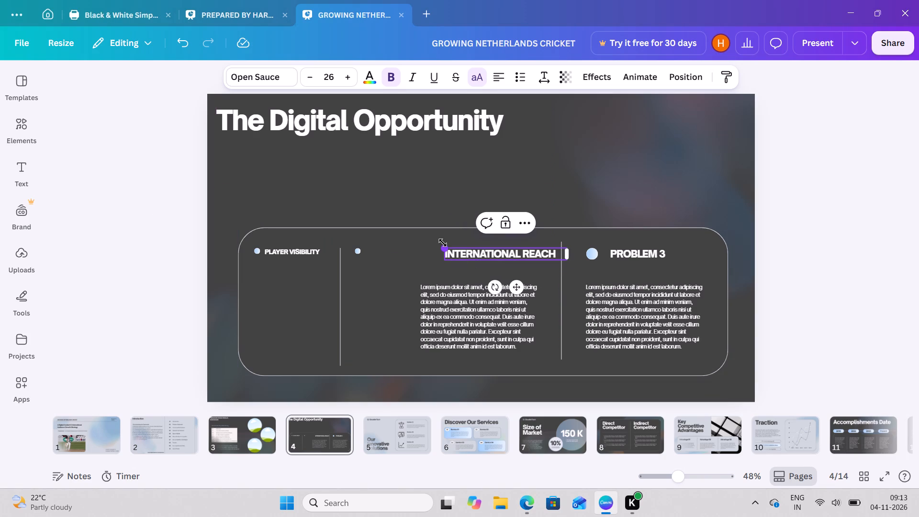
{"action": "left_click_drag", "start_coordinate": [443, 243], "coordinate": [465, 254]}
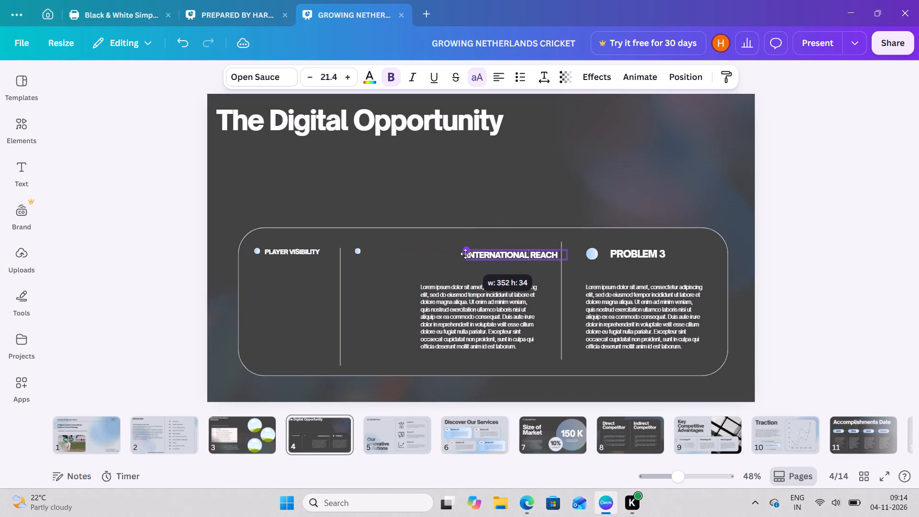
{"action": "left_click_drag", "start_coordinate": [465, 254], "coordinate": [474, 258]}
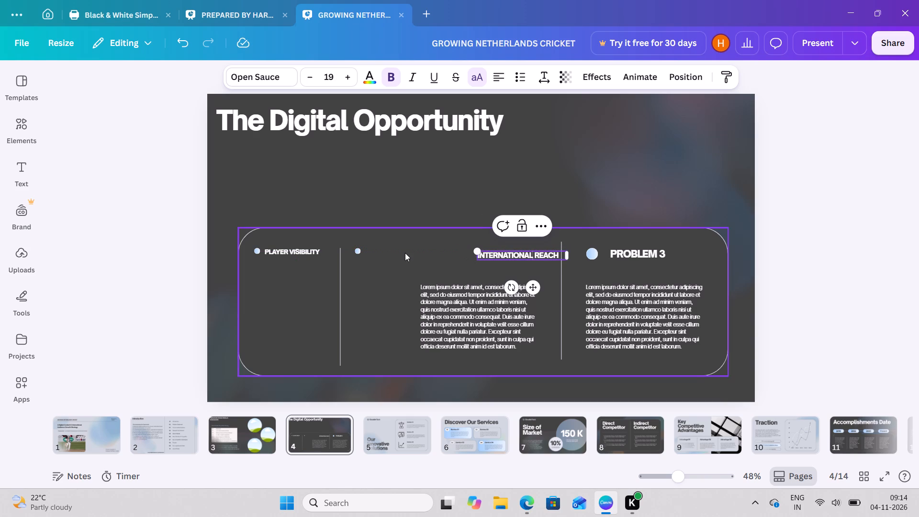
Move the INTERNATIONAL REACH heading beside the second small dot, level with PLAYER VISIBILITY.
{"action": "left_click", "coordinate": [405, 253]}
{"action": "left_click", "coordinate": [502, 255]}
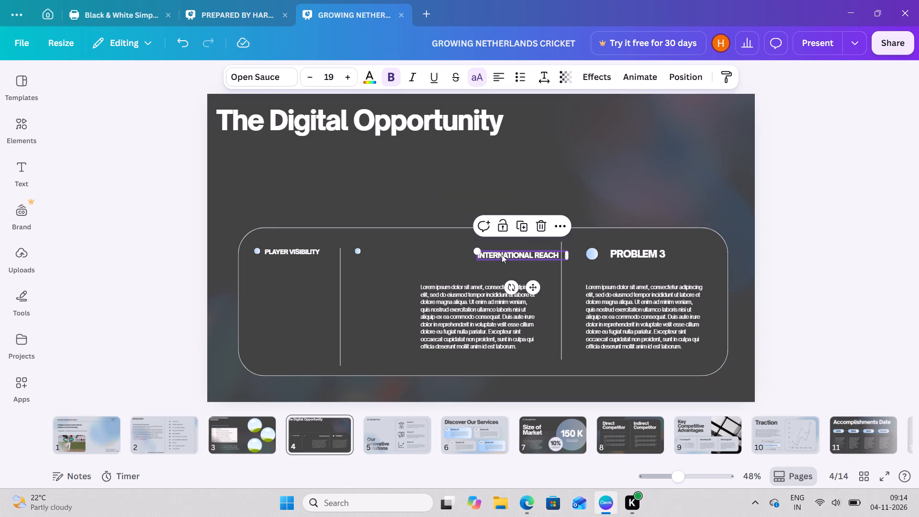
{"action": "left_click_drag", "start_coordinate": [502, 255], "coordinate": [399, 254]}
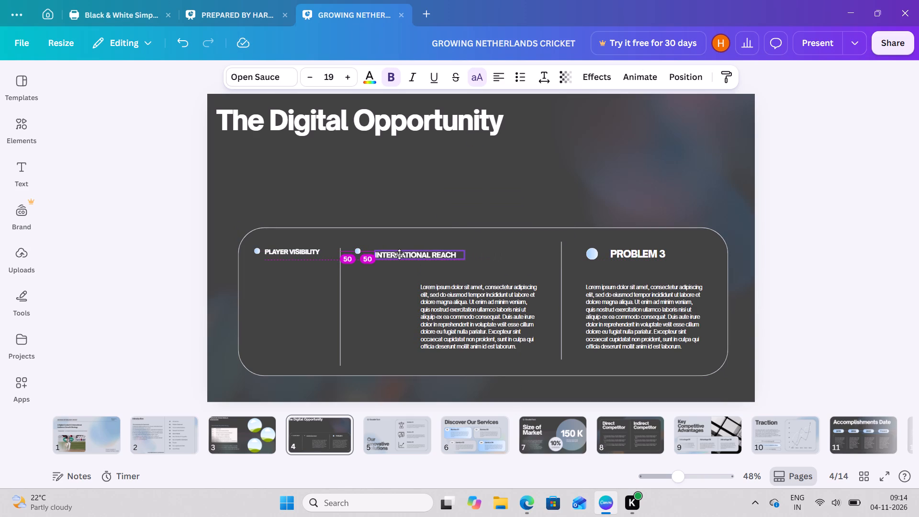
{"action": "left_click_drag", "start_coordinate": [399, 254], "coordinate": [394, 251]}
Move the middle lorem ipsum paragraph under the INTERNATIONAL REACH heading, just past the first divider.
{"action": "left_click", "coordinate": [482, 311]}
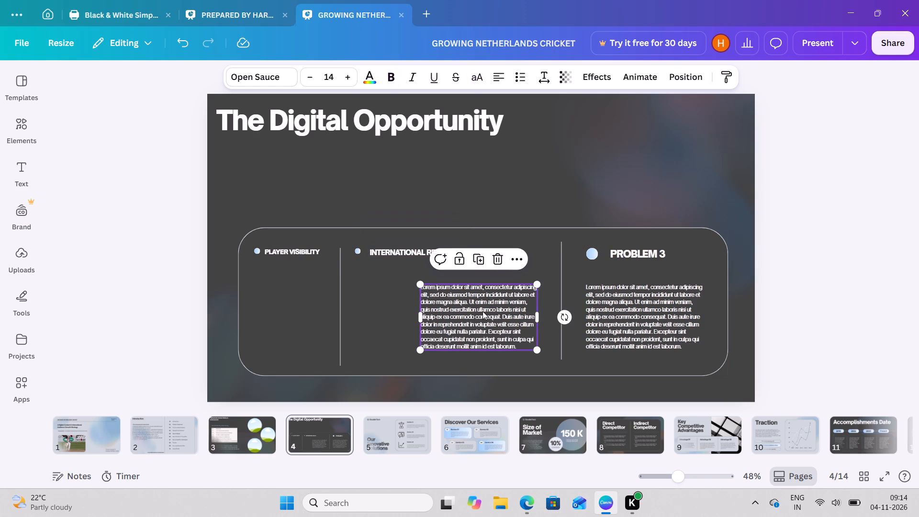
{"action": "left_click_drag", "start_coordinate": [482, 309], "coordinate": [414, 300]}
Move the second vertical divider left, close to the INTERNATIONAL REACH paragraph, with its ends level with the first divider.
{"action": "left_click", "coordinate": [565, 294]}
{"action": "left_click_drag", "start_coordinate": [565, 294], "coordinate": [494, 294]}
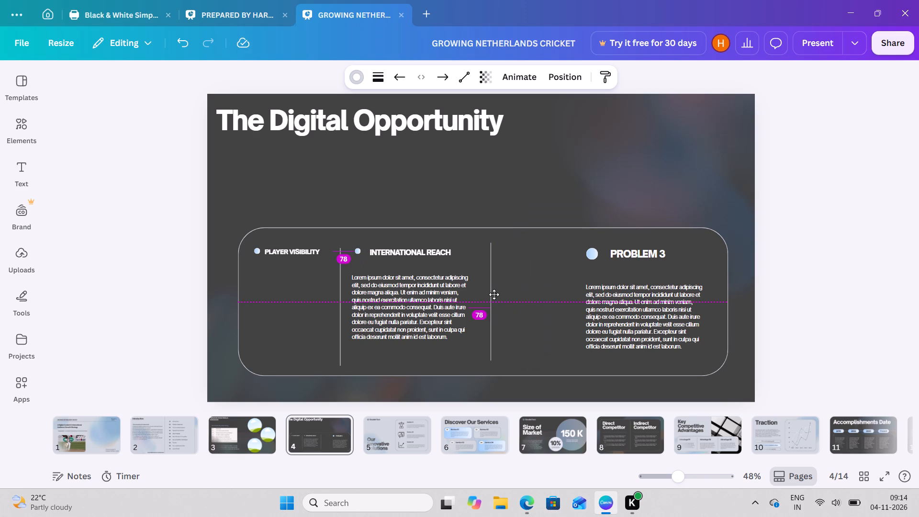
{"action": "left_click_drag", "start_coordinate": [494, 294], "coordinate": [492, 299]}
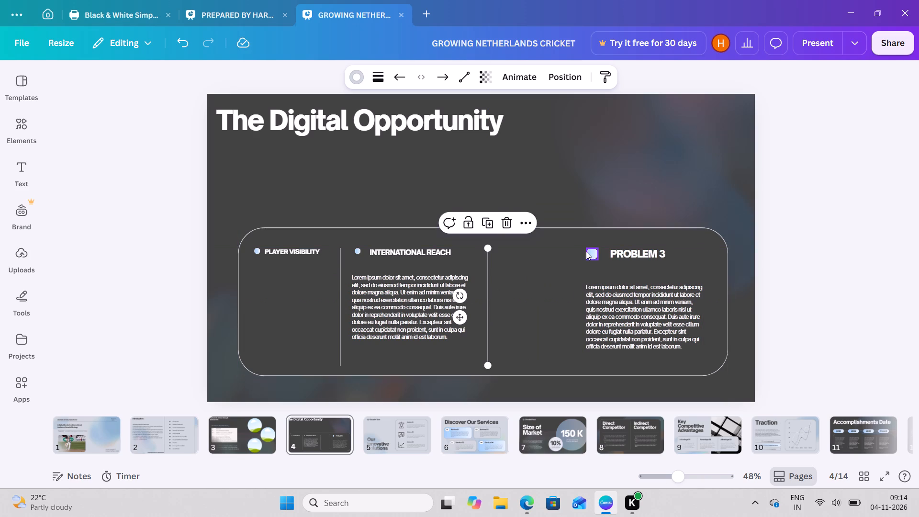
Move the dot beside PROBLEM 3 to just right of the second divider and shrink it to about 26 by 26.
{"action": "double_click", "coordinate": [585, 251]}
{"action": "left_click_drag", "start_coordinate": [592, 251], "coordinate": [565, 245]}
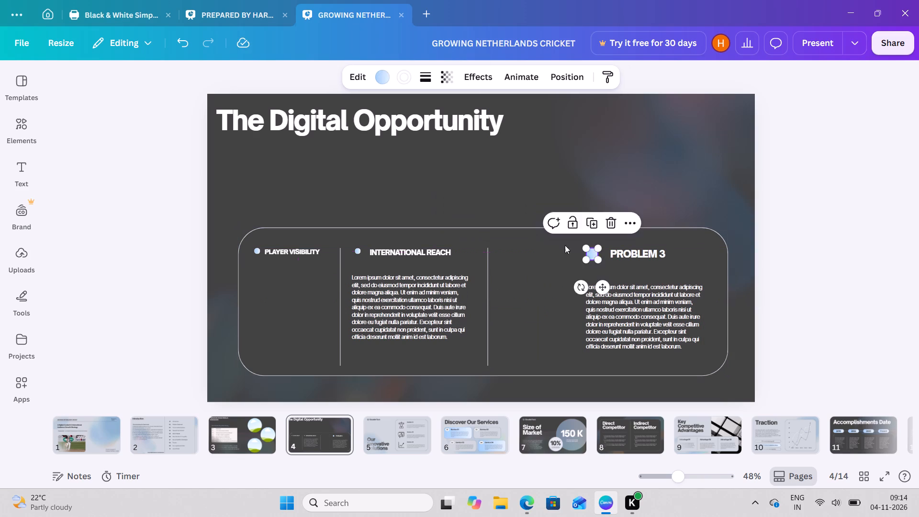
{"action": "left_click_drag", "start_coordinate": [565, 245], "coordinate": [508, 253]}
{"action": "left_click_drag", "start_coordinate": [500, 246], "coordinate": [507, 247]}
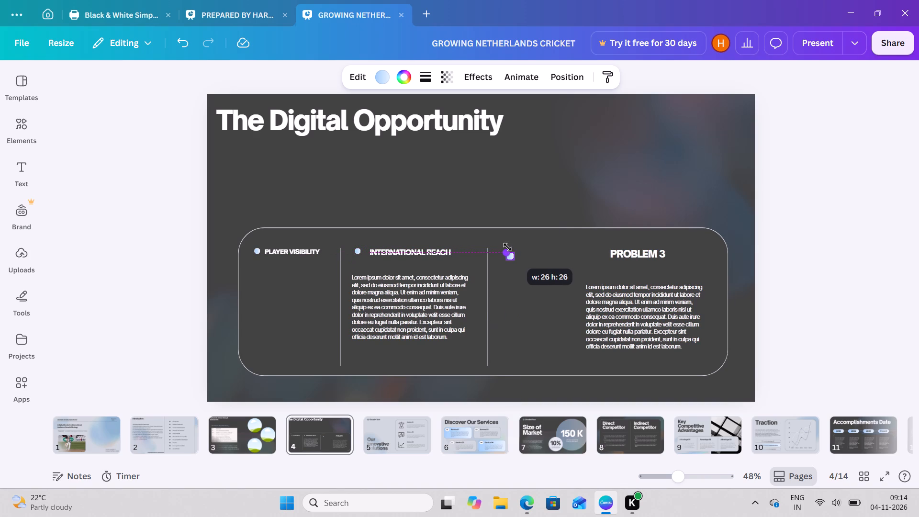
{"action": "left_click_drag", "start_coordinate": [507, 247], "coordinate": [507, 246]}
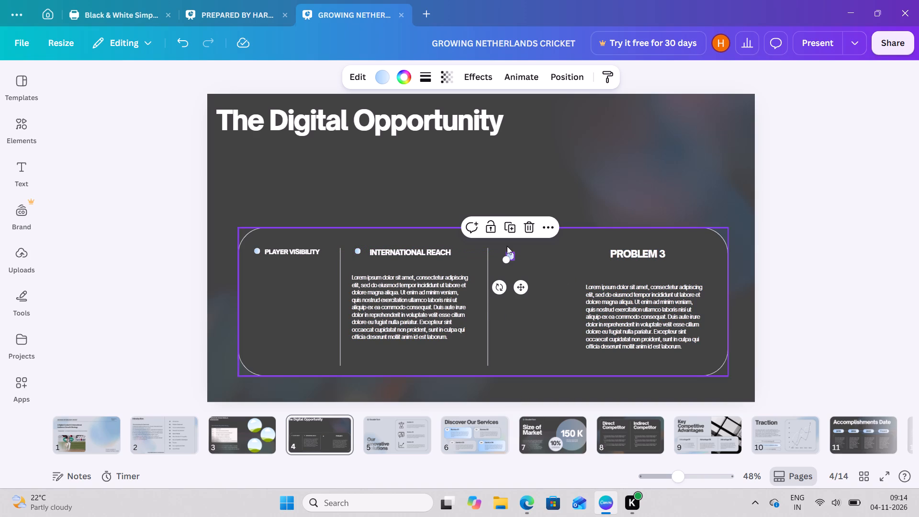
Shift the rounded box behind the columns slightly left and down, keeping all three columns inside it.
{"action": "left_click", "coordinate": [522, 263]}
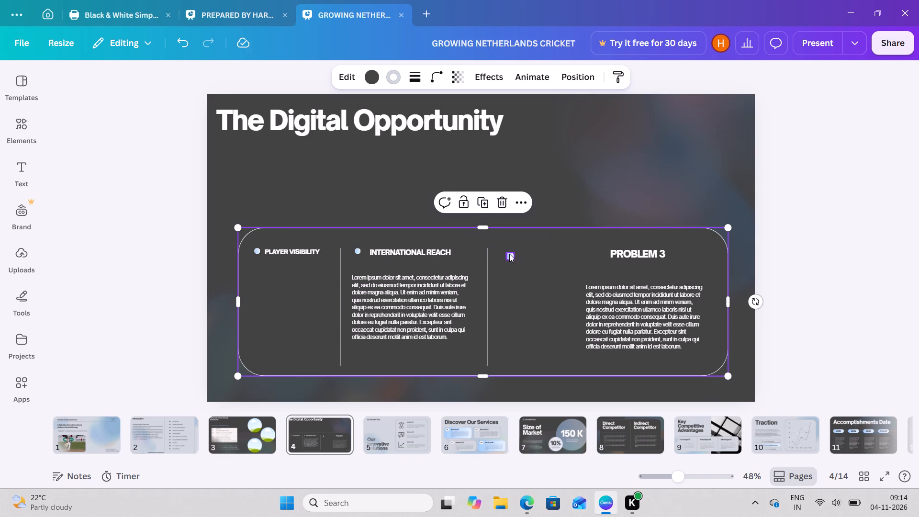
{"action": "left_click_drag", "start_coordinate": [522, 273], "coordinate": [510, 258]}
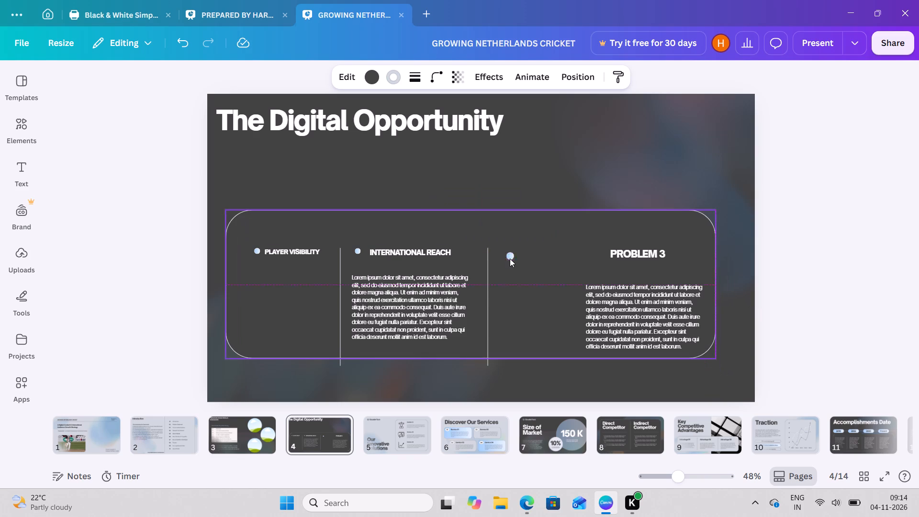
{"action": "left_click", "coordinate": [510, 258]}
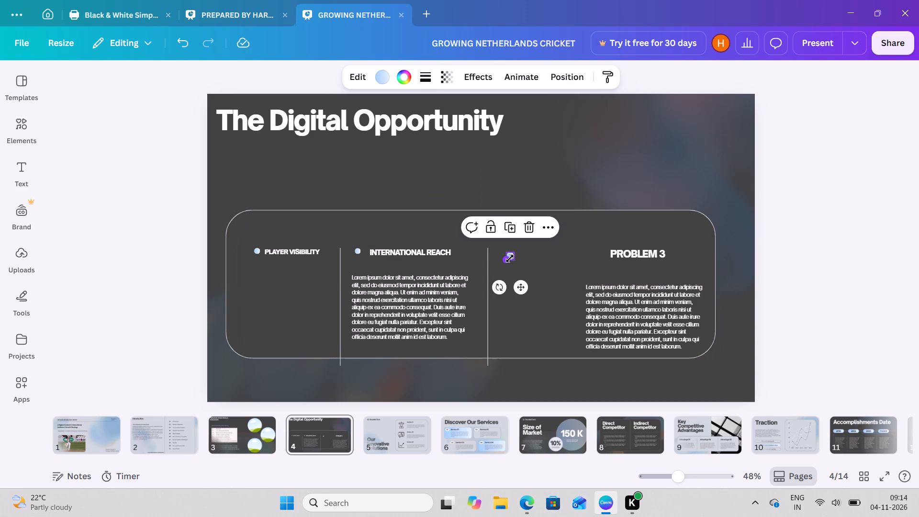
{"action": "left_click", "coordinate": [540, 292]}
{"action": "left_click_drag", "start_coordinate": [542, 291], "coordinate": [544, 311]}
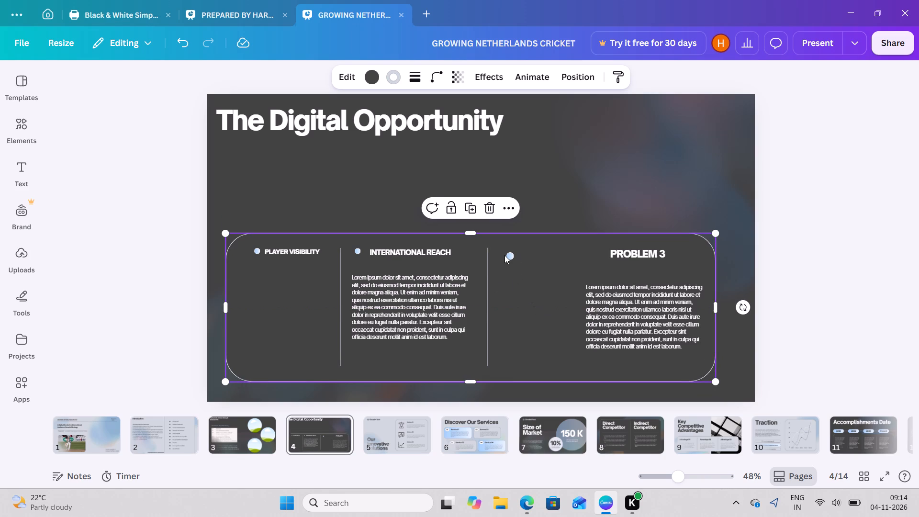
Align the third dot level with the other two, close to the second divider, and shrink it slightly to match them.
{"action": "double_click", "coordinate": [511, 258]}
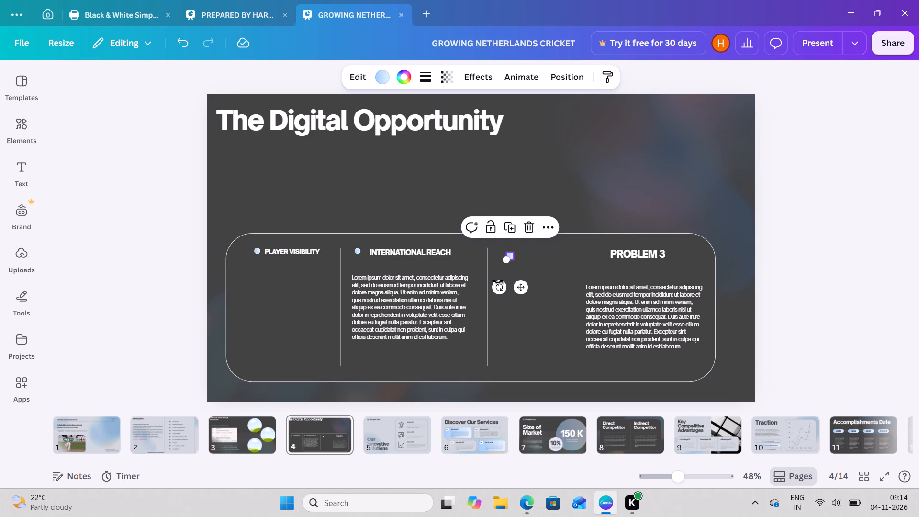
{"action": "left_click", "coordinate": [517, 283]}
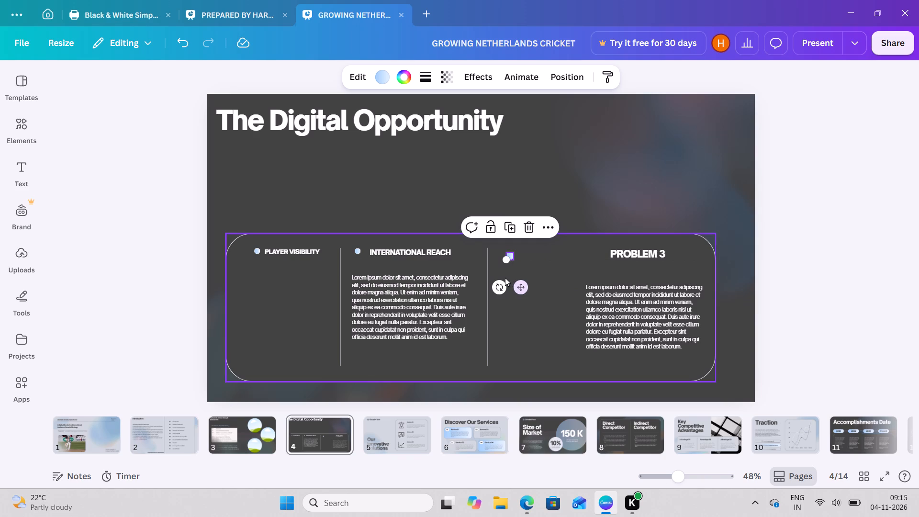
{"action": "left_click", "coordinate": [526, 286]}
{"action": "left_click_drag", "start_coordinate": [526, 286], "coordinate": [524, 286]}
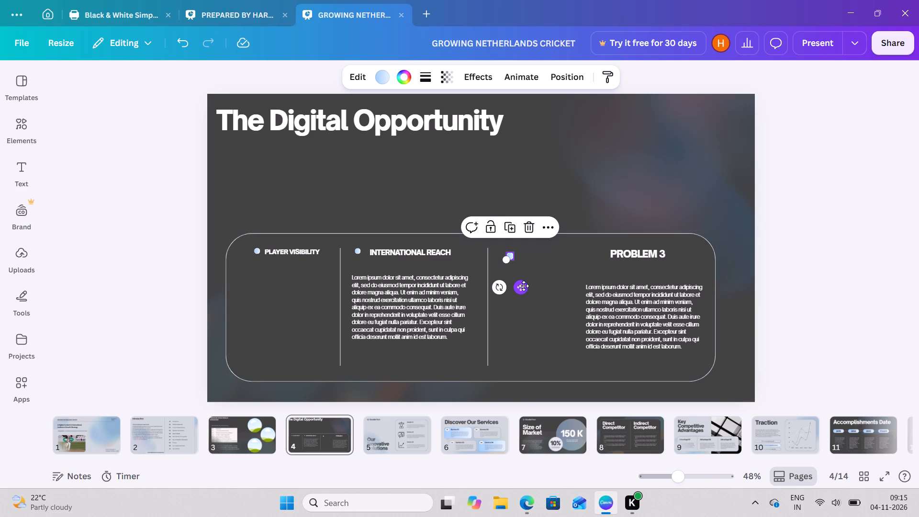
{"action": "left_click_drag", "start_coordinate": [524, 286], "coordinate": [517, 279]}
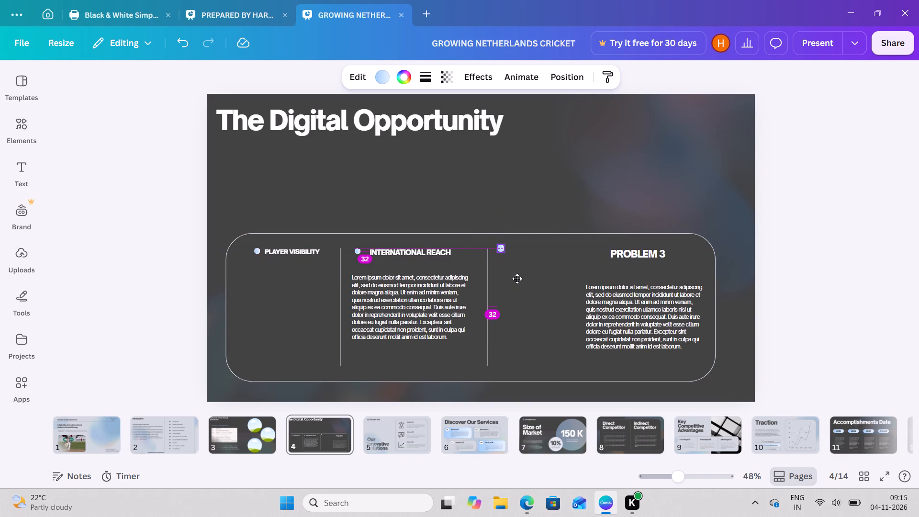
{"action": "left_click_drag", "start_coordinate": [517, 279], "coordinate": [517, 280]}
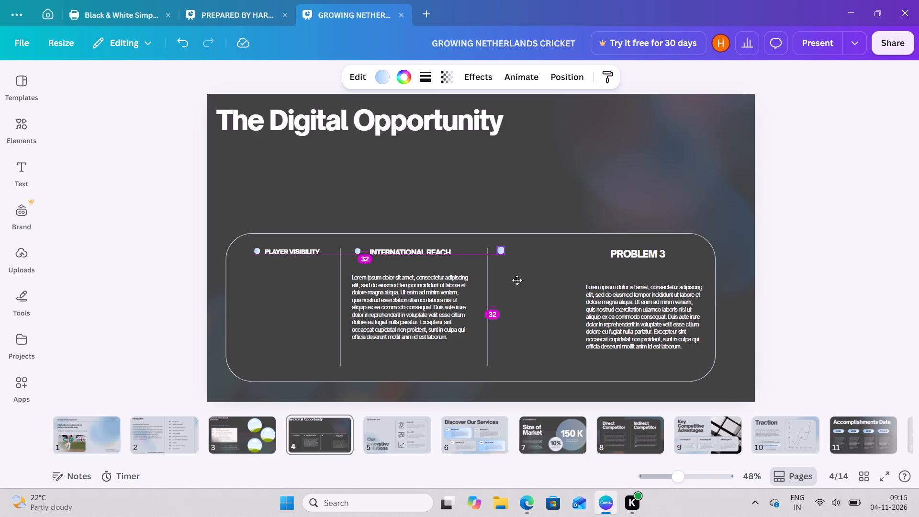
{"action": "left_click_drag", "start_coordinate": [517, 280], "coordinate": [519, 281]}
{"action": "left_click_drag", "start_coordinate": [499, 244], "coordinate": [504, 246]}
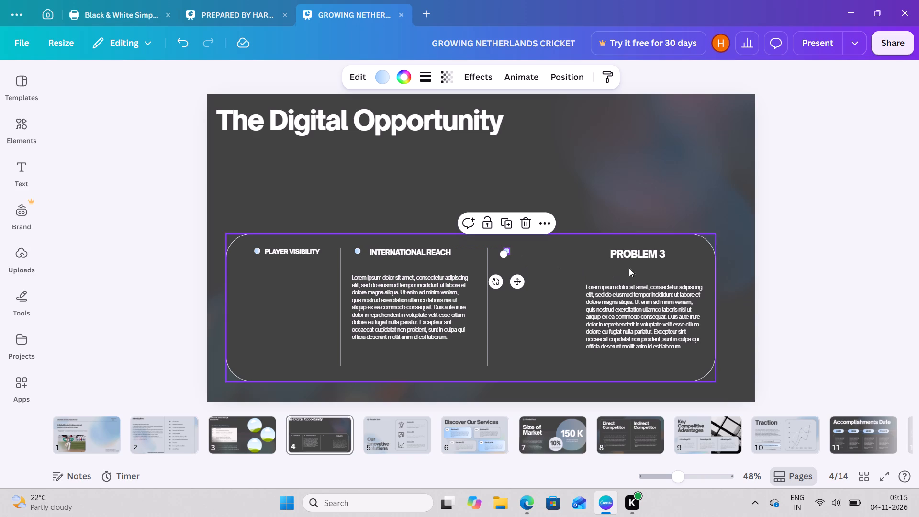
Move the PROBLEM 3 heading left so it sits directly beside the third dot.
{"action": "left_click", "coordinate": [638, 251]}
{"action": "left_click_drag", "start_coordinate": [638, 251], "coordinate": [583, 244]}
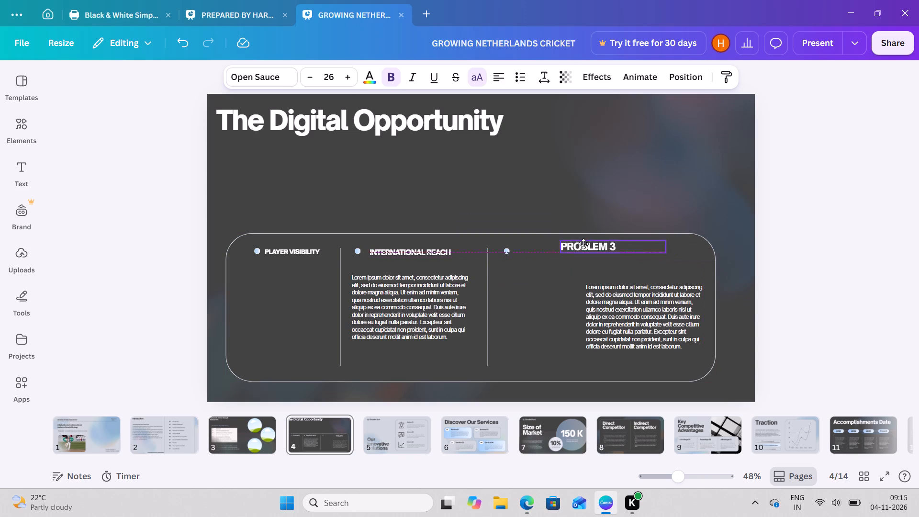
{"action": "left_click_drag", "start_coordinate": [583, 244], "coordinate": [555, 248]}
{"action": "left_click_drag", "start_coordinate": [555, 248], "coordinate": [543, 248]}
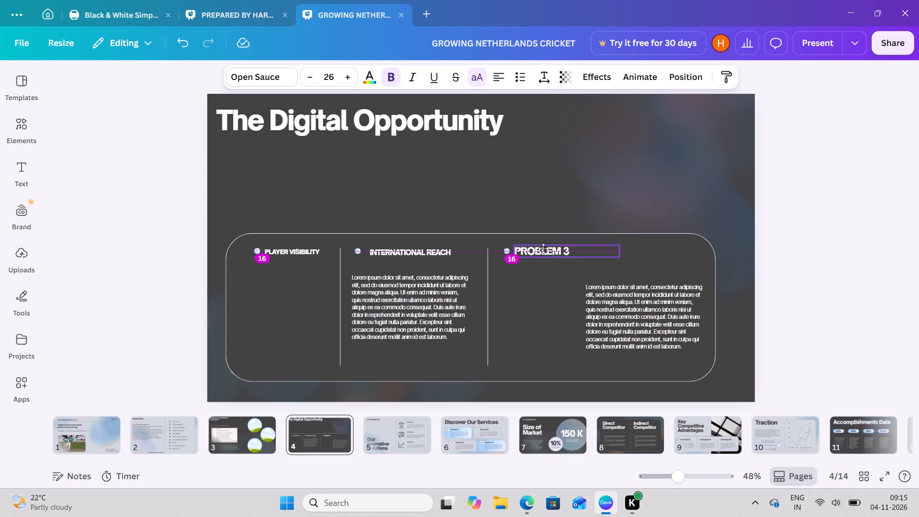
{"action": "left_click_drag", "start_coordinate": [543, 248], "coordinate": [546, 247]}
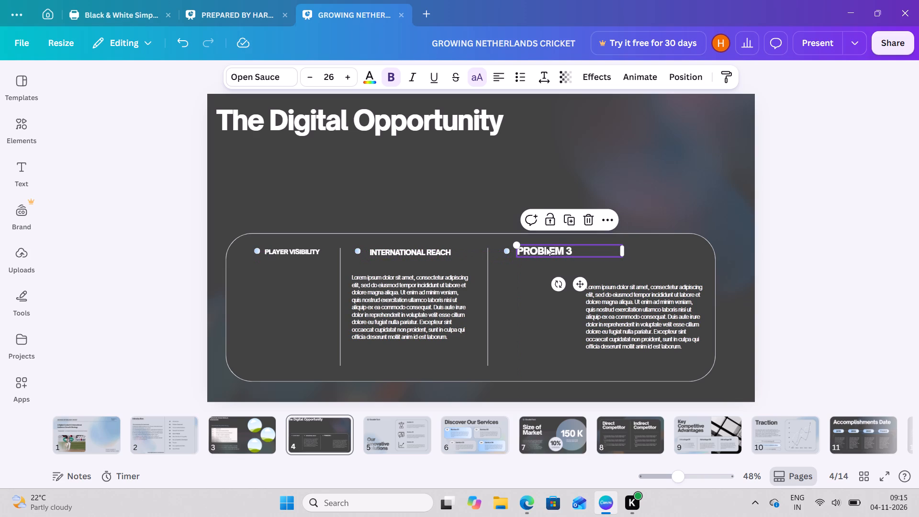
Nudge the INTERNATIONAL REACH heading slightly up and left to line up with its dot.
{"action": "left_click", "coordinate": [400, 257]}
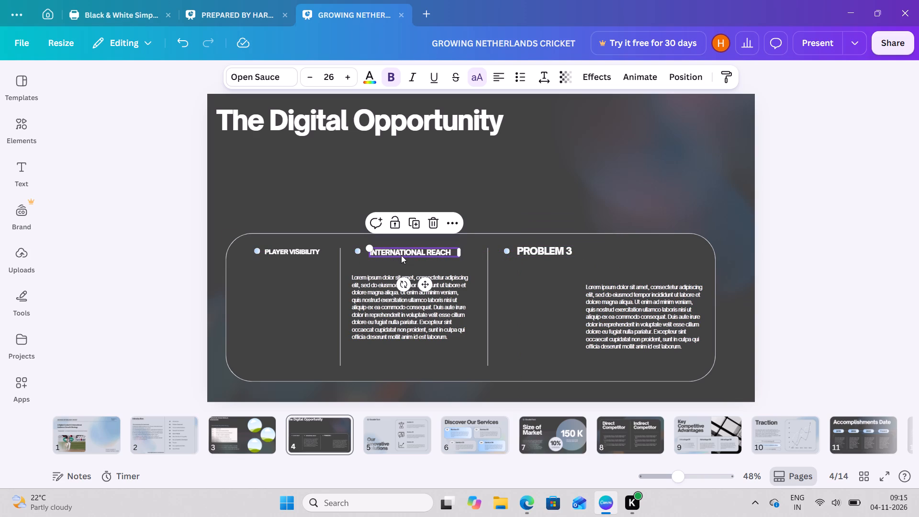
{"action": "left_click", "coordinate": [401, 255]}
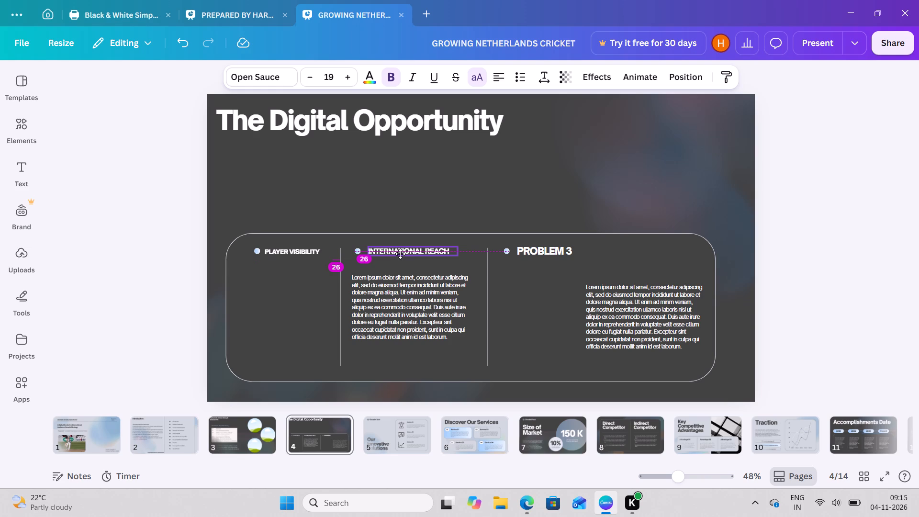
{"action": "double_click", "coordinate": [535, 250]}
{"action": "key", "text": "BackSpace"}
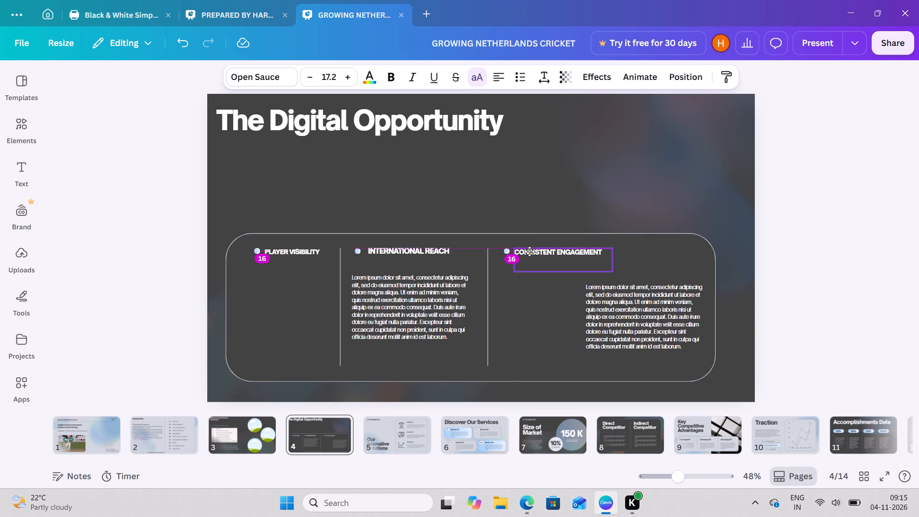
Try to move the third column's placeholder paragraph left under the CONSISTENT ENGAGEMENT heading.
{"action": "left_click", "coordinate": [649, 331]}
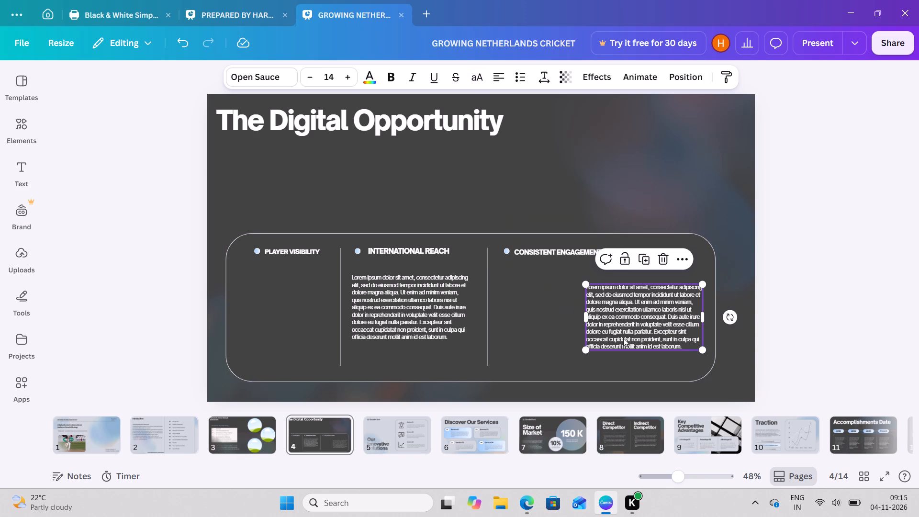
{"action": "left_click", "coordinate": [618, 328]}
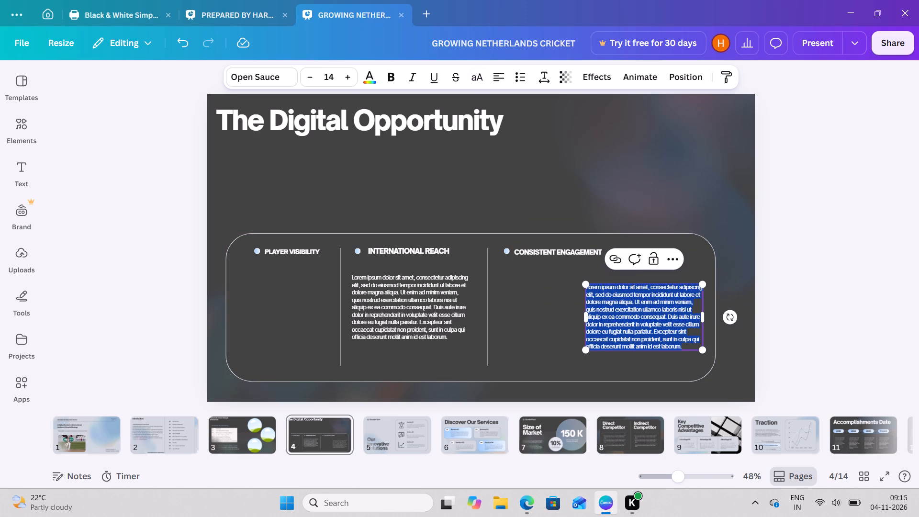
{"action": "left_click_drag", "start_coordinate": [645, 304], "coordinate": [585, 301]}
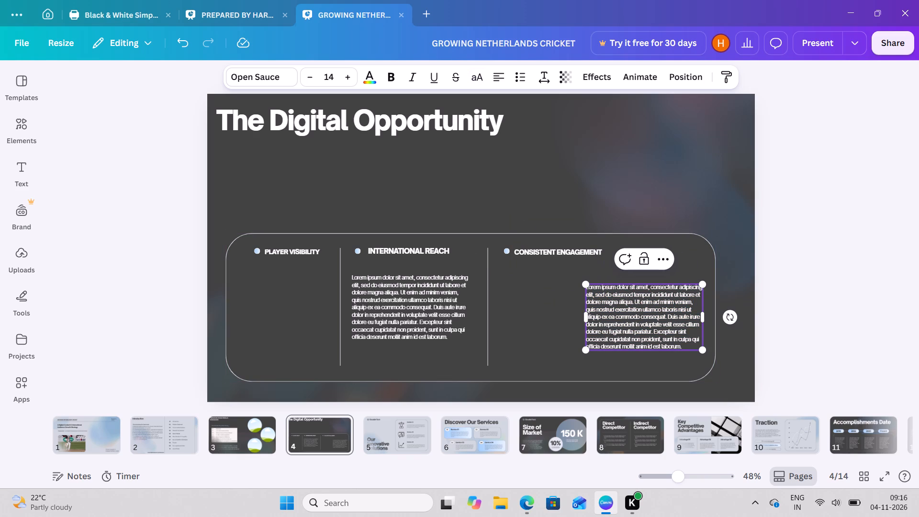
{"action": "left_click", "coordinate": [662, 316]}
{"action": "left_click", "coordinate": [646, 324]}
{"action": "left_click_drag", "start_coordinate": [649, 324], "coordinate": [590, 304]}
Shift the rounded outline frame around the columns slightly to the right.
{"action": "left_click_drag", "start_coordinate": [515, 307], "coordinate": [553, 314]}
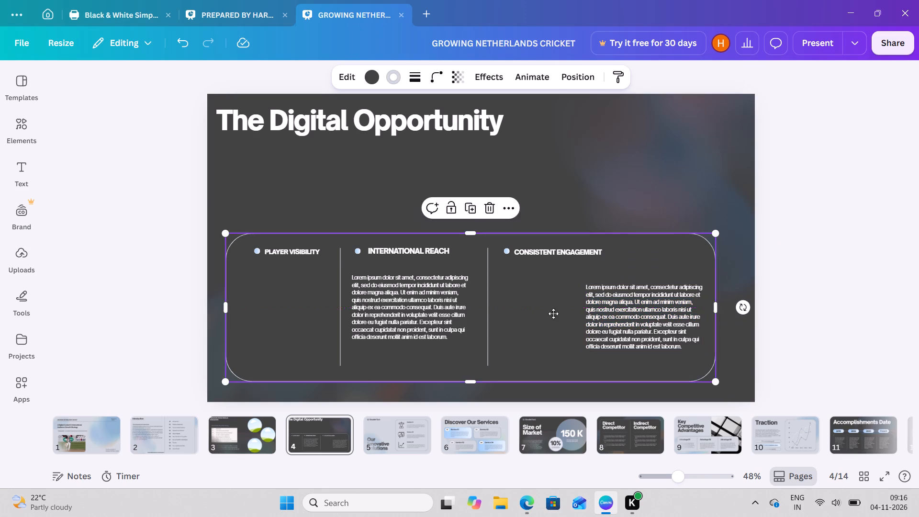
{"action": "left_click_drag", "start_coordinate": [553, 314], "coordinate": [524, 305]}
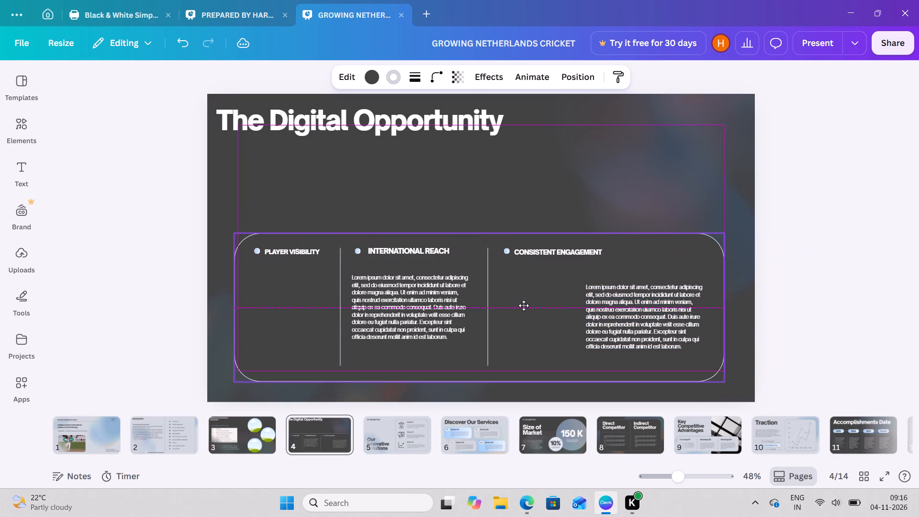
{"action": "left_click_drag", "start_coordinate": [524, 305], "coordinate": [527, 305]}
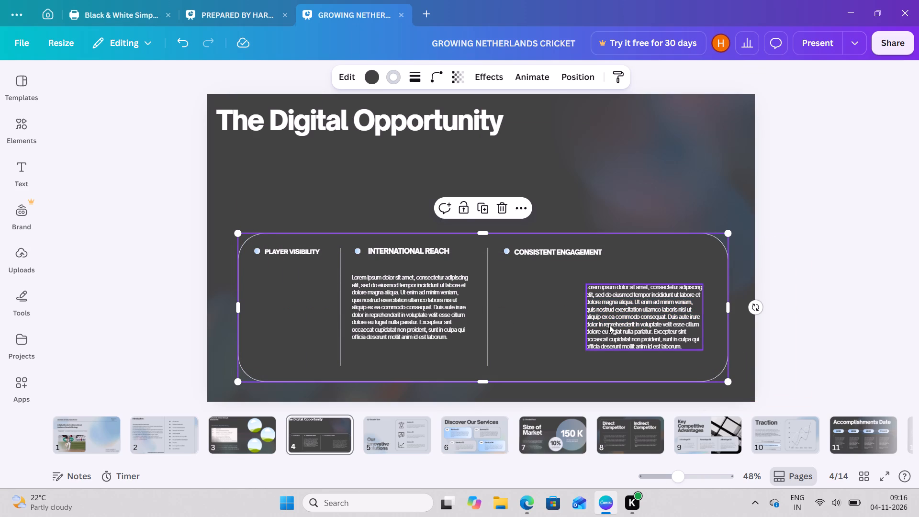
Move the third placeholder paragraph under the CONSISTENT ENGAGEMENT heading, level with the second column's paragraph.
{"action": "left_click", "coordinate": [609, 325]}
{"action": "left_click_drag", "start_coordinate": [609, 325], "coordinate": [527, 314]}
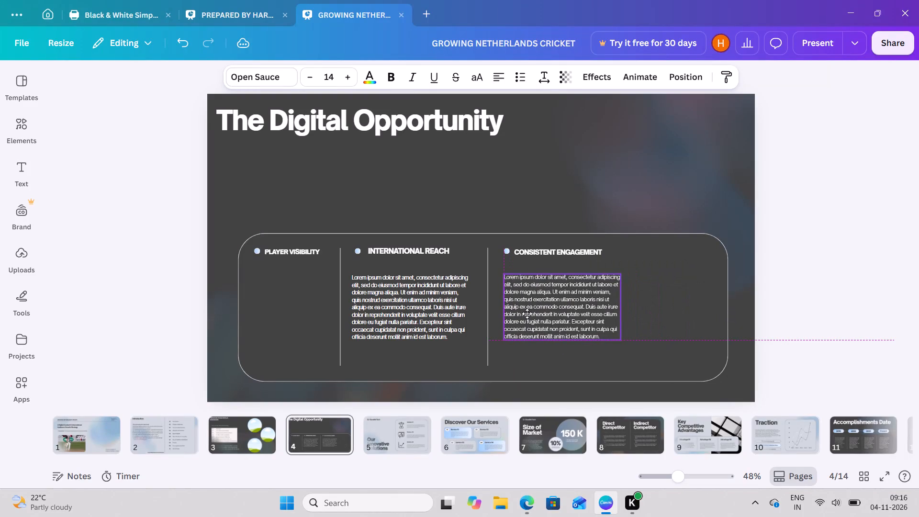
{"action": "left_click_drag", "start_coordinate": [527, 314], "coordinate": [524, 314]}
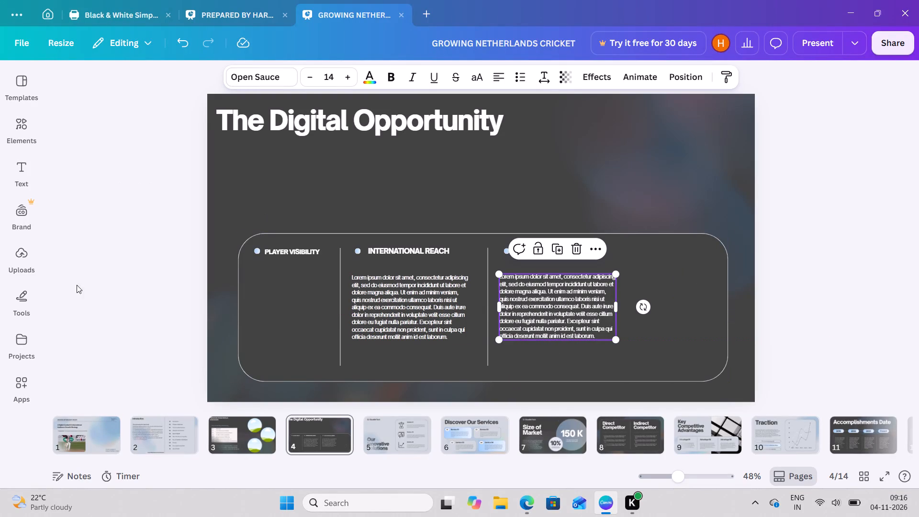
Draw a vertical divider line after the CONSISTENT ENGAGEMENT column, matching the height of the existing dividers.
{"action": "left_click", "coordinate": [20, 292]}
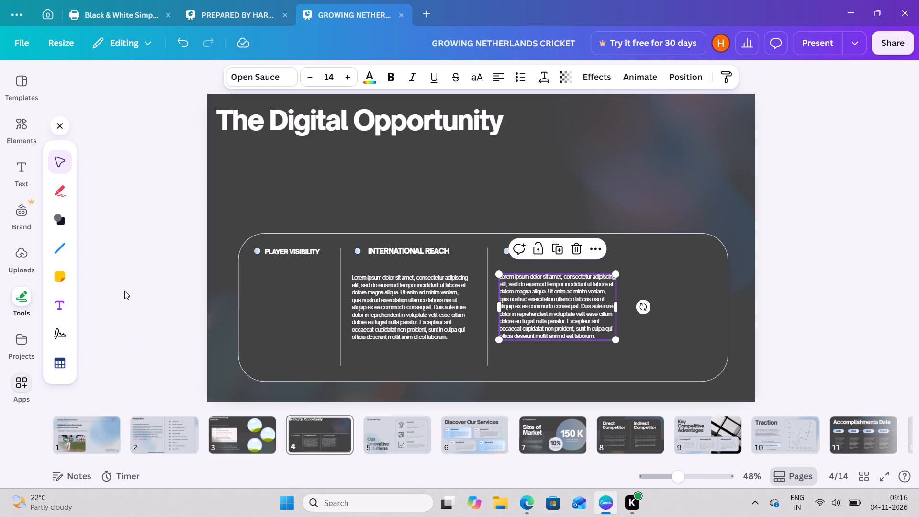
{"action": "left_click", "coordinate": [49, 253]}
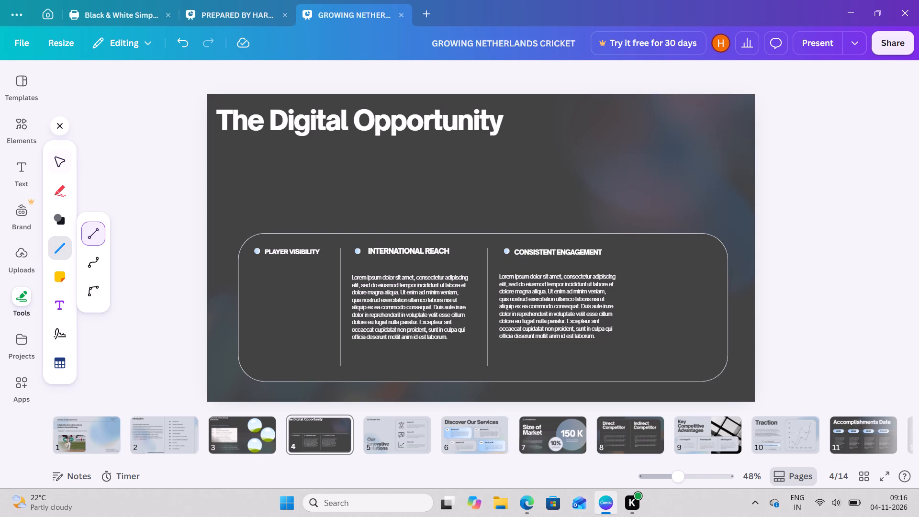
{"action": "left_click", "coordinate": [626, 252]}
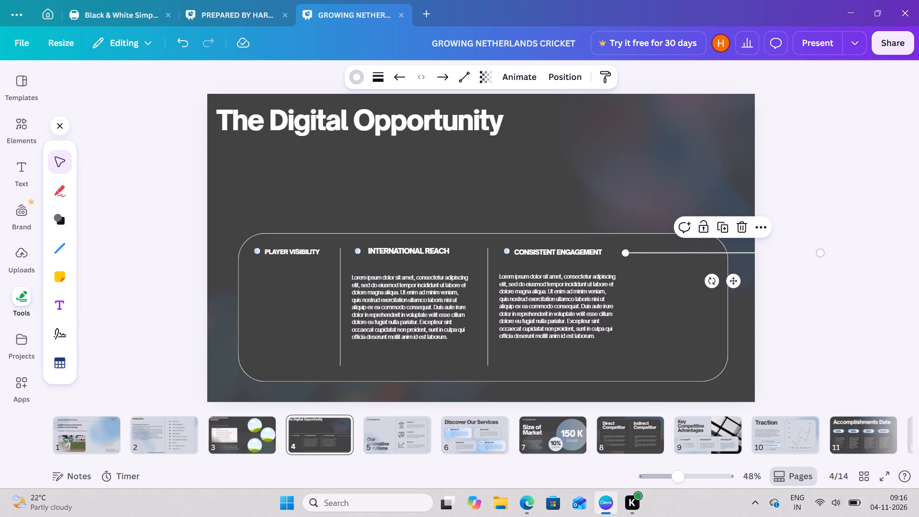
{"action": "left_click_drag", "start_coordinate": [824, 252], "coordinate": [627, 356]}
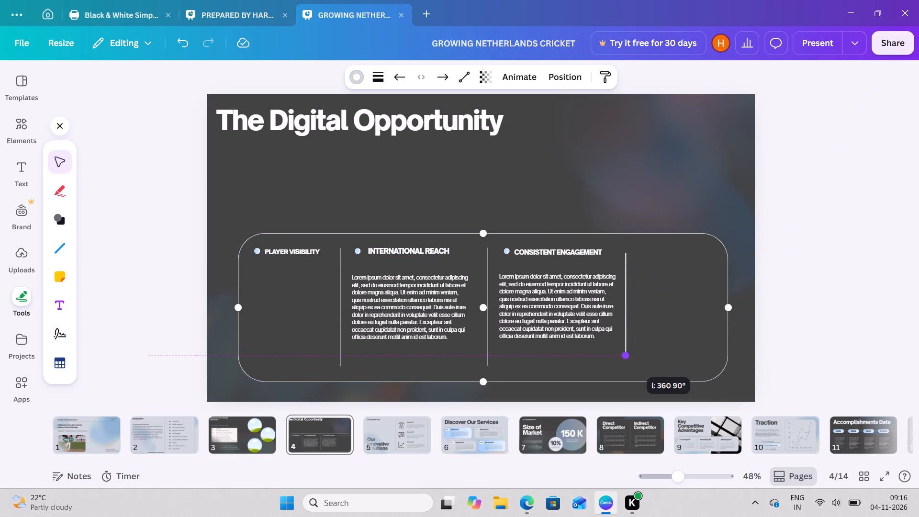
{"action": "left_click_drag", "start_coordinate": [627, 356], "coordinate": [630, 362]}
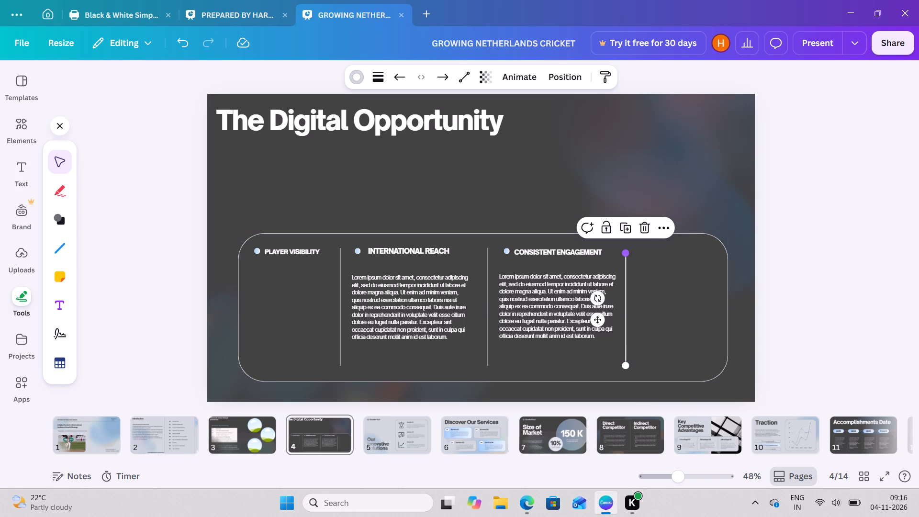
{"action": "left_click_drag", "start_coordinate": [629, 252], "coordinate": [626, 244]}
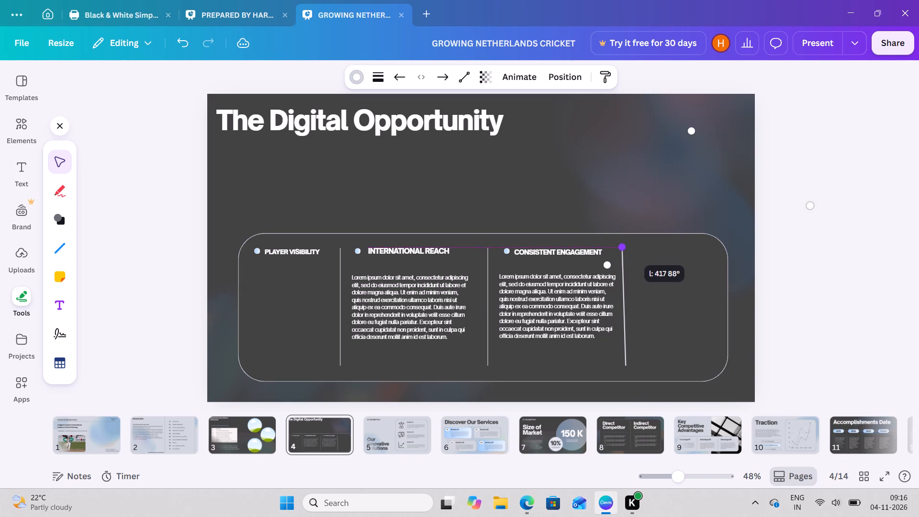
{"action": "left_click_drag", "start_coordinate": [626, 244], "coordinate": [629, 246]}
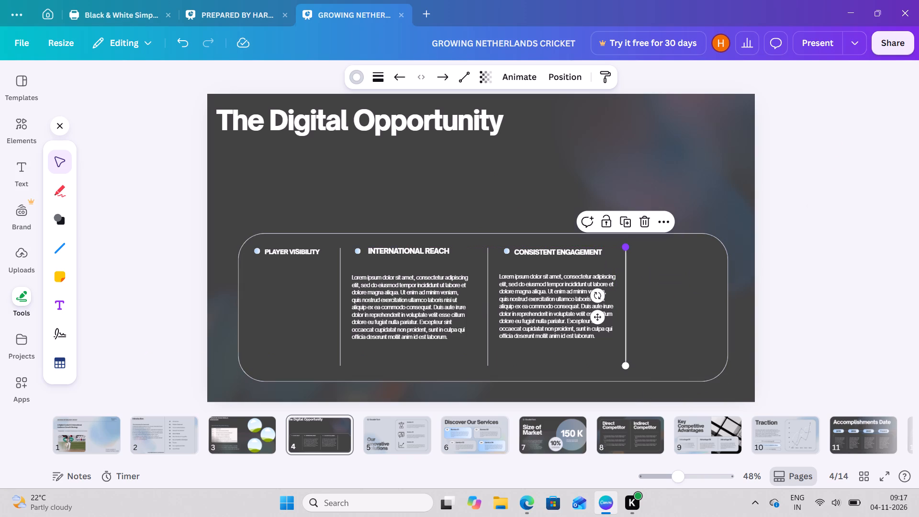
Nudge the new third divider slightly left, keeping its ends level with the other two dividers.
{"action": "left_click", "coordinate": [672, 298]}
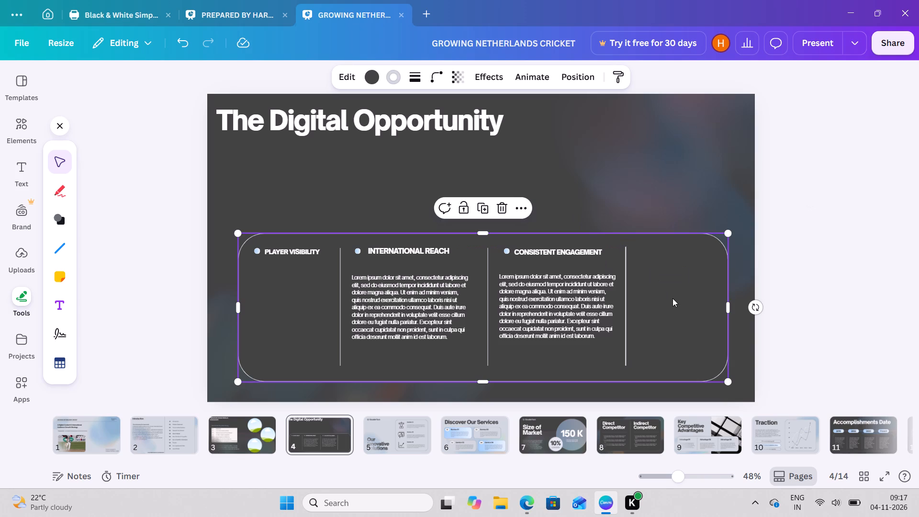
{"action": "left_click", "coordinate": [628, 299]}
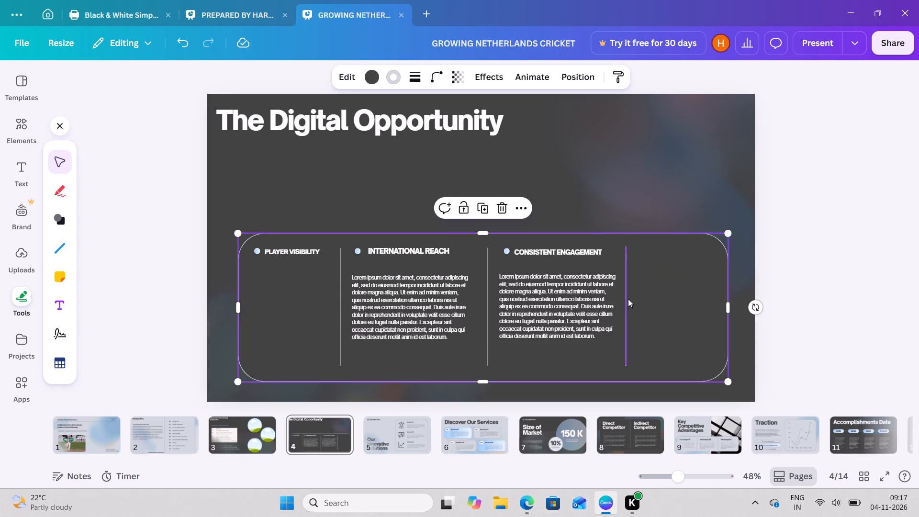
{"action": "left_click", "coordinate": [623, 299]}
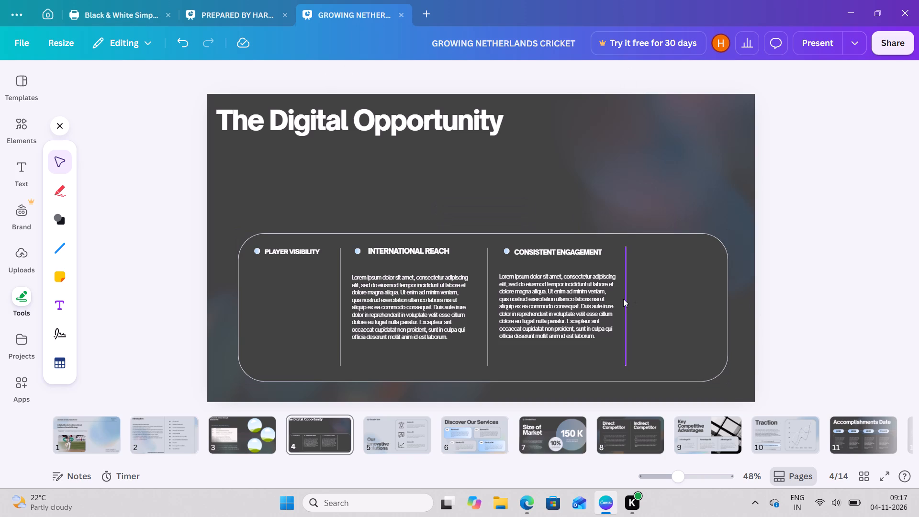
{"action": "left_click", "coordinate": [623, 299]}
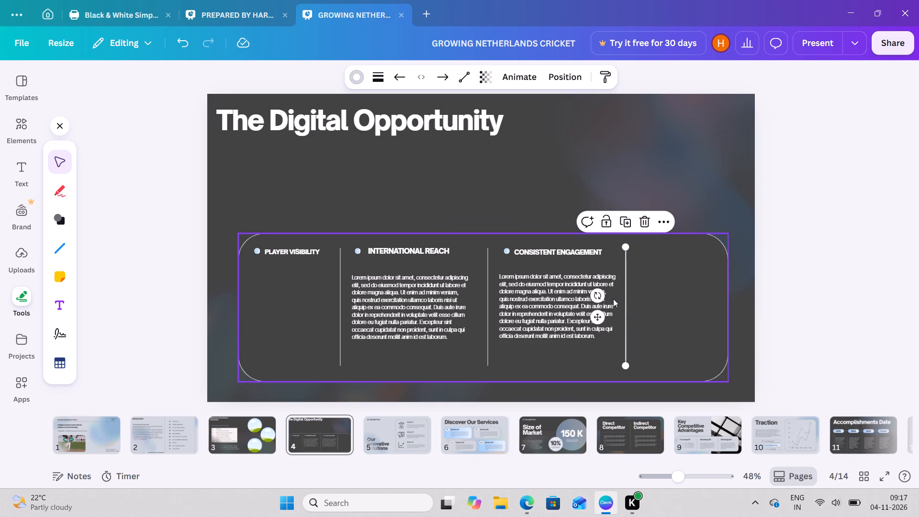
{"action": "left_click_drag", "start_coordinate": [627, 299], "coordinate": [627, 291]}
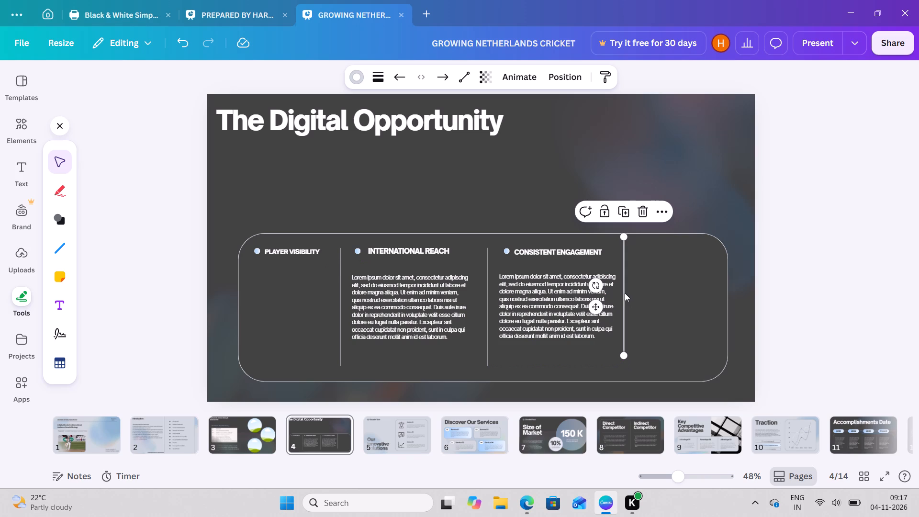
{"action": "left_click", "coordinate": [620, 304]}
{"action": "left_click_drag", "start_coordinate": [624, 305], "coordinate": [613, 306]}
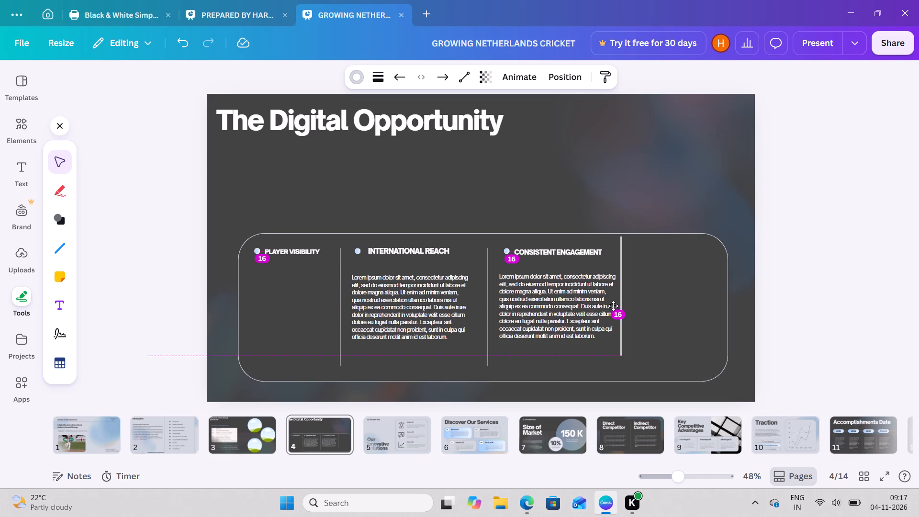
{"action": "left_click_drag", "start_coordinate": [613, 306], "coordinate": [619, 313]}
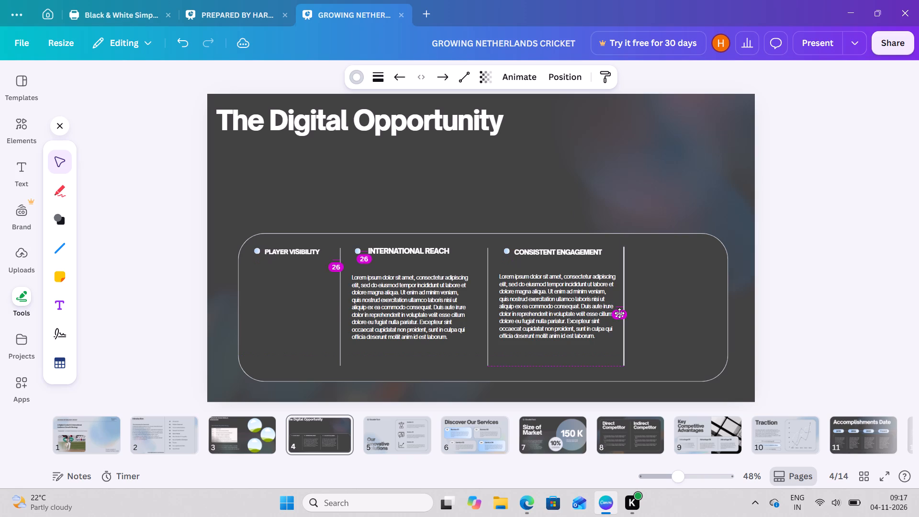
{"action": "left_click_drag", "start_coordinate": [619, 313], "coordinate": [616, 314]}
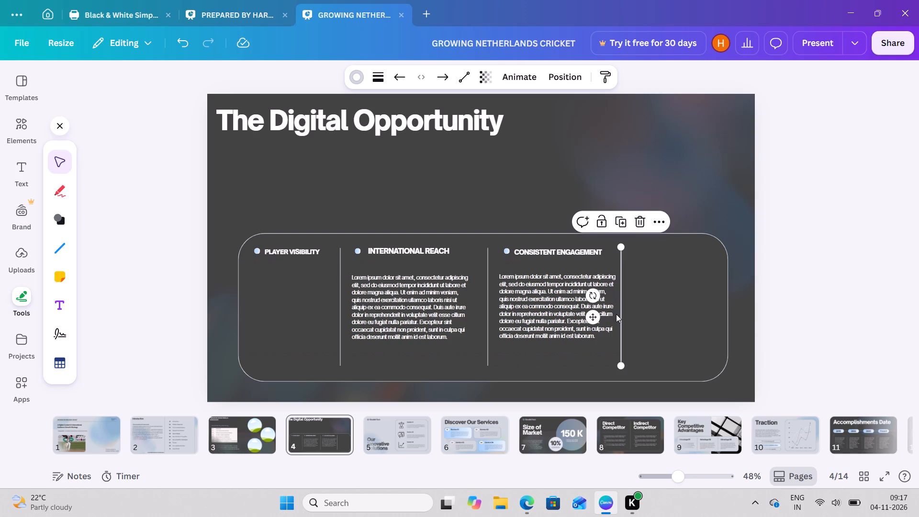
{"action": "left_click", "coordinate": [616, 314]}
{"action": "left_click", "coordinate": [618, 314]}
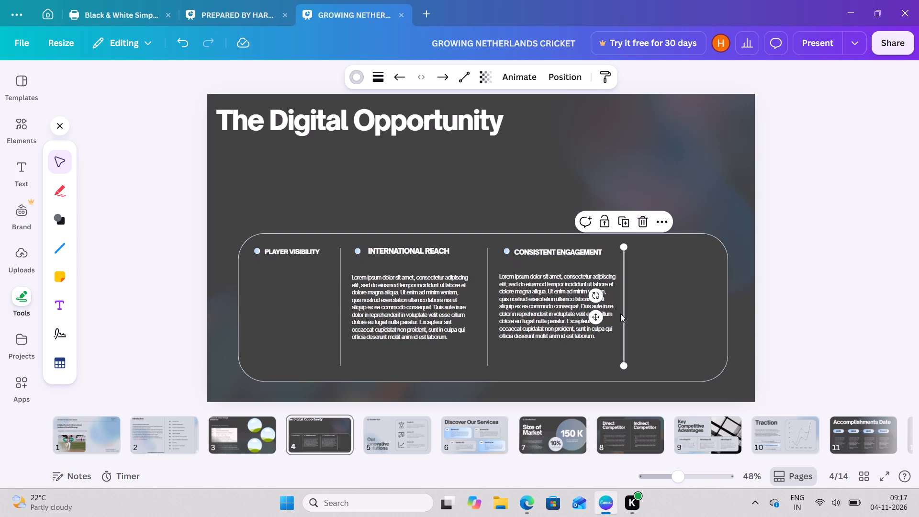
{"action": "left_click", "coordinate": [652, 321]}
Copy the fourth opportunity title, "Commercial opportunities", from the Slide 4 plan in ChatGPT and return to the Canva slide.
{"action": "key", "text": "alt+Tab"}
{"action": "double_click", "coordinate": [572, 379], "text": "alt"}
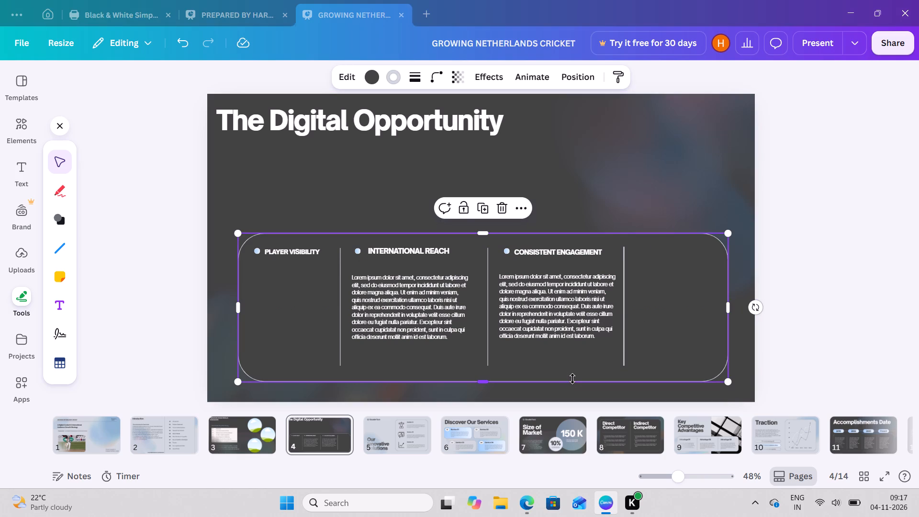
{"action": "key", "text": "alt+Tab"}
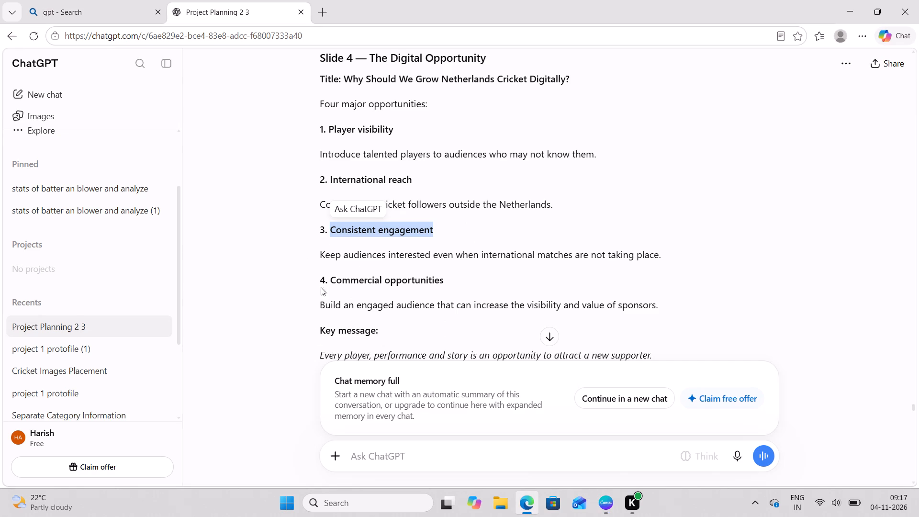
{"action": "left_click", "coordinate": [332, 281]}
{"action": "left_click_drag", "start_coordinate": [332, 281], "coordinate": [495, 268]}
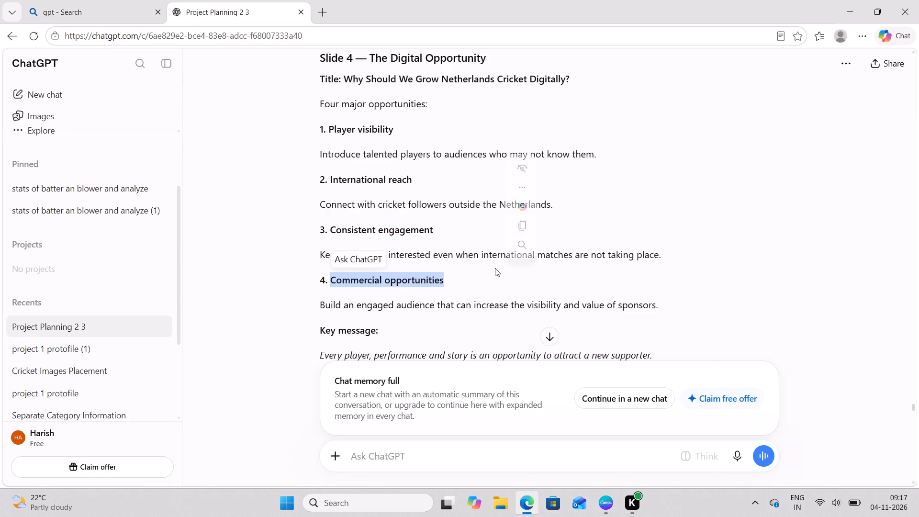
{"action": "left_click", "coordinate": [495, 268]}
{"action": "key", "text": "ctrl+c"}
{"action": "key", "text": "alt+Tab"}
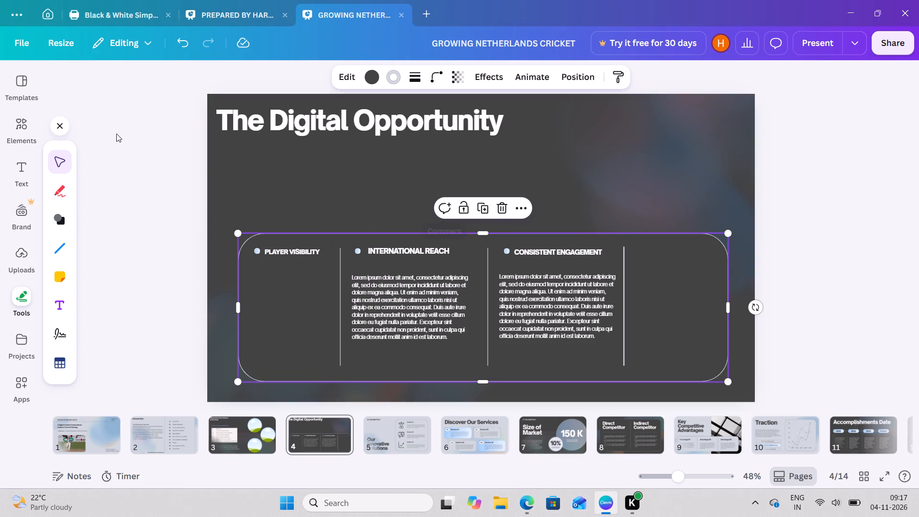
Add a text box with the copied "Commercial opportunities" title in the empty fourth column and widen it so the words stay whole.
{"action": "left_click", "coordinate": [66, 303]}
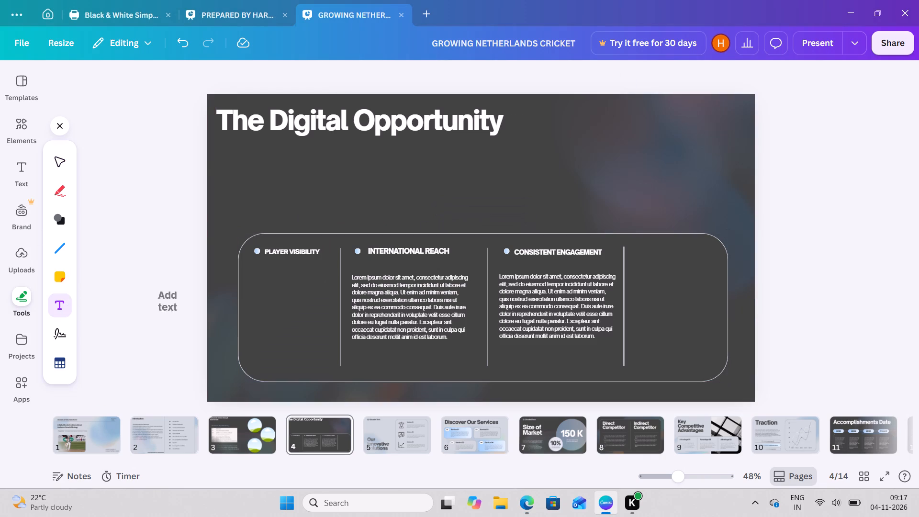
{"action": "left_click", "coordinate": [634, 256]}
{"action": "key", "text": "BackSpace"}
{"action": "key", "text": "ctrl+v"}
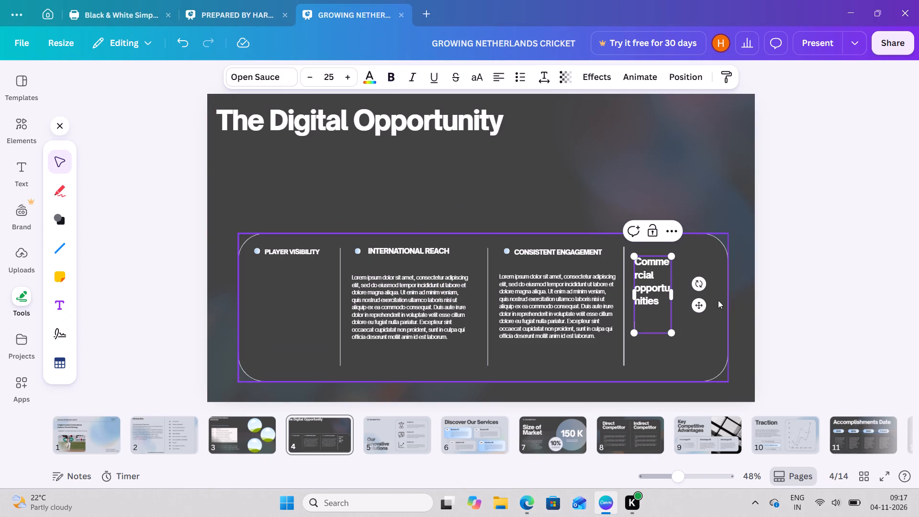
{"action": "left_click_drag", "start_coordinate": [674, 295], "coordinate": [719, 282]}
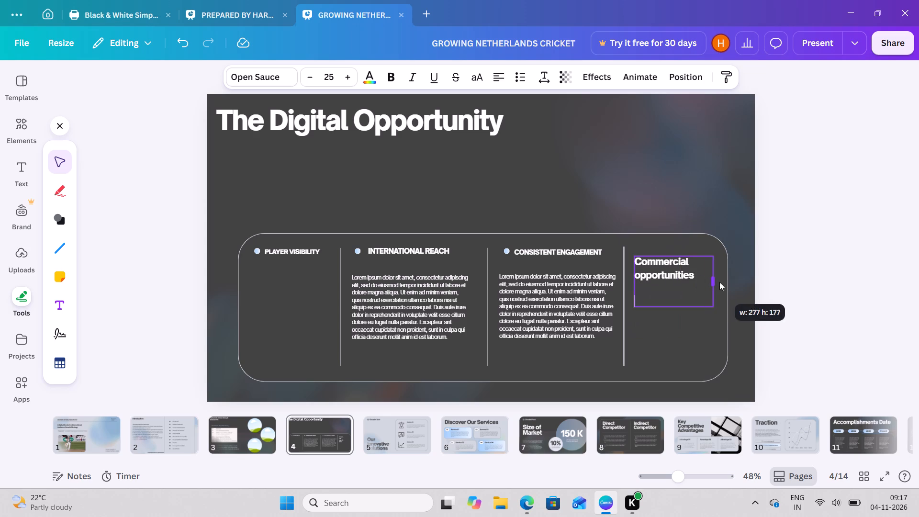
{"action": "left_click_drag", "start_coordinate": [719, 282], "coordinate": [740, 271]}
Shift the rounded frame around the columns slightly left.
{"action": "left_click", "coordinate": [656, 342]}
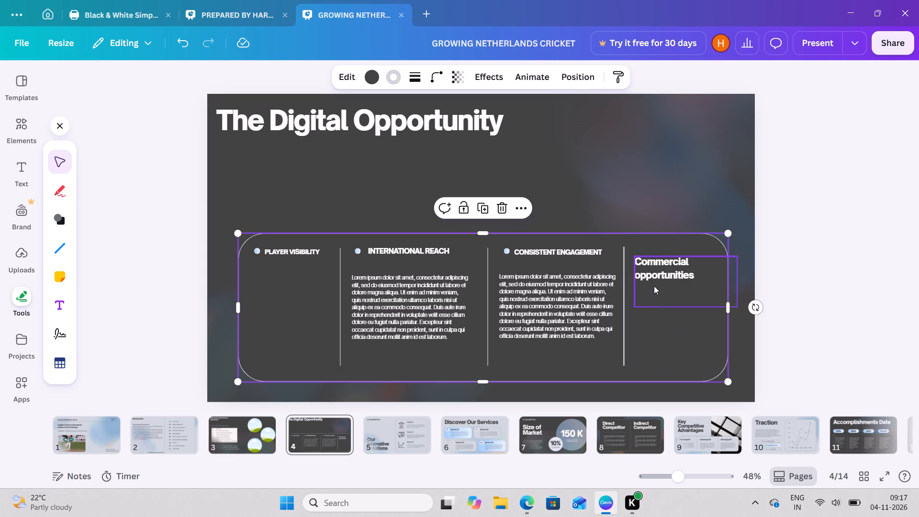
{"action": "left_click_drag", "start_coordinate": [654, 285], "coordinate": [649, 277]}
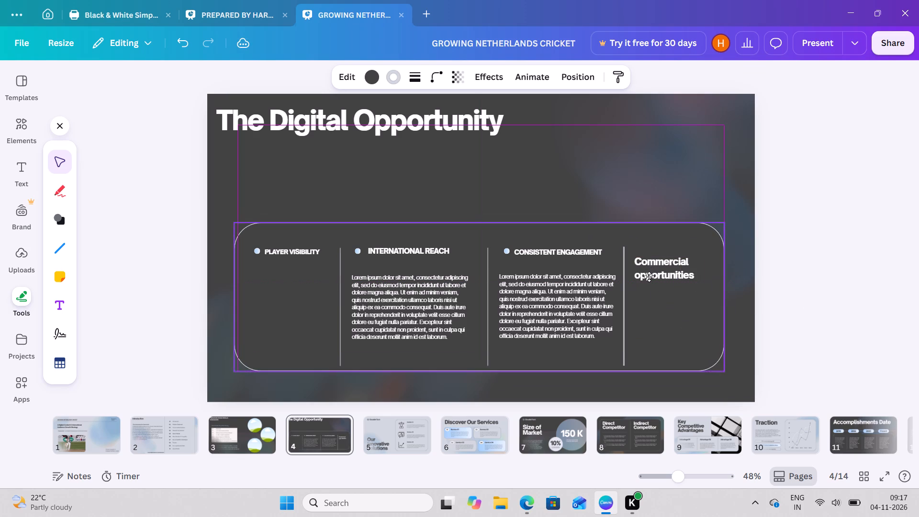
{"action": "left_click_drag", "start_coordinate": [649, 277], "coordinate": [649, 284]}
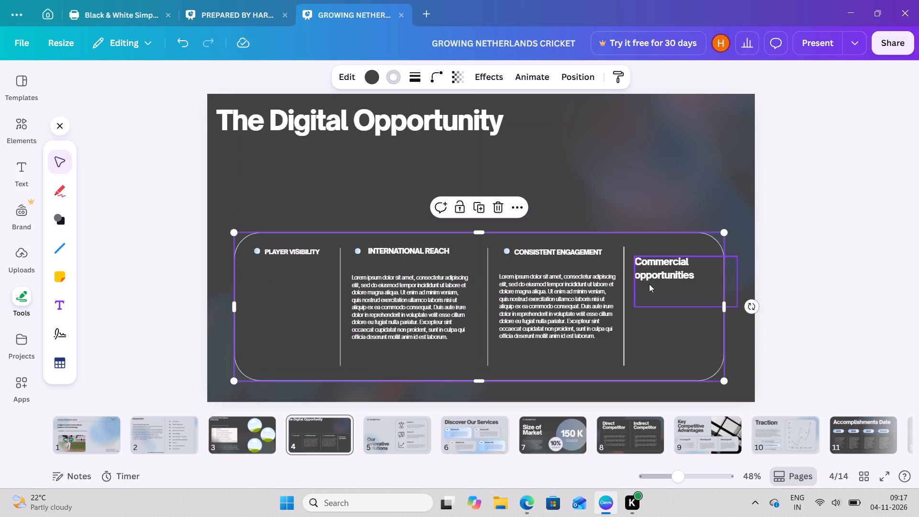
Scale the "Commercial opportunities" heading down to font size 19.7 and position it inside the fourth column, level with the other headings.
{"action": "left_click", "coordinate": [650, 283]}
{"action": "left_click", "coordinate": [650, 283]}
{"action": "left_click_drag", "start_coordinate": [650, 283], "coordinate": [644, 269]}
{"action": "left_click", "coordinate": [663, 293]}
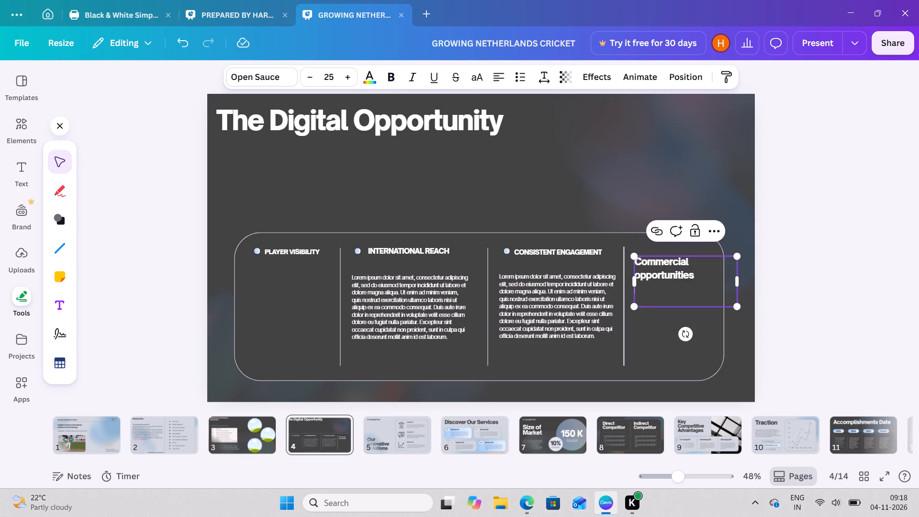
{"action": "left_click", "coordinate": [655, 324]}
{"action": "left_click", "coordinate": [657, 293]}
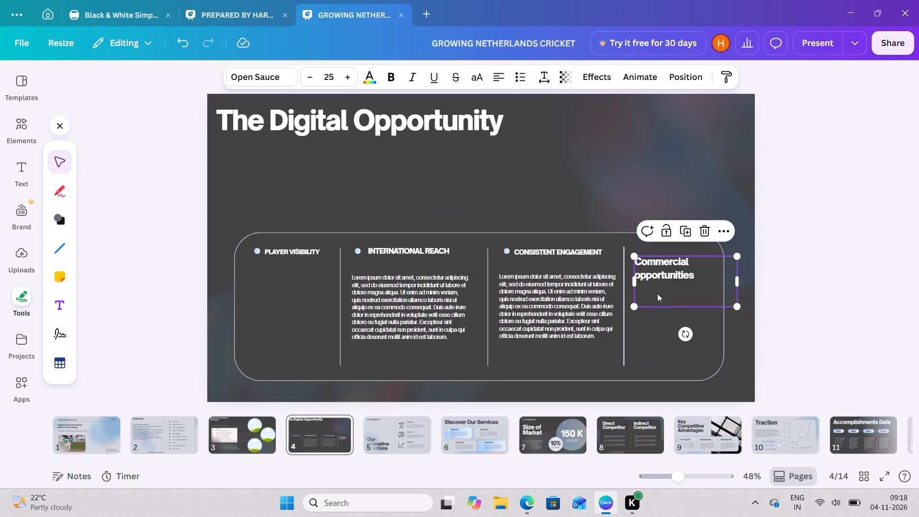
{"action": "left_click_drag", "start_coordinate": [657, 293], "coordinate": [655, 286]}
{"action": "left_click_drag", "start_coordinate": [733, 301], "coordinate": [724, 300]}
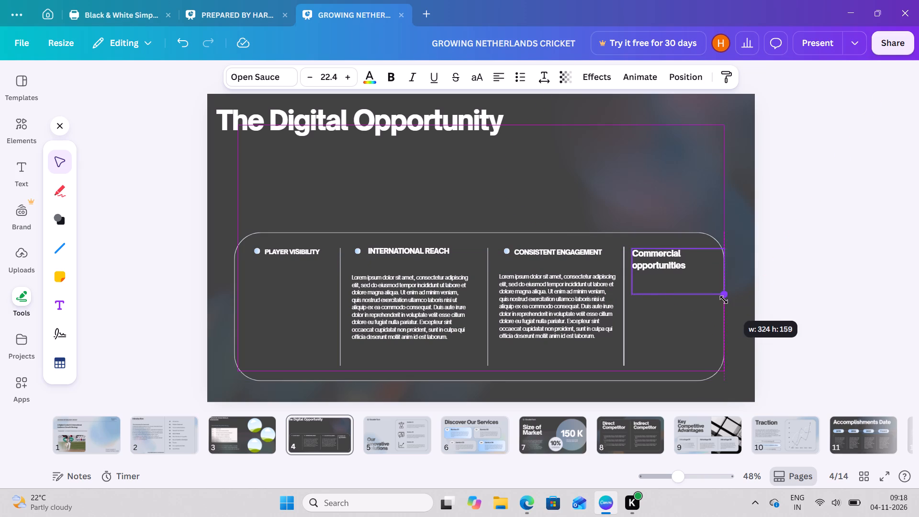
{"action": "left_click_drag", "start_coordinate": [724, 300], "coordinate": [709, 295]}
{"action": "left_click_drag", "start_coordinate": [683, 279], "coordinate": [690, 279]}
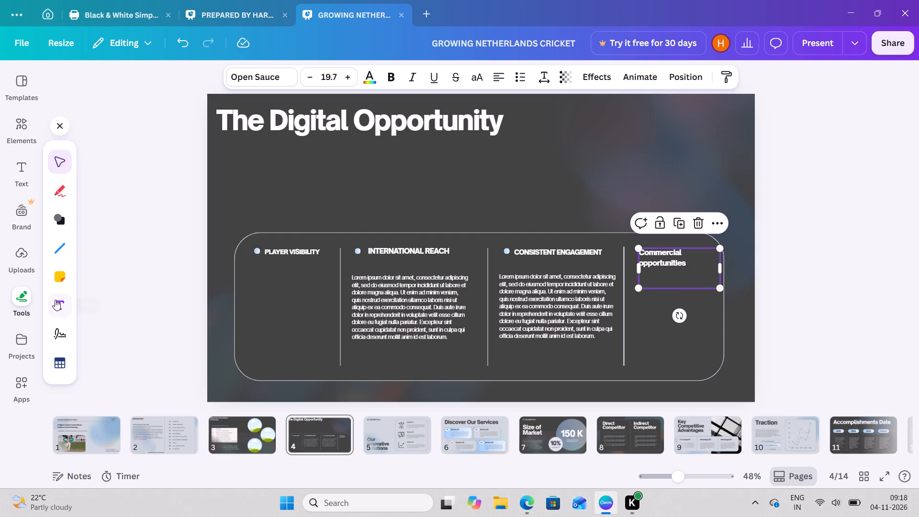
Add a circle shape above the columns and shrink it to a bullet about 22 by 22.
{"action": "left_click", "coordinate": [54, 215]}
{"action": "left_click", "coordinate": [91, 203]}
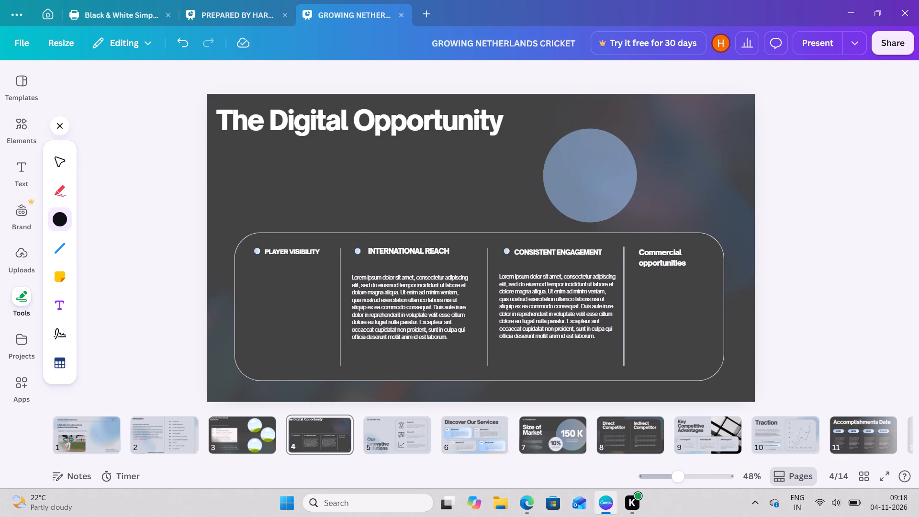
{"action": "left_click", "coordinate": [512, 128]}
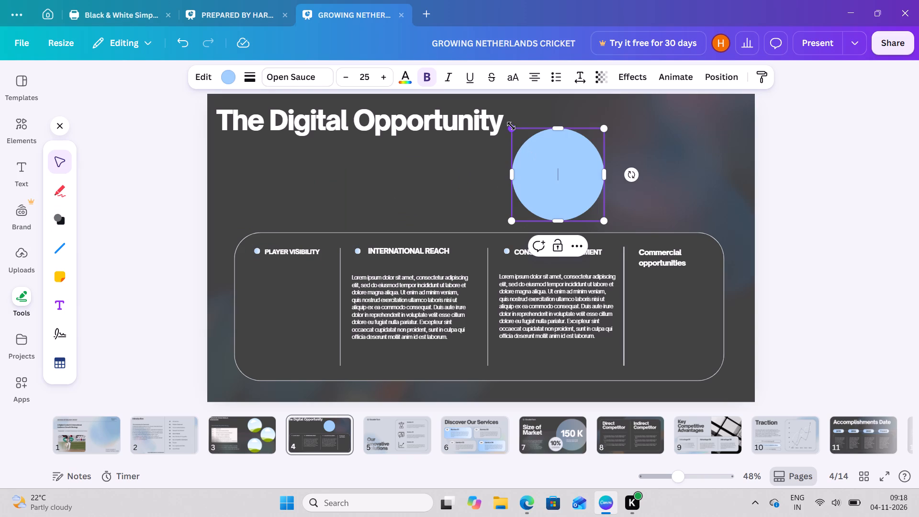
{"action": "left_click_drag", "start_coordinate": [511, 126], "coordinate": [630, 208]}
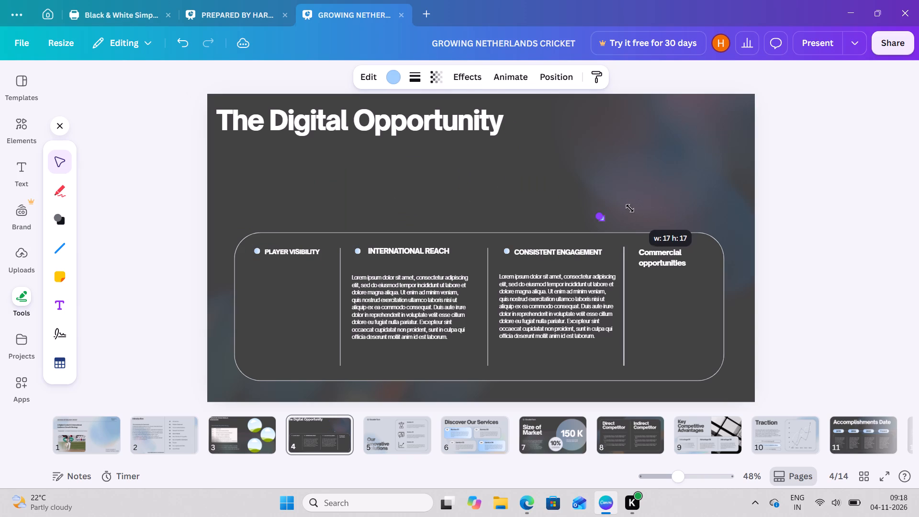
{"action": "left_click_drag", "start_coordinate": [630, 208], "coordinate": [605, 200]}
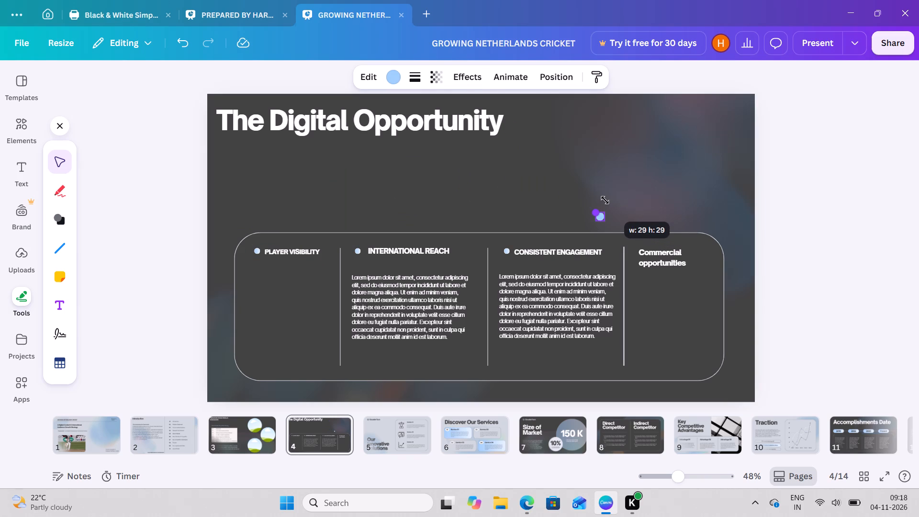
{"action": "left_click_drag", "start_coordinate": [605, 200], "coordinate": [610, 202]}
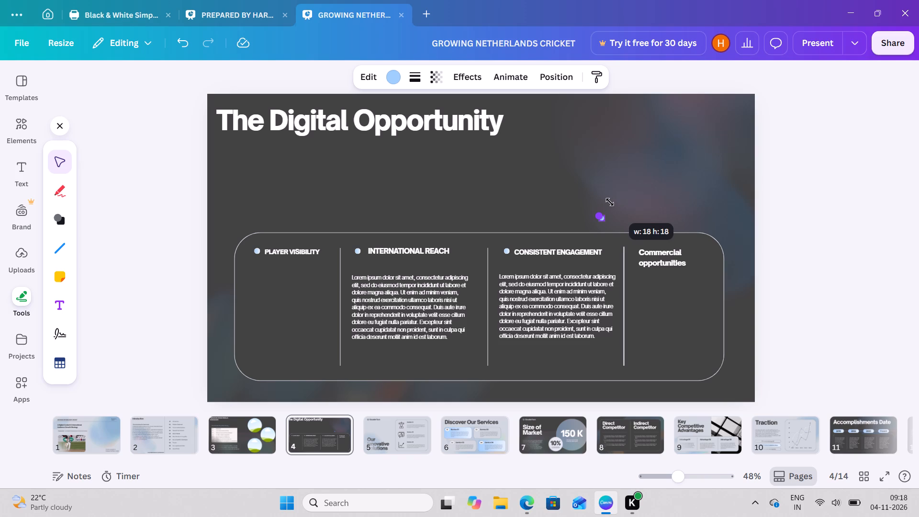
{"action": "left_click_drag", "start_coordinate": [610, 202], "coordinate": [608, 202]}
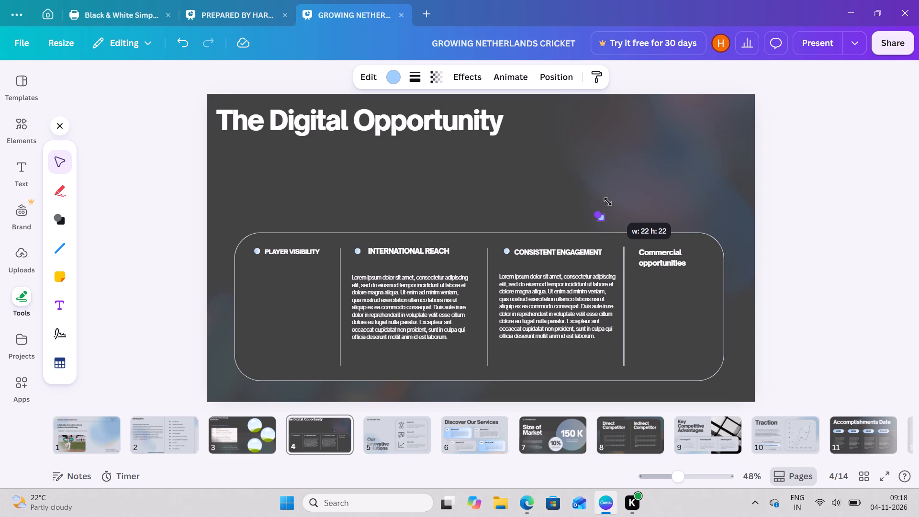
{"action": "left_click_drag", "start_coordinate": [608, 202], "coordinate": [611, 204]}
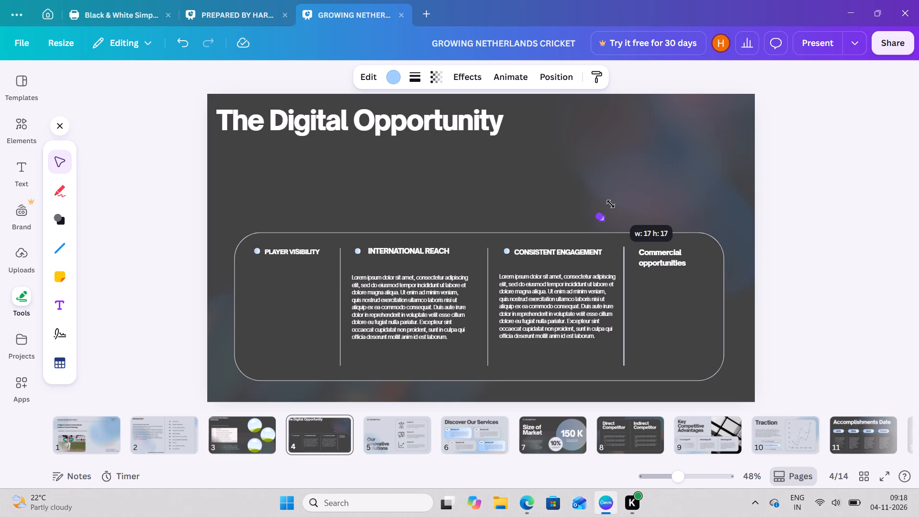
{"action": "left_click_drag", "start_coordinate": [611, 204], "coordinate": [608, 202]}
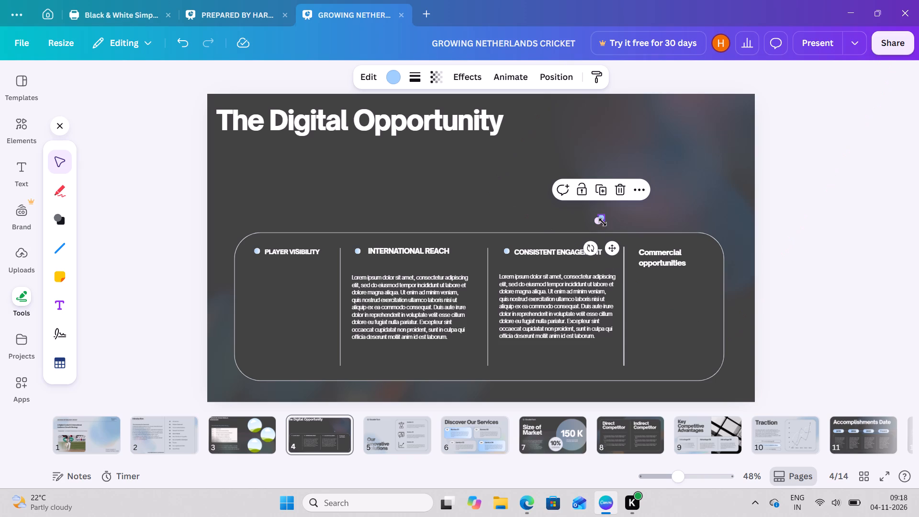
Move the small circle beside the "Commercial opportunities" heading, between the third divider and the text.
{"action": "left_click", "coordinate": [614, 249]}
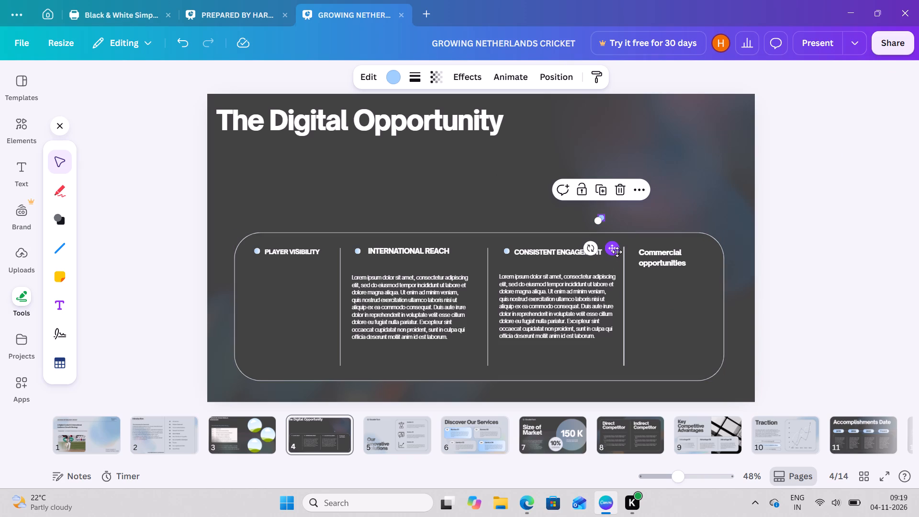
{"action": "left_click", "coordinate": [617, 252]}
{"action": "left_click_drag", "start_coordinate": [617, 252], "coordinate": [644, 275]}
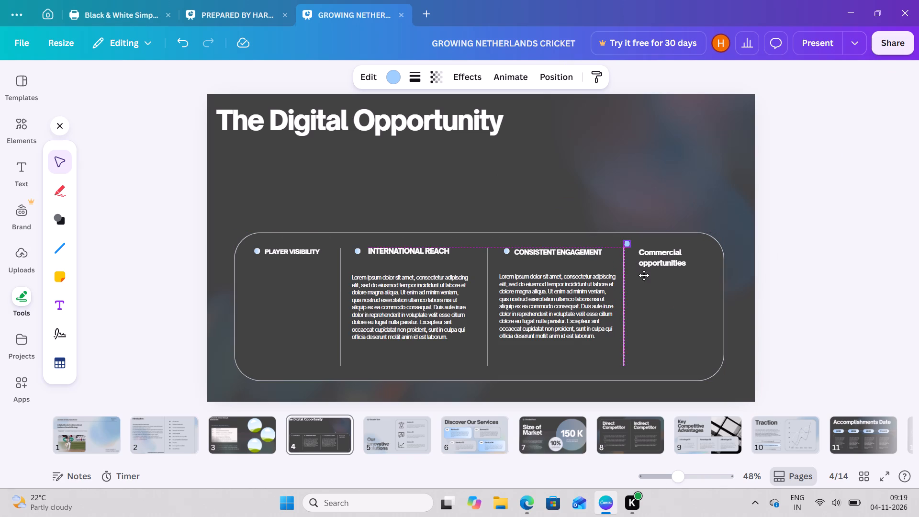
{"action": "left_click_drag", "start_coordinate": [644, 275], "coordinate": [647, 287]}
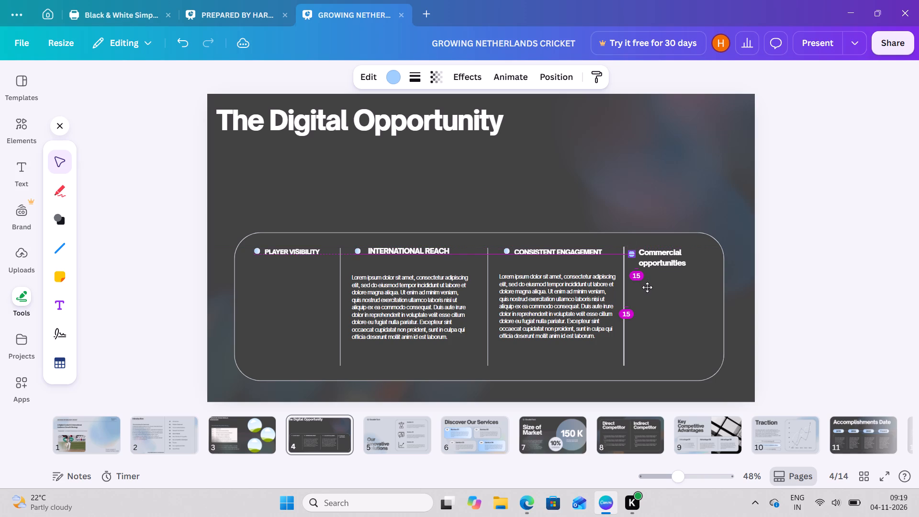
{"action": "left_click_drag", "start_coordinate": [647, 287], "coordinate": [647, 287]}
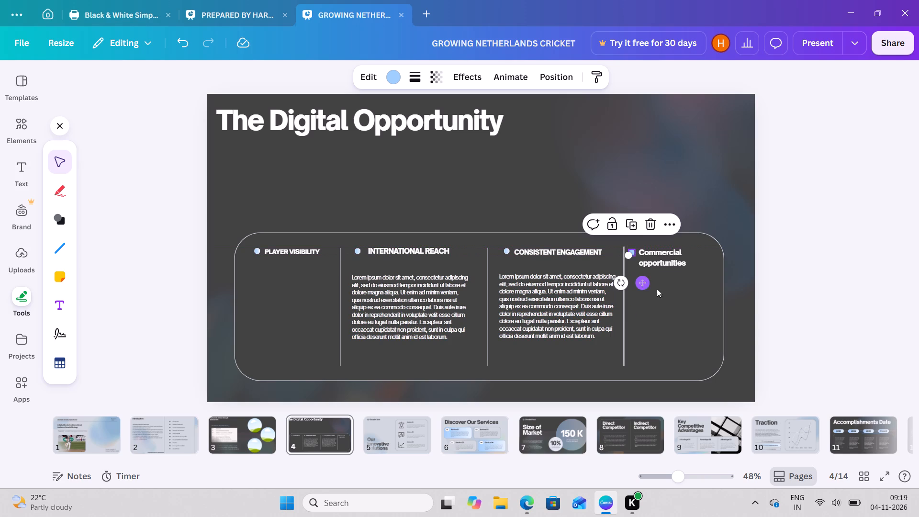
{"action": "left_click", "coordinate": [685, 299]}
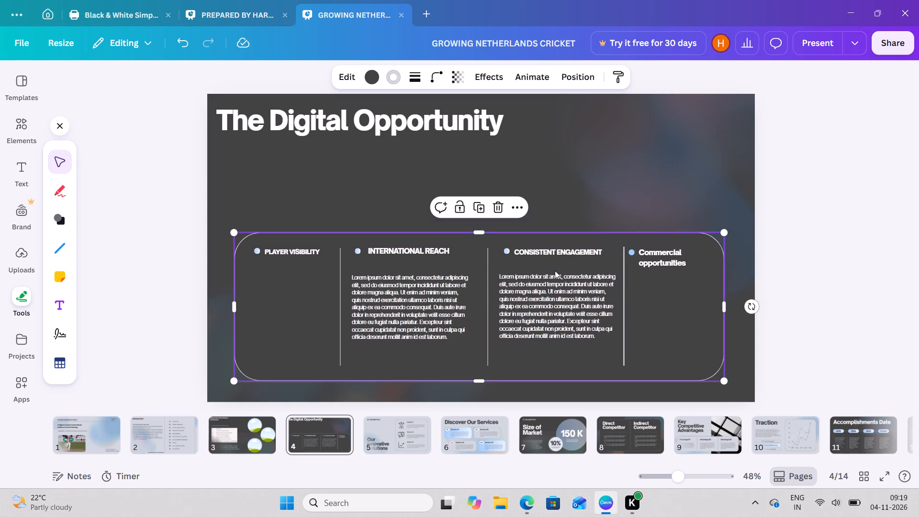
Fill the fourth column's bullet with the 90° linear gradient #a0cefd to #e4f2ff used by the CONSISTENT ENGAGEMENT bullet.
{"action": "left_click", "coordinate": [506, 250]}
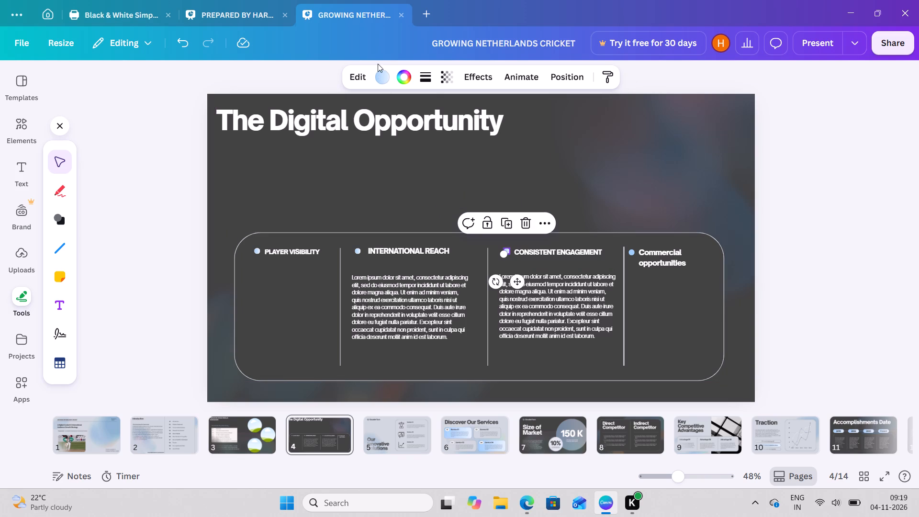
{"action": "left_click", "coordinate": [381, 72]}
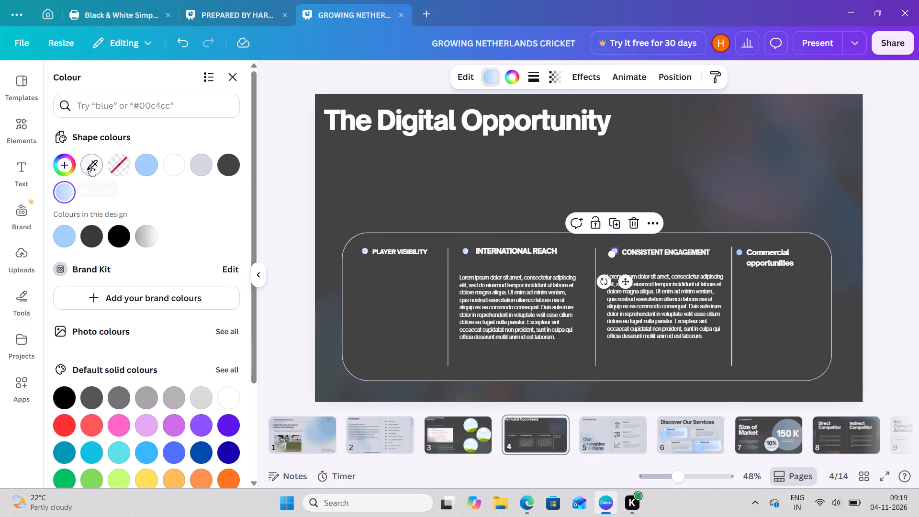
{"action": "left_click", "coordinate": [738, 250]}
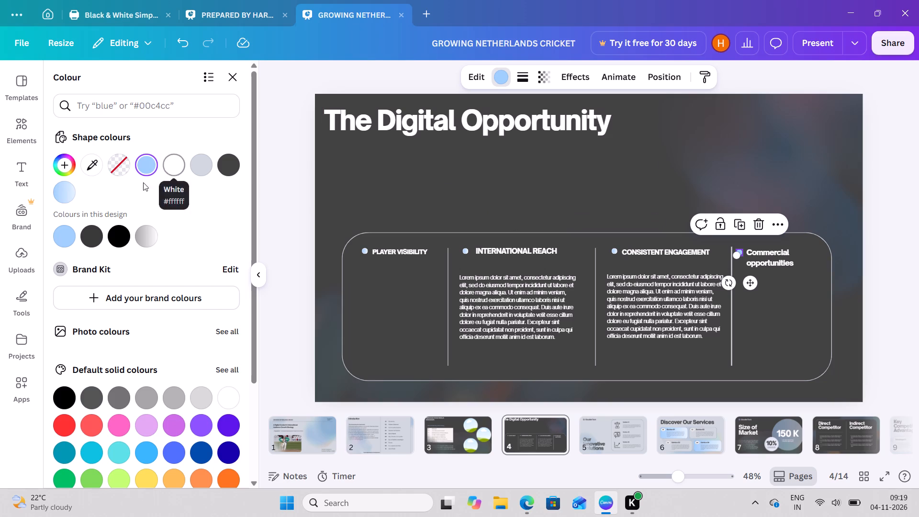
{"action": "left_click", "coordinate": [59, 195]}
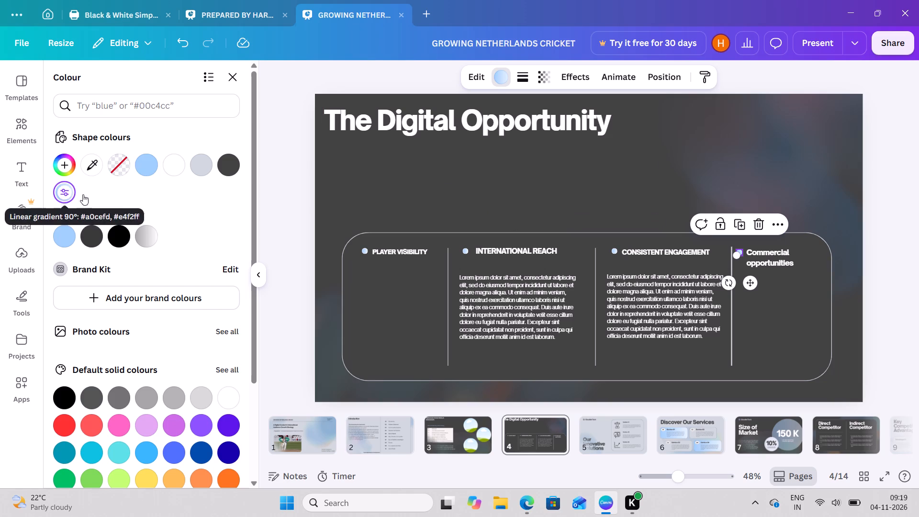
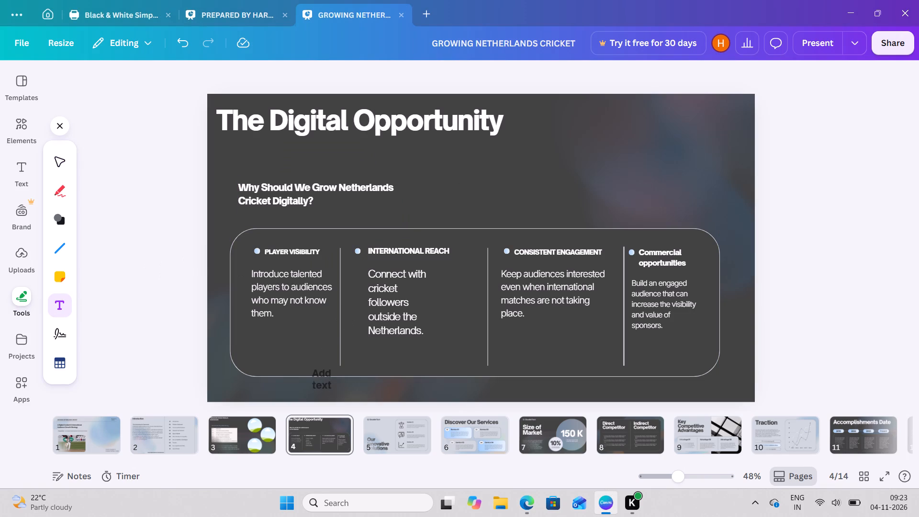
{"action": "left_click", "coordinate": [312, 374]}
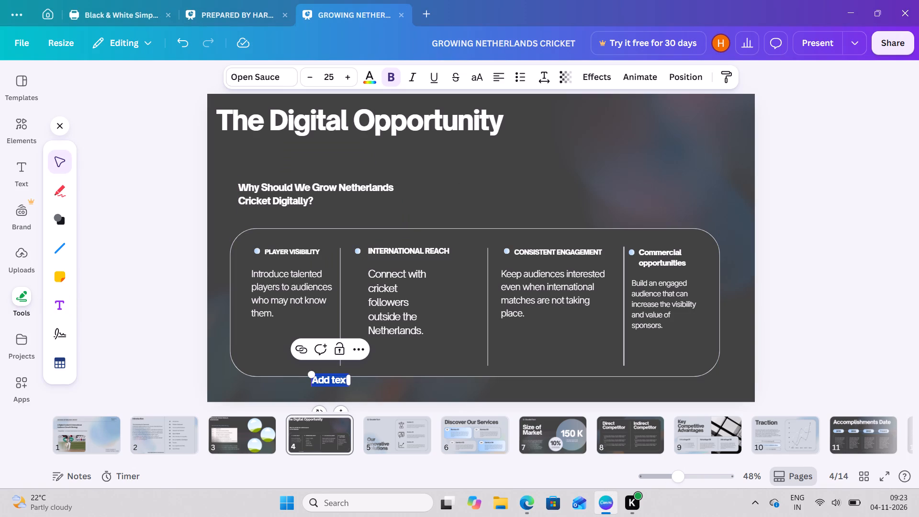
{"action": "key", "text": "BackSpace"}
{"action": "key", "text": "ctrl+v"}
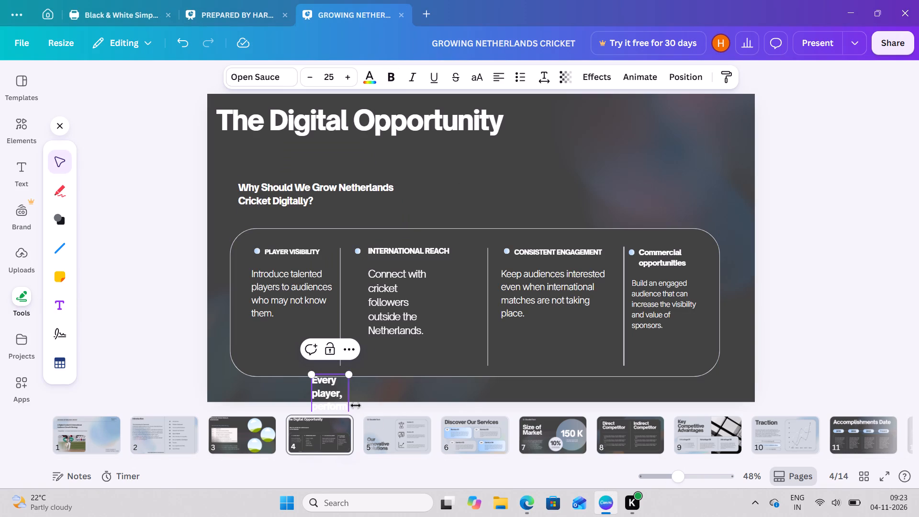
Widen the key message text box so the sentence fits on a single line.
{"action": "left_click_drag", "start_coordinate": [353, 400], "coordinate": [387, 389]}
{"action": "left_click_drag", "start_coordinate": [387, 389], "coordinate": [681, 368]}
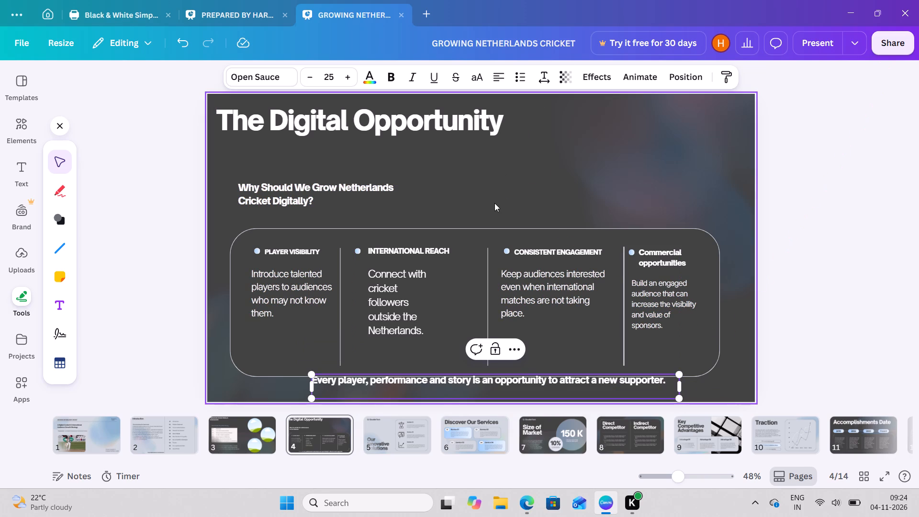
{"action": "left_click", "coordinate": [494, 203]}
Move the key message down and slightly right so it clears the rounded frame's bottom edge, and close the drawing tools.
{"action": "scroll", "coordinate": [490, 374], "scroll_direction": "up", "scroll_amount": 1}
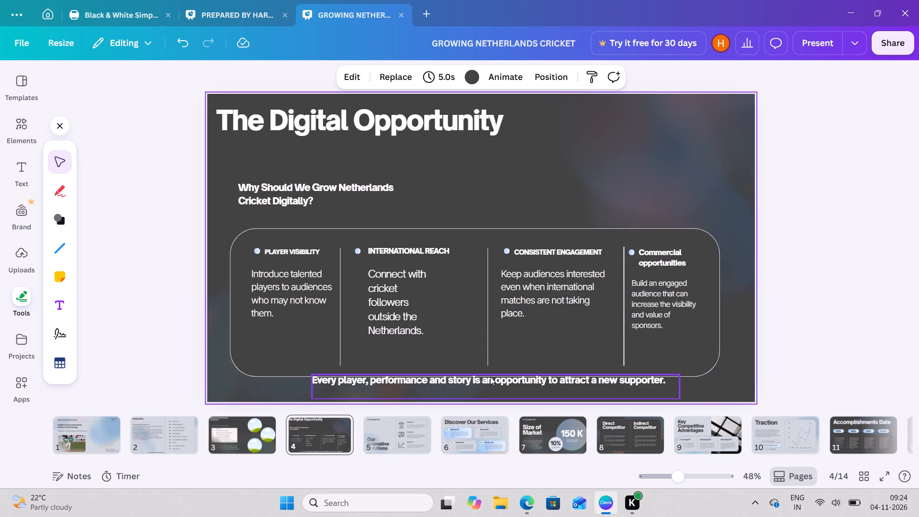
{"action": "scroll", "coordinate": [490, 377], "scroll_direction": "up", "scroll_amount": 1}
{"action": "left_click", "coordinate": [490, 377]}
{"action": "left_click_drag", "start_coordinate": [490, 377], "coordinate": [509, 385]}
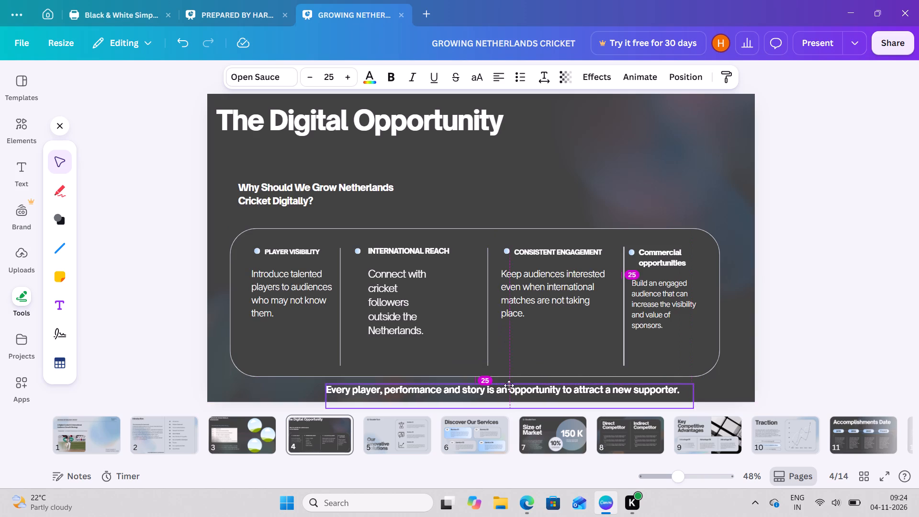
{"action": "left_click_drag", "start_coordinate": [509, 385], "coordinate": [514, 384]}
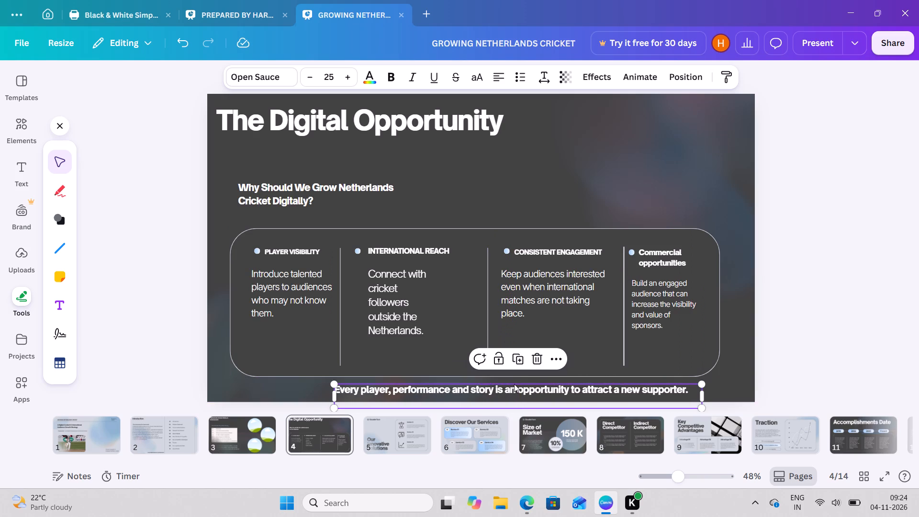
{"action": "left_click", "coordinate": [52, 296]}
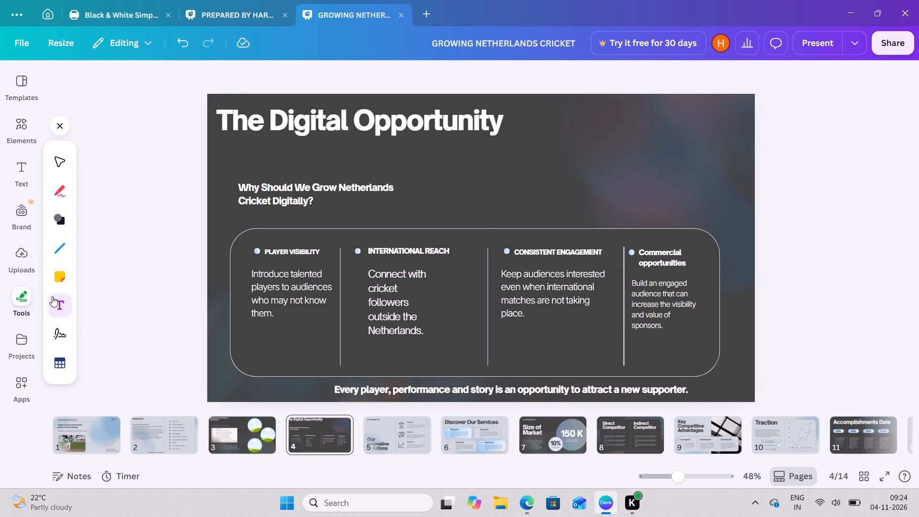
{"action": "left_click", "coordinate": [66, 124]}
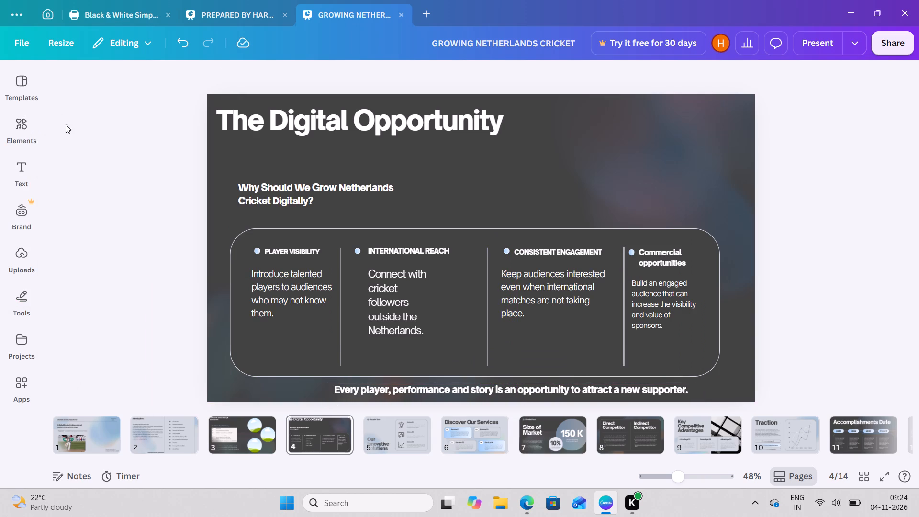
Set the key message's font to Arapey.
{"action": "left_click", "coordinate": [373, 401]}
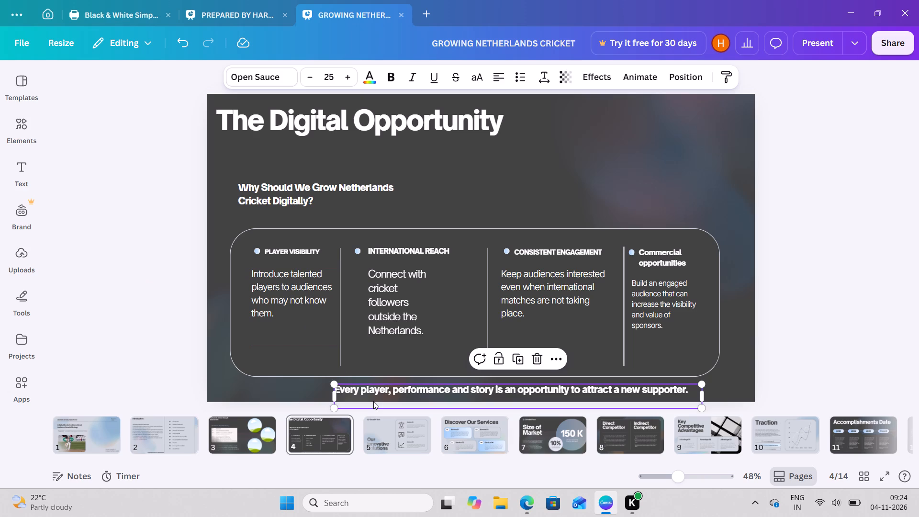
{"action": "left_click", "coordinate": [261, 82]}
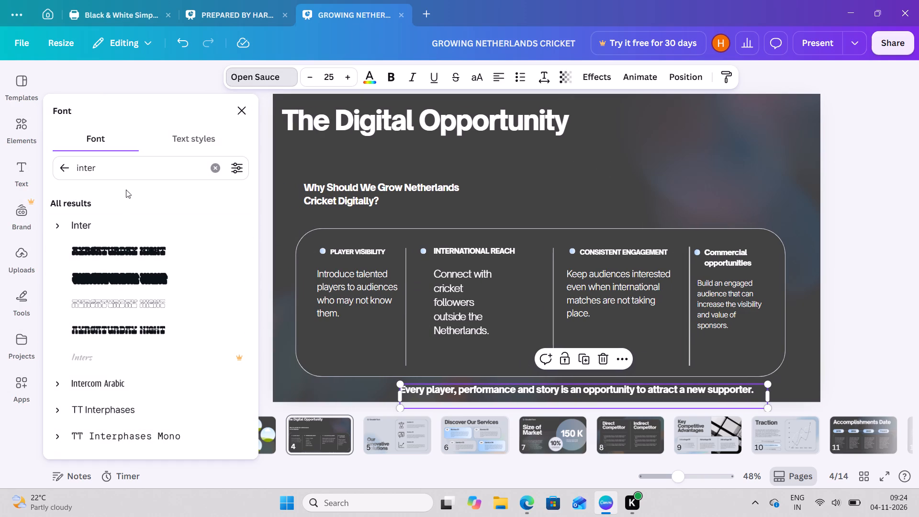
{"action": "double_click", "coordinate": [123, 169]}
{"action": "key", "text": "BackSpace"}
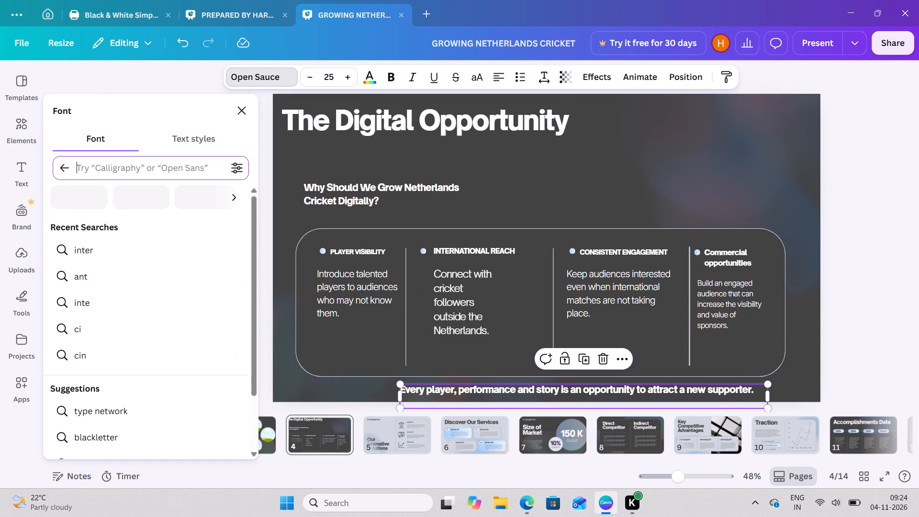
{"action": "left_click", "coordinate": [63, 169]}
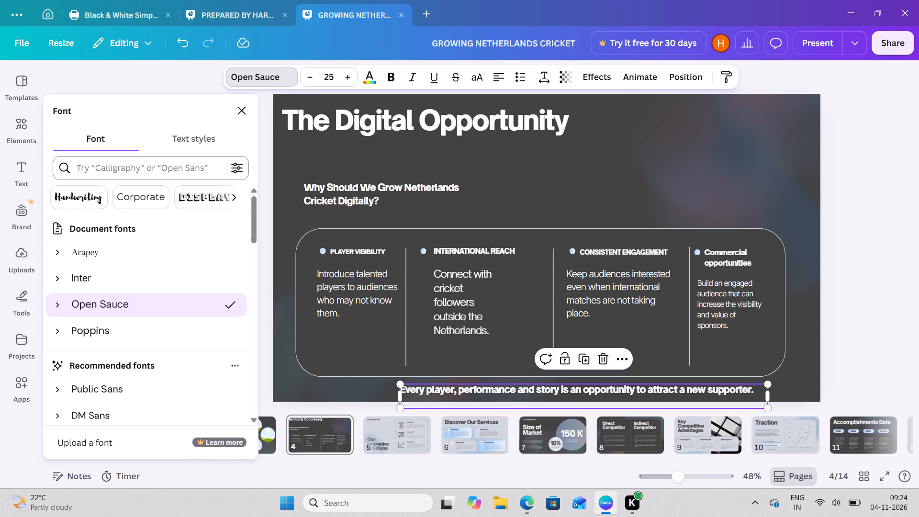
{"action": "left_click", "coordinate": [94, 255]}
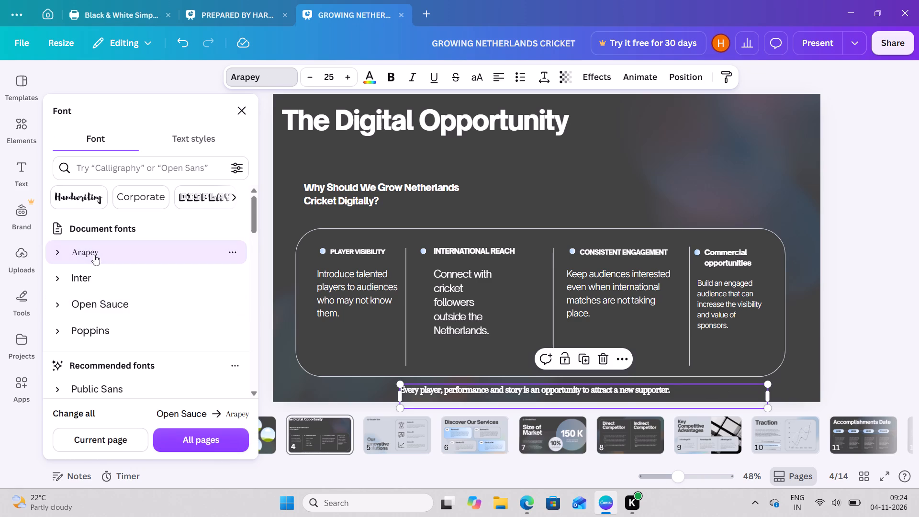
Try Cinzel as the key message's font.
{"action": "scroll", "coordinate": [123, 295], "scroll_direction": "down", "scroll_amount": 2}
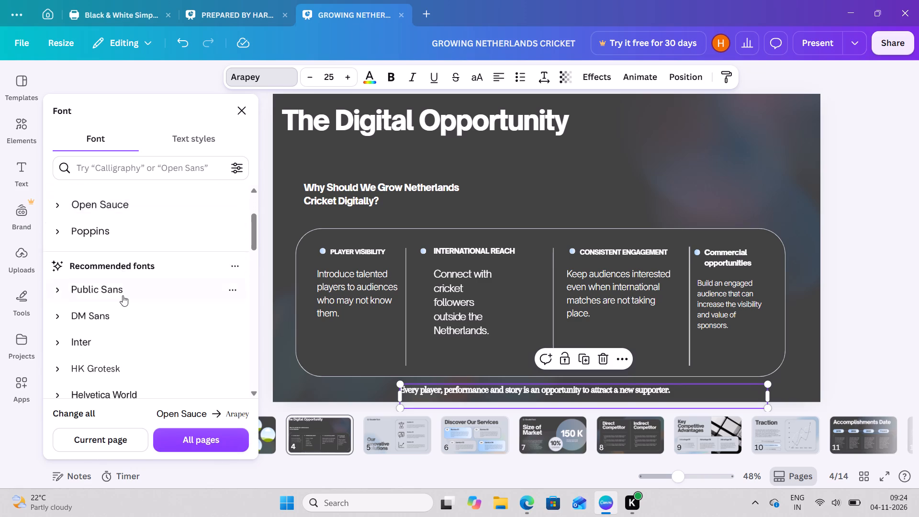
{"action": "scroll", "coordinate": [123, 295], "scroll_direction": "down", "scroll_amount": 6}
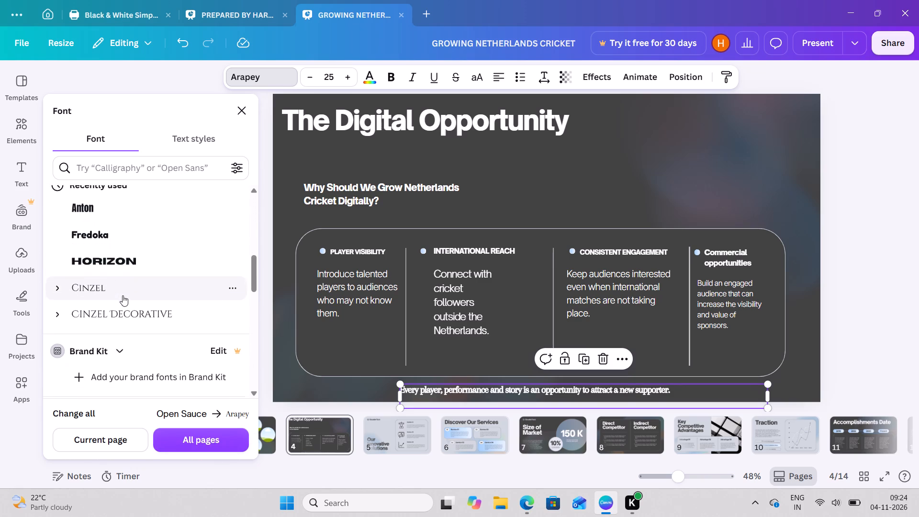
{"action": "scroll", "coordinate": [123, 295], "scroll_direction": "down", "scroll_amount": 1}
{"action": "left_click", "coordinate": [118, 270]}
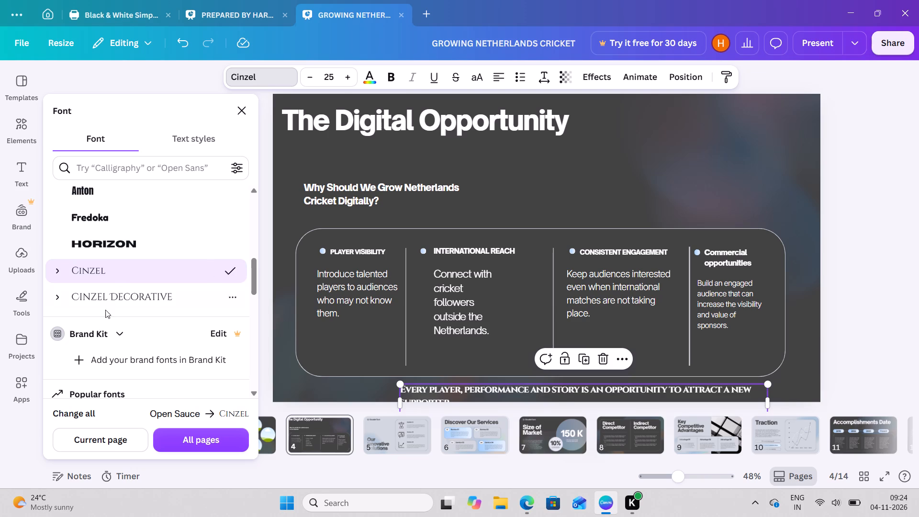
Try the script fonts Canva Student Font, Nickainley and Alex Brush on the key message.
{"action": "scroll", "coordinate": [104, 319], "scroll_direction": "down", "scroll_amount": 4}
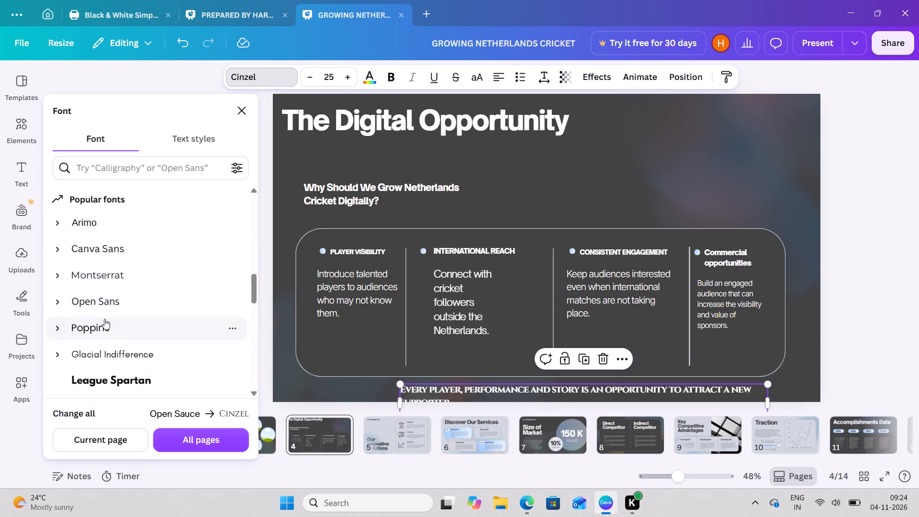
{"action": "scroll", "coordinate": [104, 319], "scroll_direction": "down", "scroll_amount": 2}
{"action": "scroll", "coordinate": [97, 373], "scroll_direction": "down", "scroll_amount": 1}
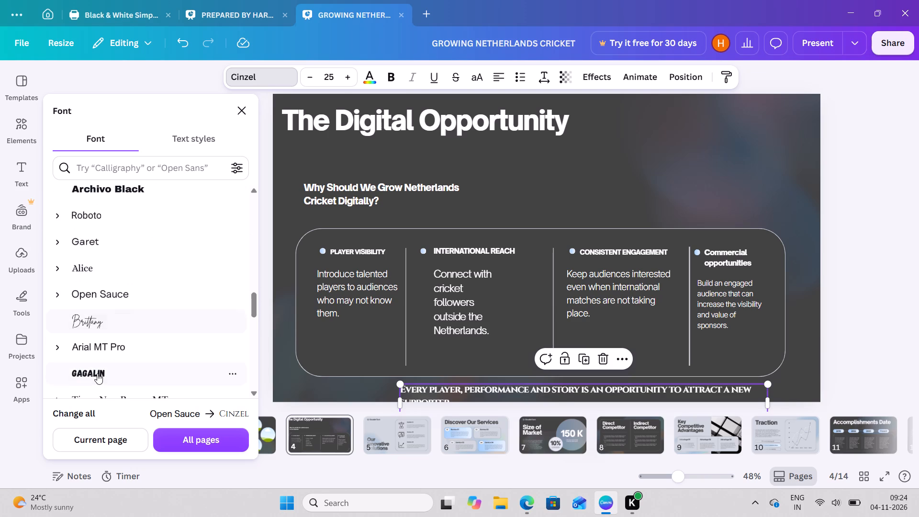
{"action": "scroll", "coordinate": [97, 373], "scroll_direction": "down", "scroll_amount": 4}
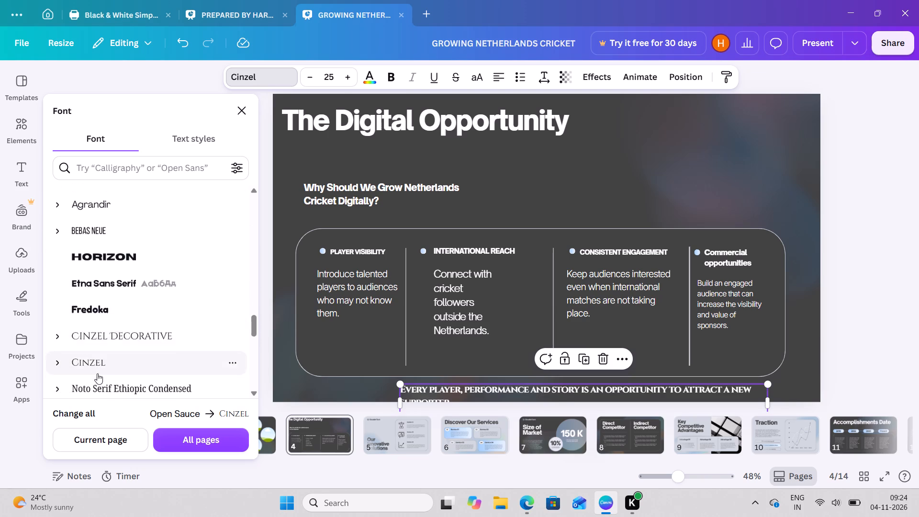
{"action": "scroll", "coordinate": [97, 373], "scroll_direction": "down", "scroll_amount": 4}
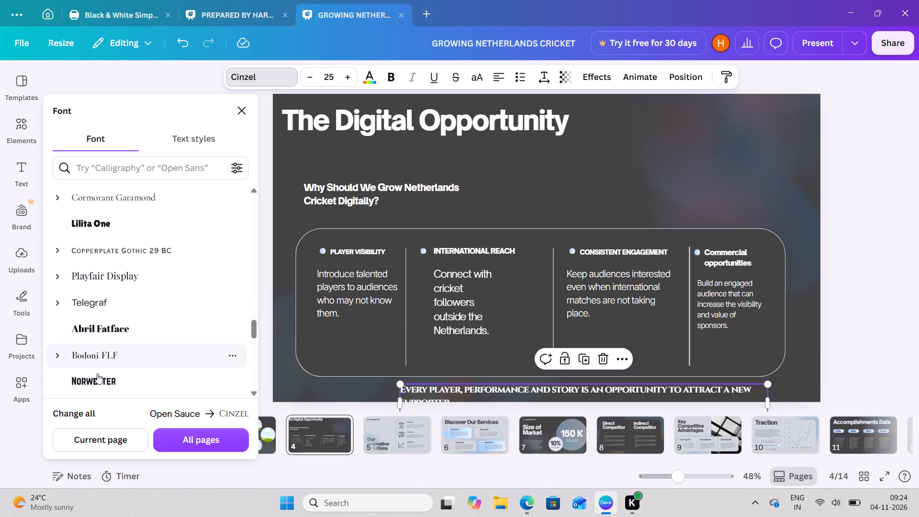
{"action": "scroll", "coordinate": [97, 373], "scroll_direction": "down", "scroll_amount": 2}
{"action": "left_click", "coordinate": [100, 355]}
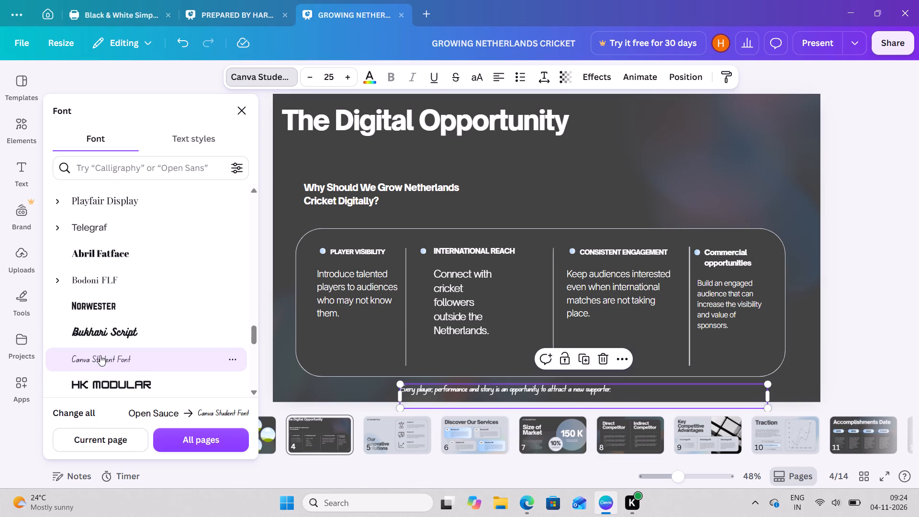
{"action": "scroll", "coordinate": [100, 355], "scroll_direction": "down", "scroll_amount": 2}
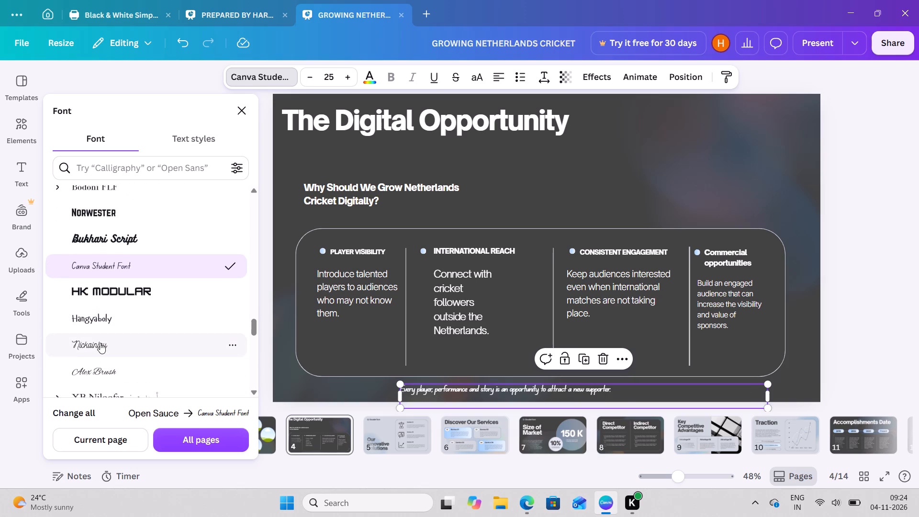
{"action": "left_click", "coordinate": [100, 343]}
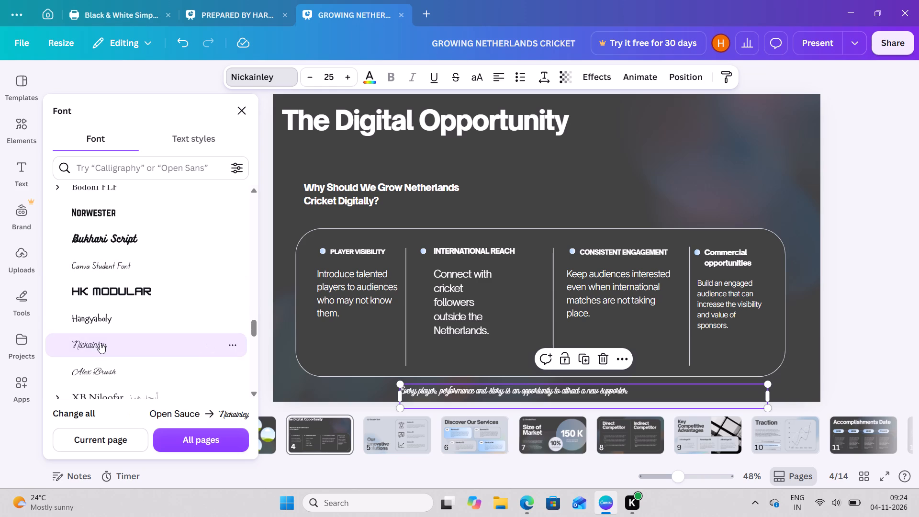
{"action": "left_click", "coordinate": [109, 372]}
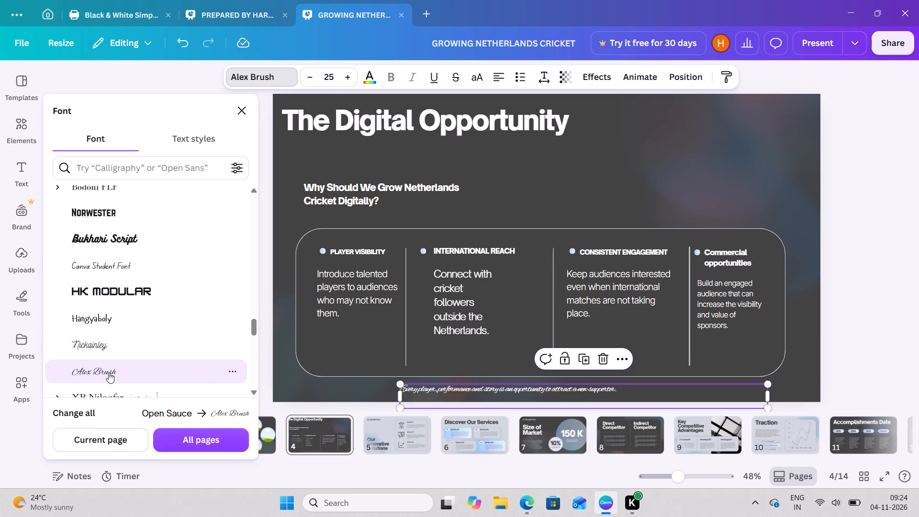
Search the fonts for INTER and set the key message to Inter Thin.
{"action": "scroll", "coordinate": [109, 372], "scroll_direction": "up", "scroll_amount": 5}
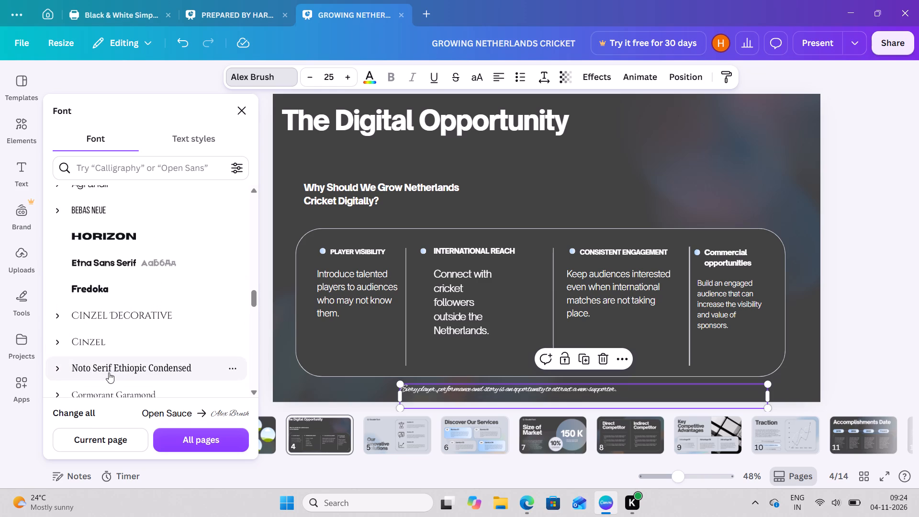
{"action": "left_click", "coordinate": [110, 176]}
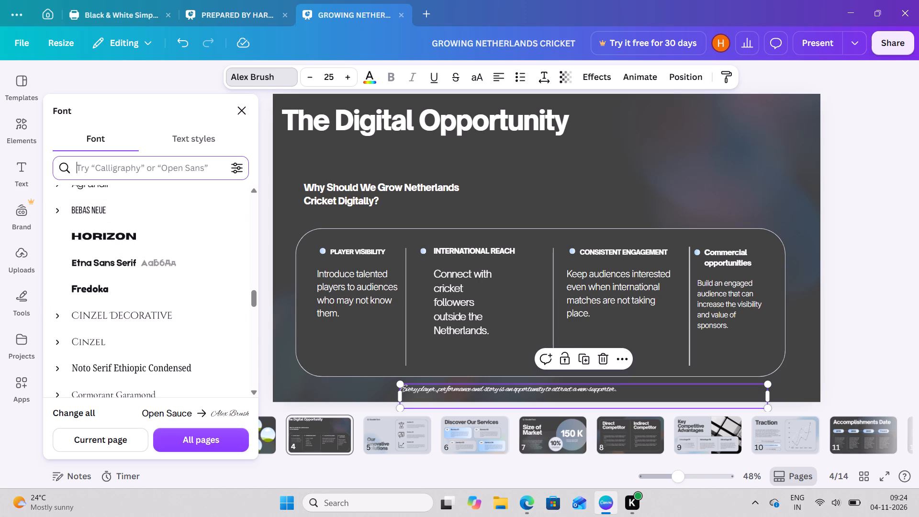
{"action": "type", "text": "INTER"}
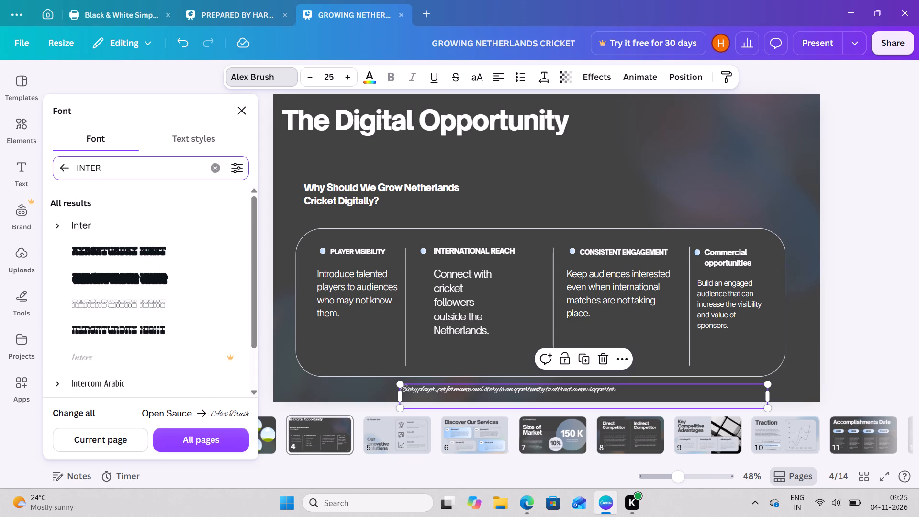
{"action": "left_click", "coordinate": [57, 229]}
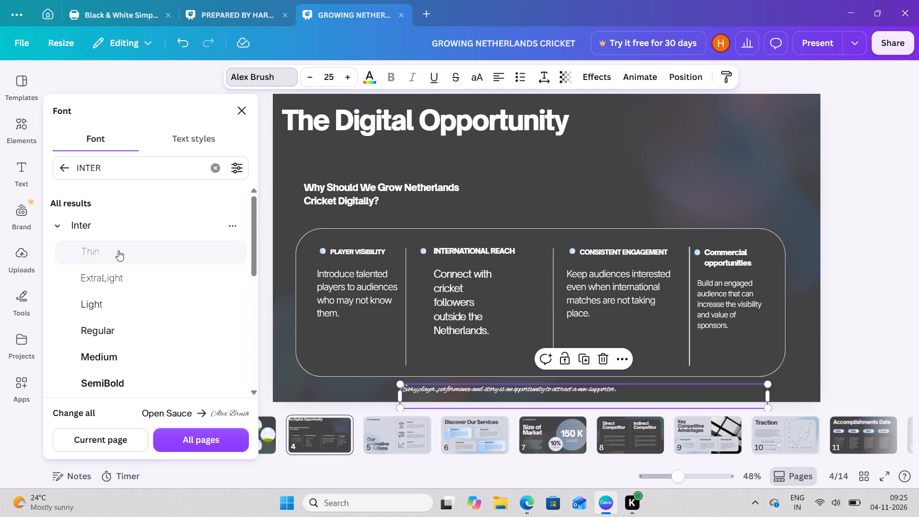
{"action": "left_click", "coordinate": [118, 250]}
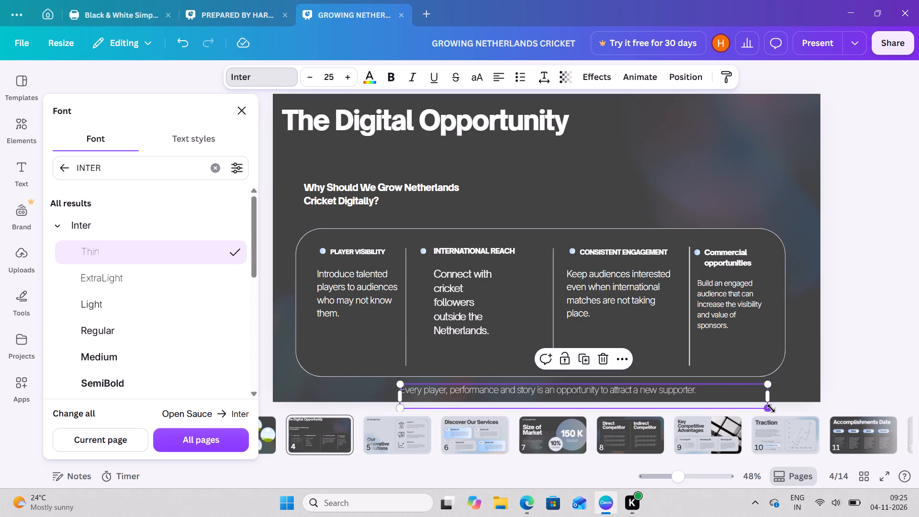
Scale the key message text box down to a font size of about 20.2.
{"action": "left_click_drag", "start_coordinate": [771, 408], "coordinate": [709, 407]}
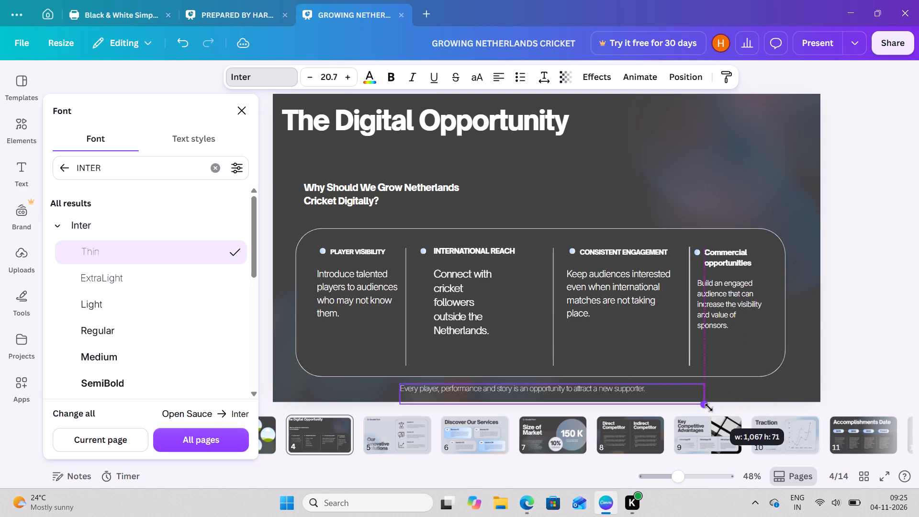
{"action": "left_click_drag", "start_coordinate": [709, 407], "coordinate": [700, 408]}
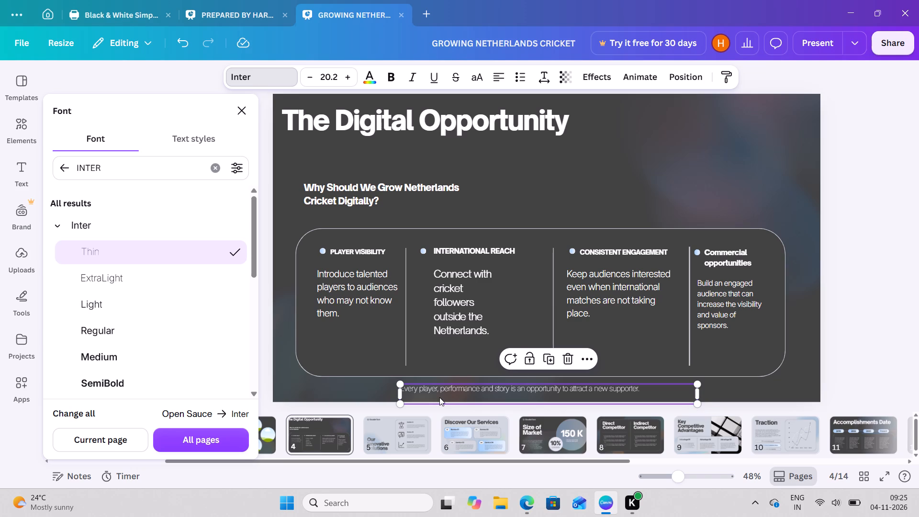
Move the key message to the slide's lower-right corner, just below the rounded frame, and deselect it.
{"action": "left_click_drag", "start_coordinate": [439, 397], "coordinate": [557, 399]}
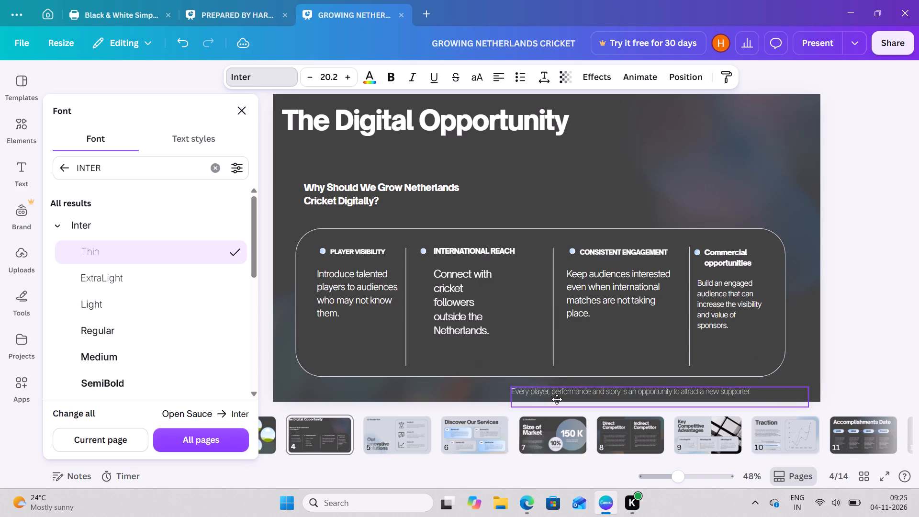
{"action": "left_click_drag", "start_coordinate": [557, 399], "coordinate": [600, 401]}
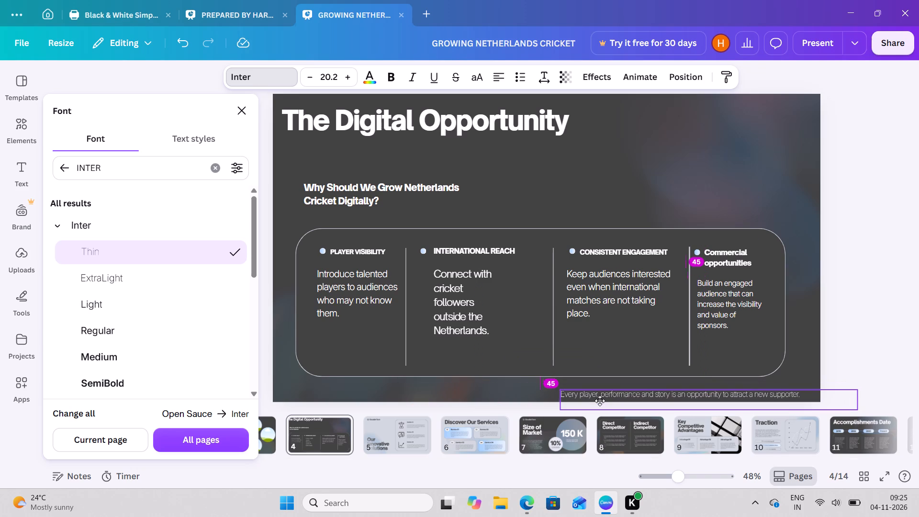
{"action": "left_click_drag", "start_coordinate": [600, 401], "coordinate": [601, 398]}
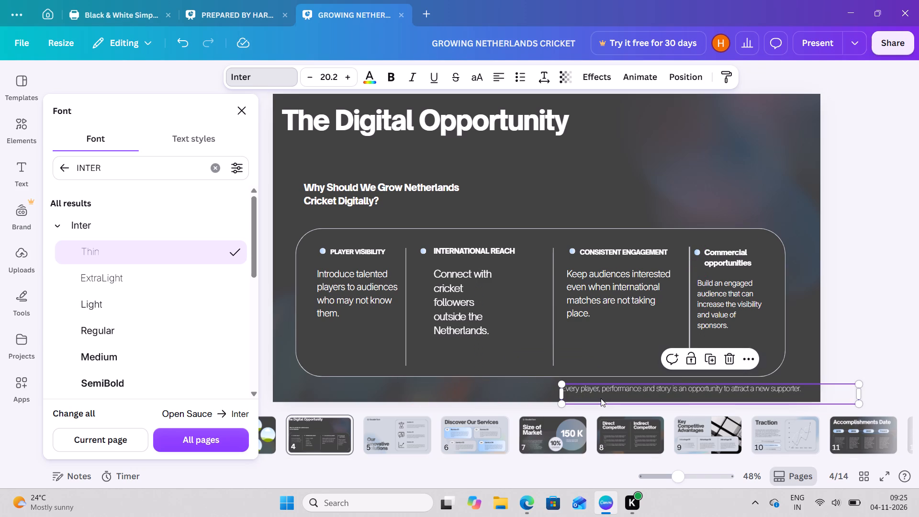
{"action": "left_click", "coordinate": [530, 193]}
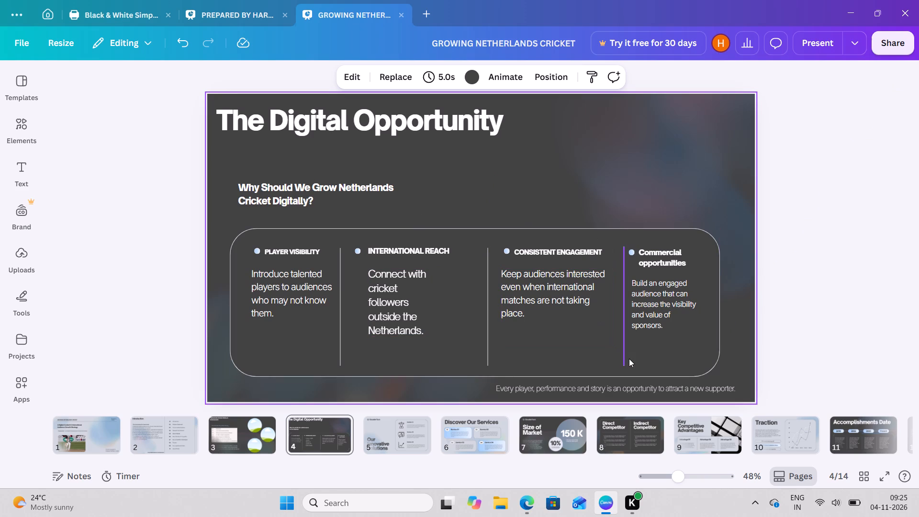
Review the finished pages 1 to 4 in order.
{"action": "left_click", "coordinate": [92, 446]}
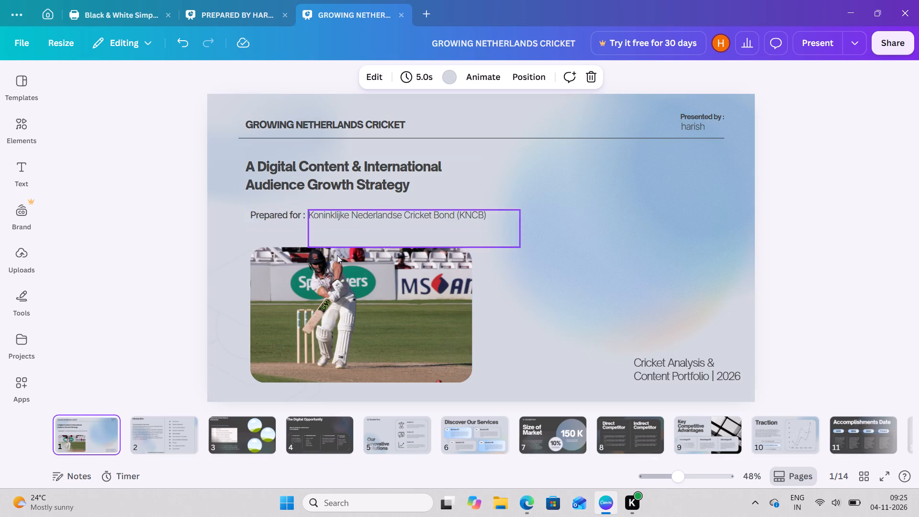
{"action": "left_click", "coordinate": [177, 427]}
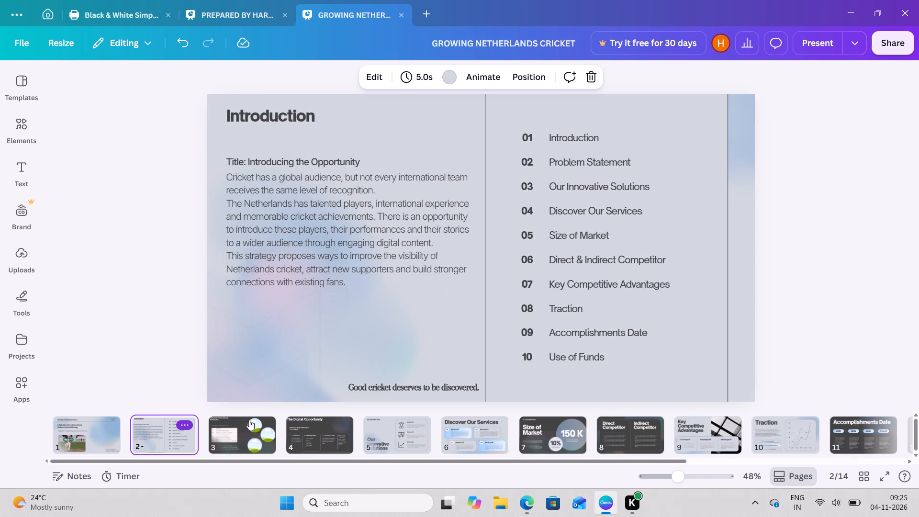
{"action": "left_click", "coordinate": [249, 445]}
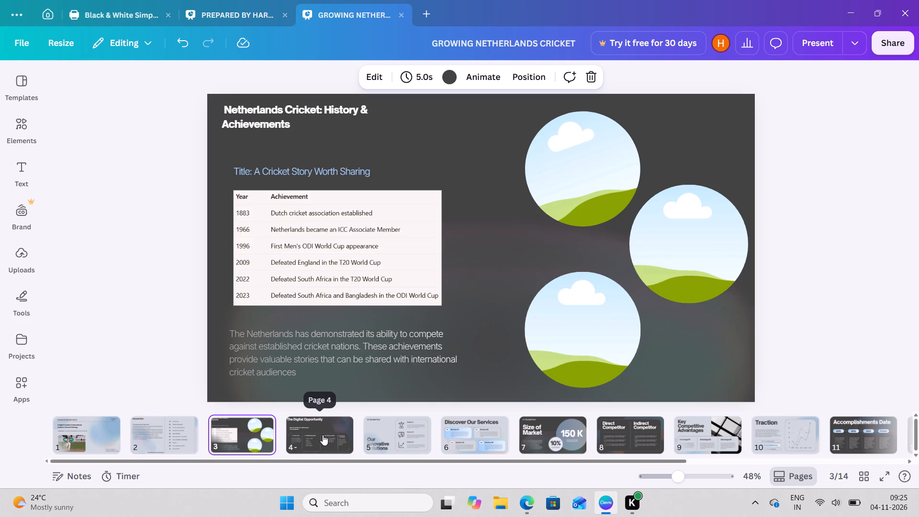
{"action": "left_click", "coordinate": [323, 441]}
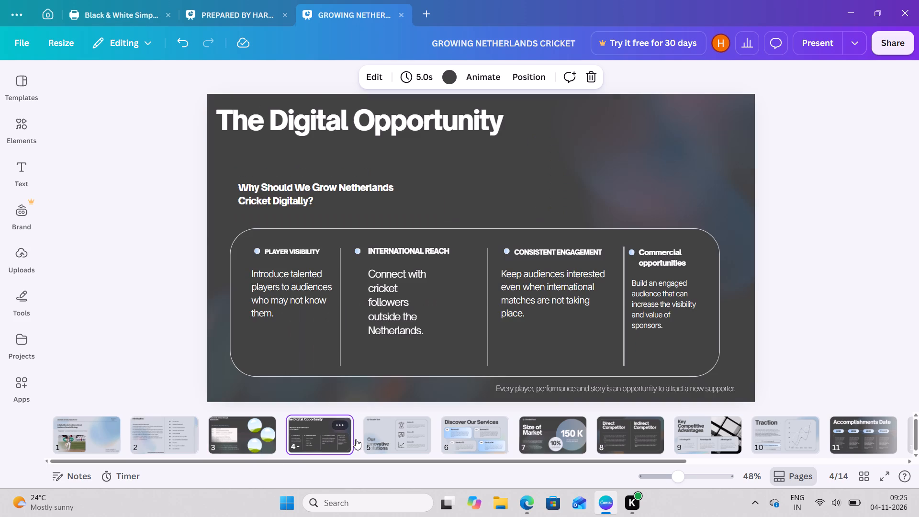
{"action": "left_click", "coordinate": [403, 436]}
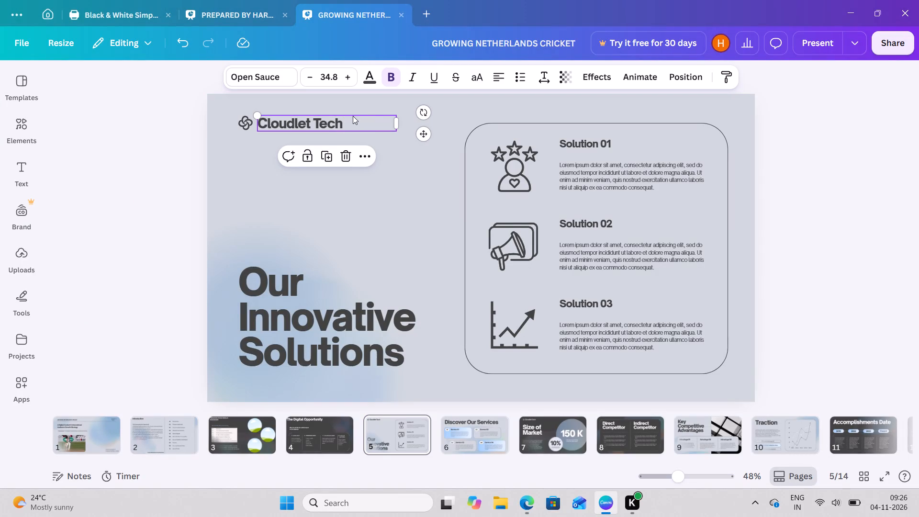
{"action": "double_click", "coordinate": [353, 116]}
{"action": "key", "text": "BackSpace"}
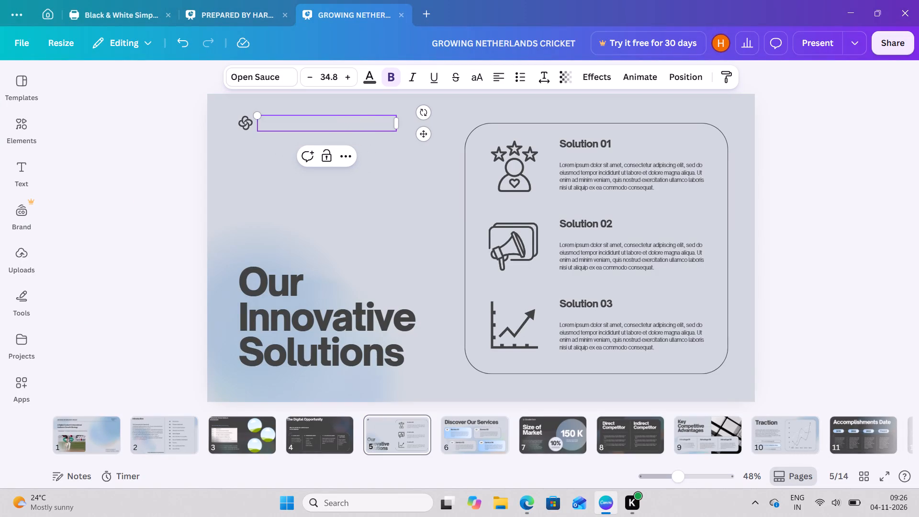
{"action": "left_click", "coordinate": [251, 129]}
{"action": "left_click", "coordinate": [250, 124]}
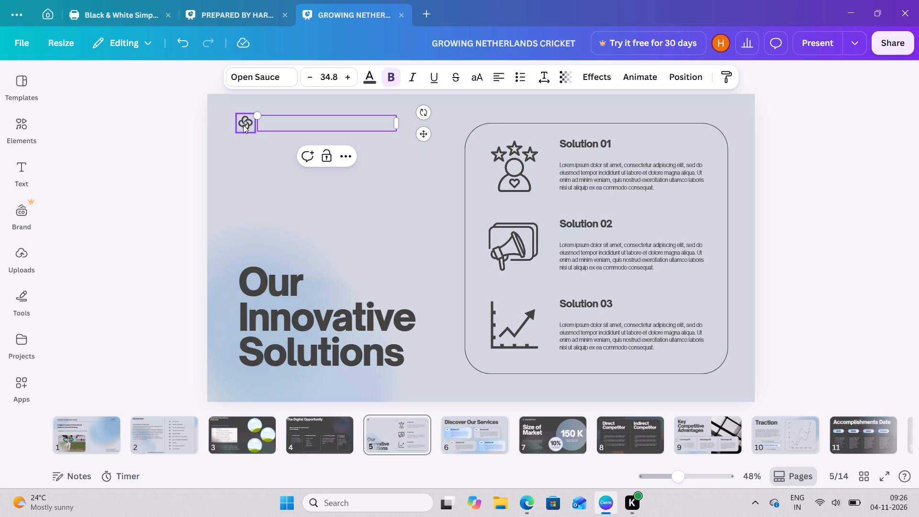
{"action": "left_click", "coordinate": [242, 125]}
{"action": "left_click", "coordinate": [270, 152]}
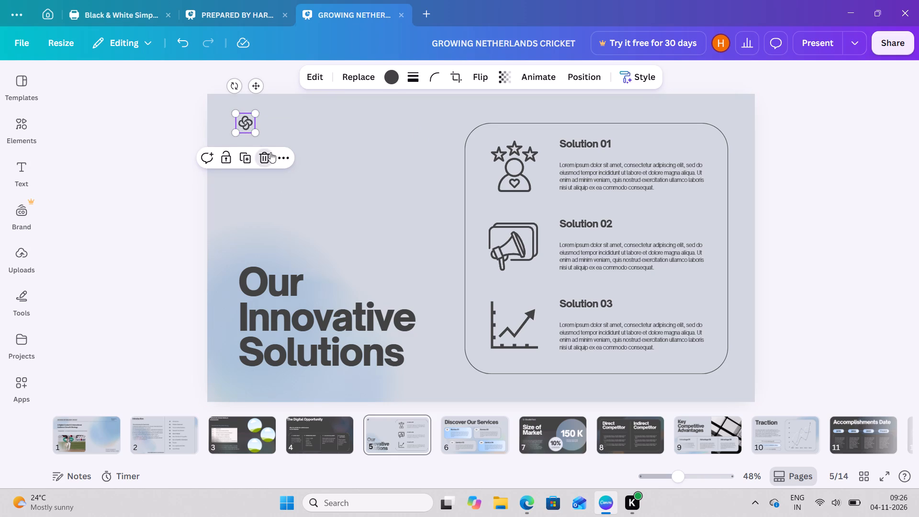
Delete the Solution 01 description, heading and person-with-stars icon from the rounded frame.
{"action": "left_click", "coordinate": [608, 176]}
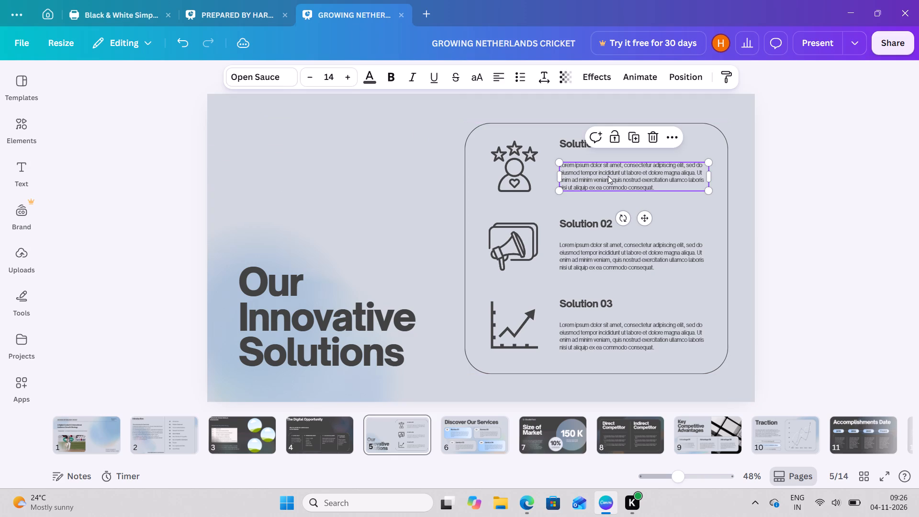
{"action": "left_click", "coordinate": [652, 133]}
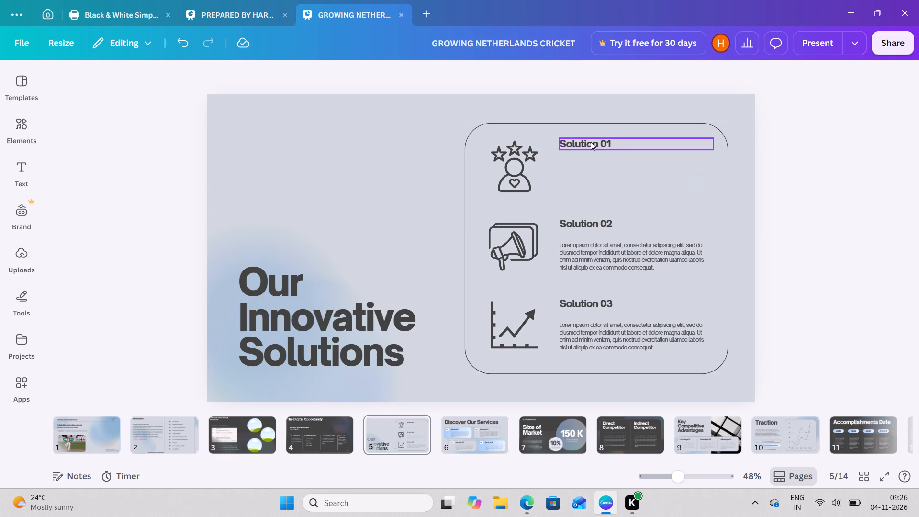
{"action": "left_click_drag", "start_coordinate": [591, 142], "coordinate": [586, 141]}
{"action": "left_click", "coordinate": [586, 141]}
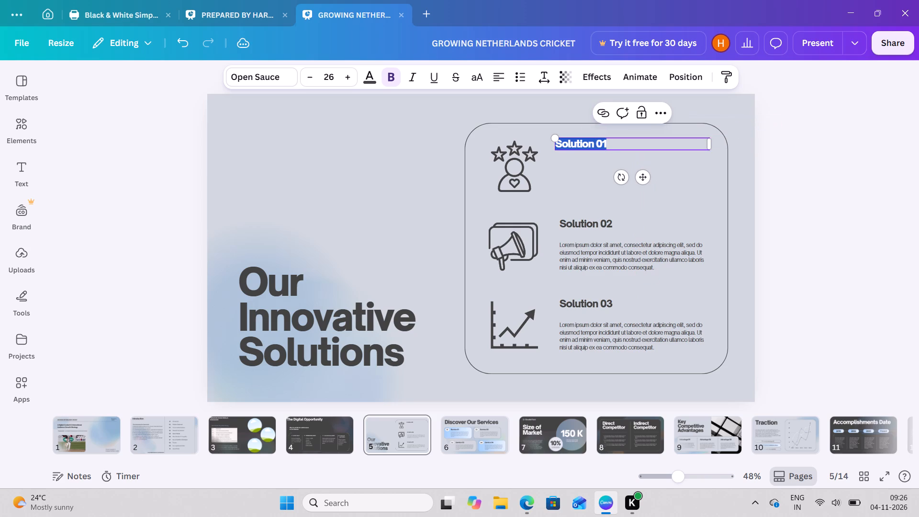
{"action": "key", "text": "BackSpace"}
{"action": "left_click", "coordinate": [504, 182]}
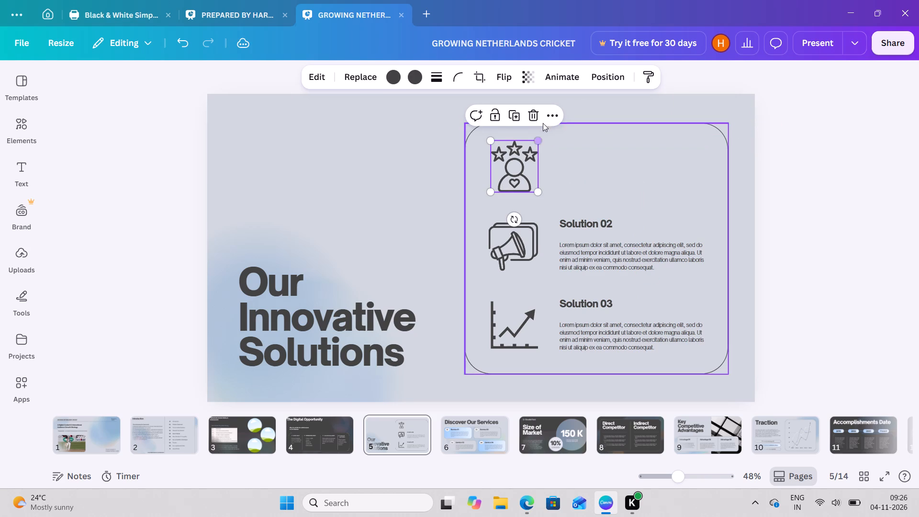
{"action": "left_click", "coordinate": [532, 115]}
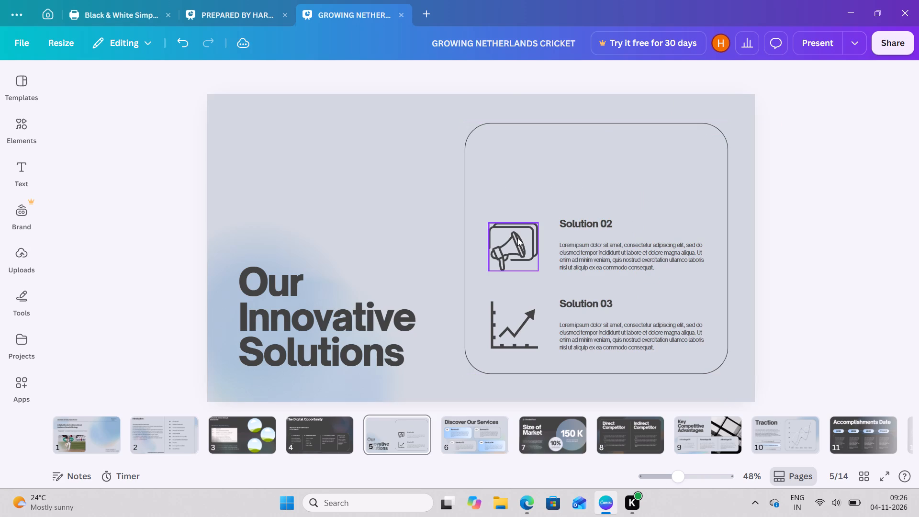
Delete the megaphone and chart icons beside Solution 02 and Solution 03.
{"action": "left_click", "coordinate": [517, 238]}
{"action": "left_click", "coordinate": [529, 202]}
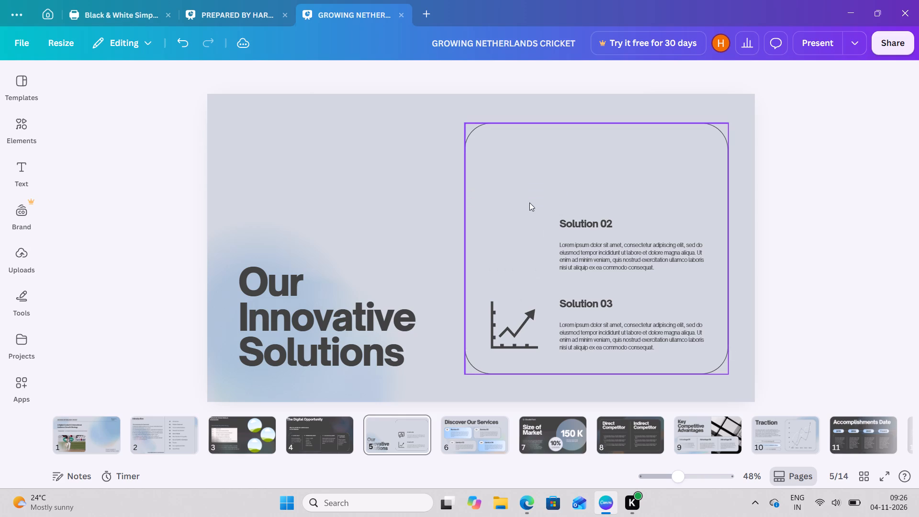
{"action": "left_click", "coordinate": [508, 323]}
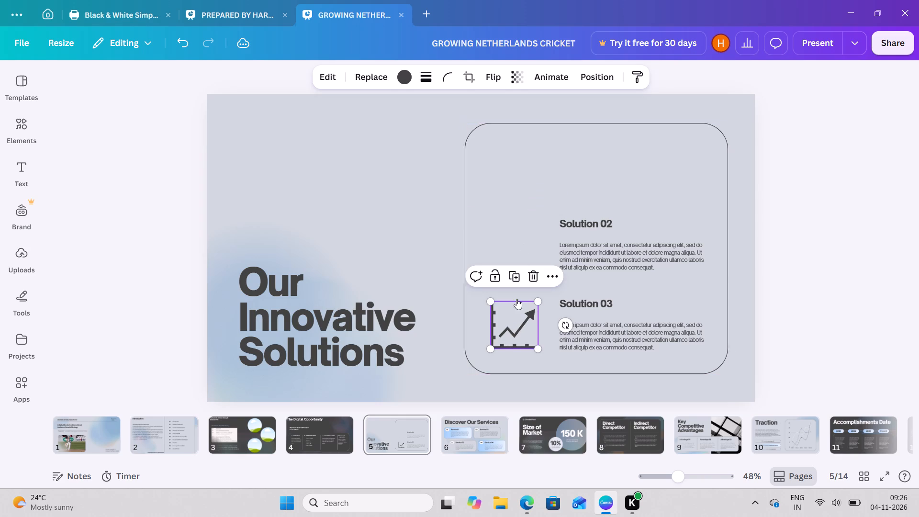
{"action": "left_click", "coordinate": [529, 278]}
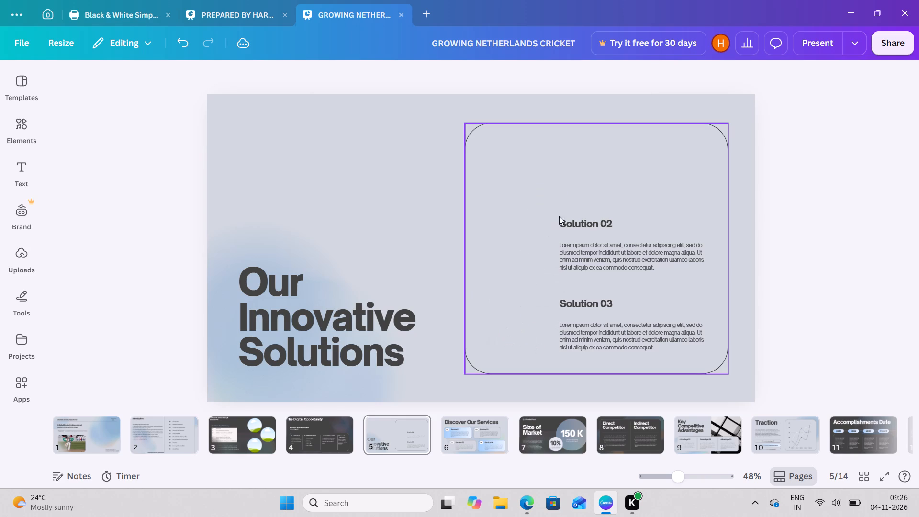
Delete the Solution 02 and Solution 03 headings and descriptions so the rounded frame is empty.
{"action": "left_click", "coordinate": [568, 224]}
{"action": "left_click", "coordinate": [651, 196]}
{"action": "left_click", "coordinate": [632, 251]}
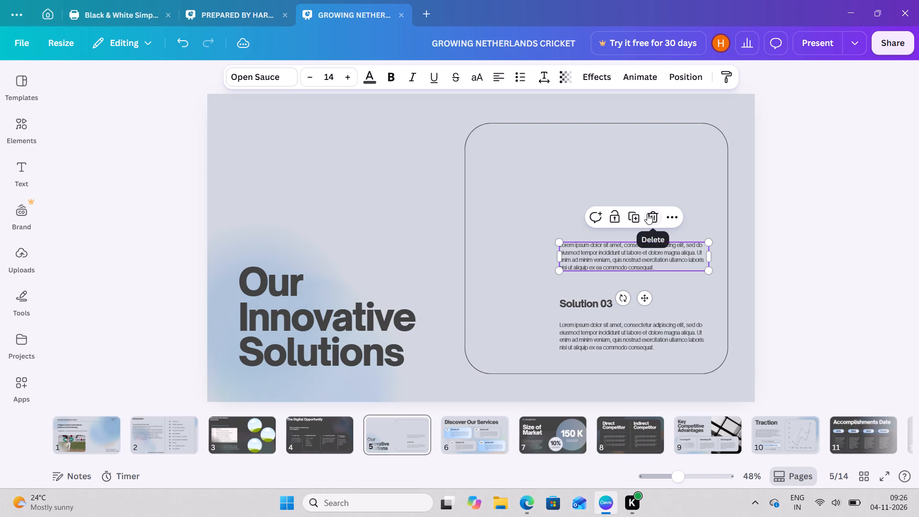
{"action": "left_click", "coordinate": [647, 214]}
{"action": "left_click_drag", "start_coordinate": [612, 320], "coordinate": [609, 302]}
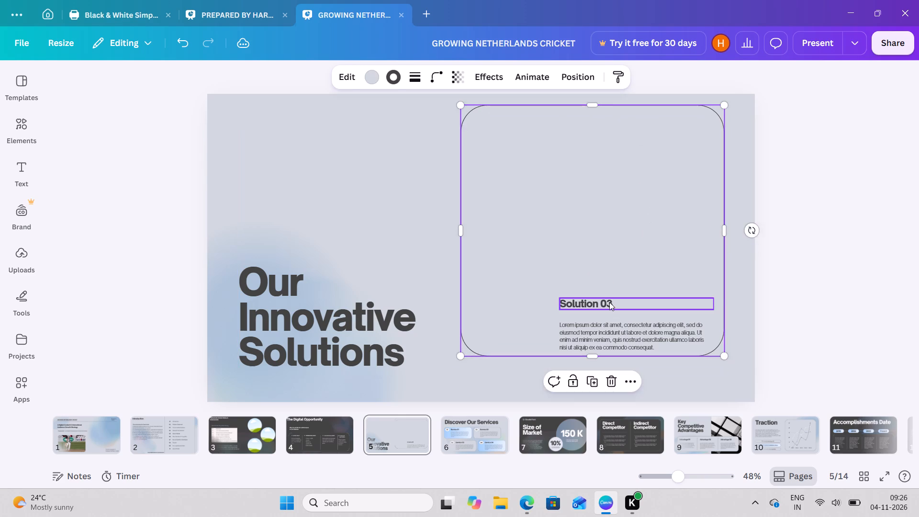
{"action": "left_click", "coordinate": [609, 302]}
{"action": "left_click", "coordinate": [651, 270]}
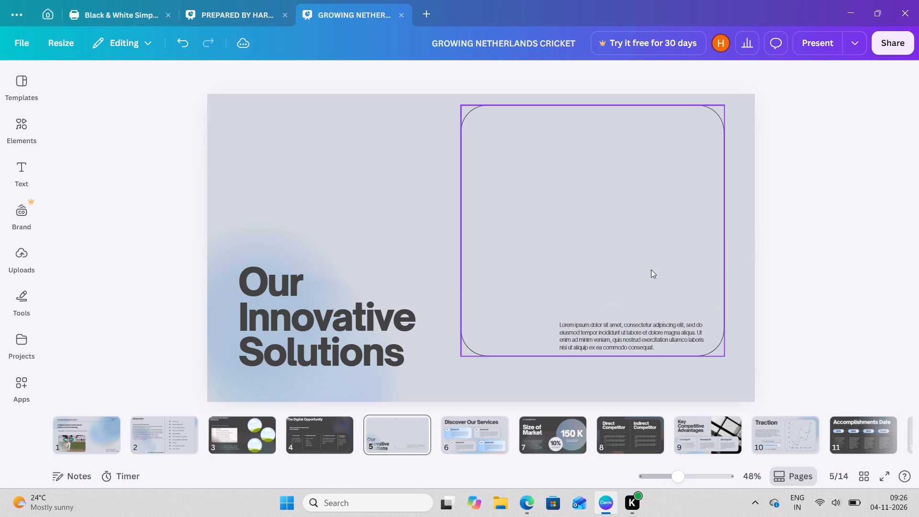
{"action": "left_click", "coordinate": [631, 327]}
{"action": "left_click", "coordinate": [653, 294]}
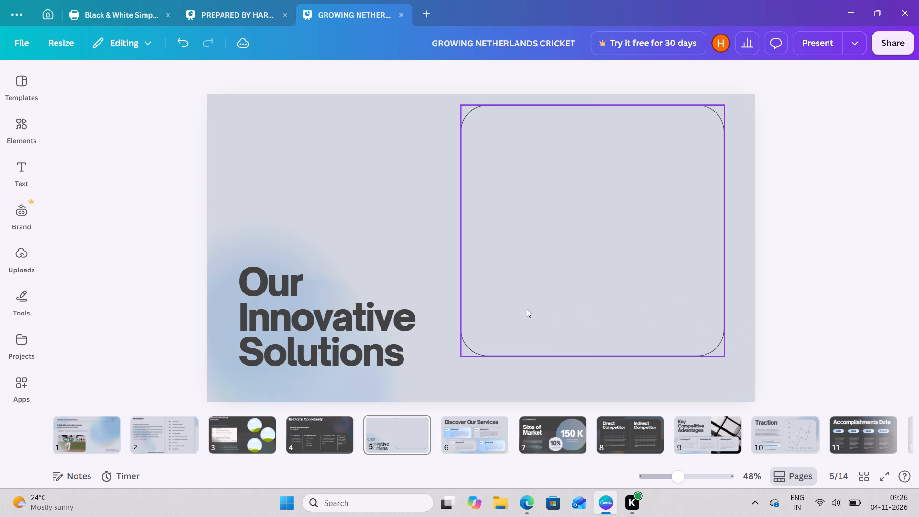
Shrink the empty rounded frame to about three-quarters size and place it near the slide's right edge, vertically around the middle.
{"action": "left_click_drag", "start_coordinate": [527, 309], "coordinate": [528, 340]}
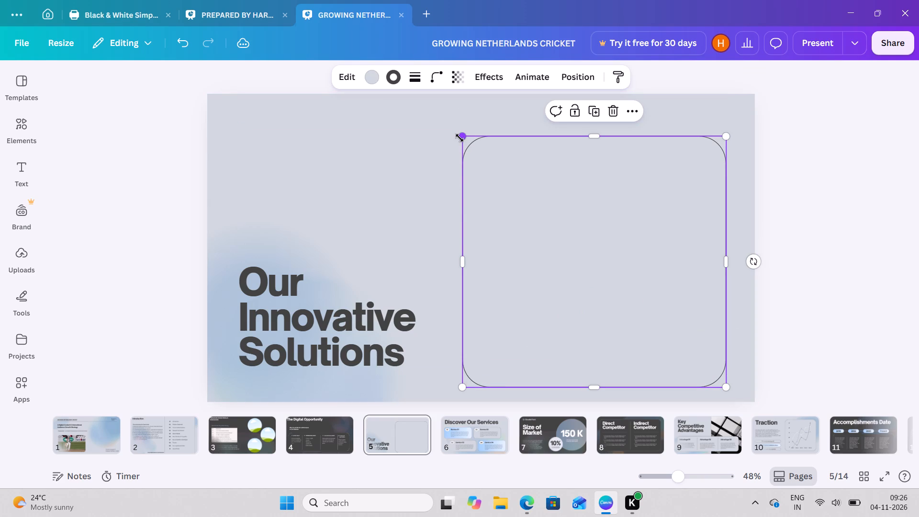
{"action": "left_click_drag", "start_coordinate": [459, 137], "coordinate": [517, 192]}
{"action": "left_click_drag", "start_coordinate": [554, 246], "coordinate": [559, 210]}
Replace the "Our Innovative Solutions" heading with the copied "Identifying the Challenges".
{"action": "double_click", "coordinate": [367, 311]}
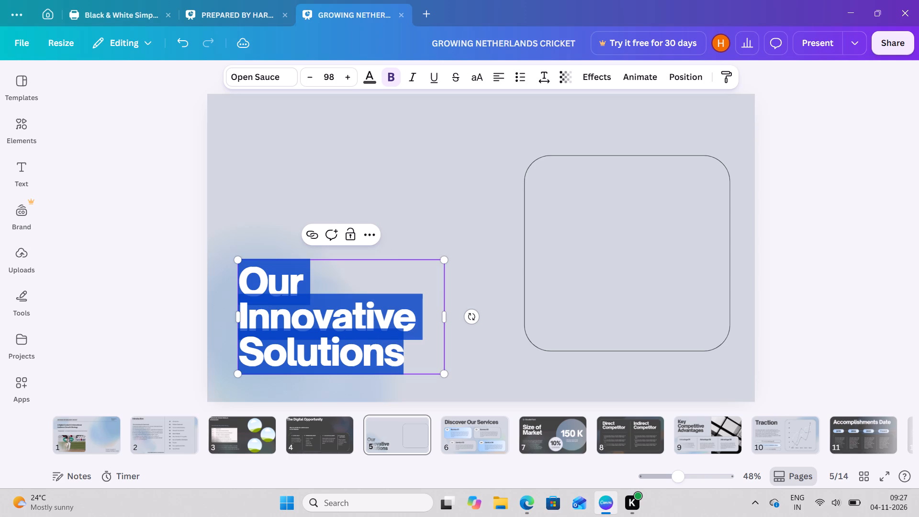
{"action": "key", "text": "BackSpace"}
{"action": "key", "text": "ctrl+v"}
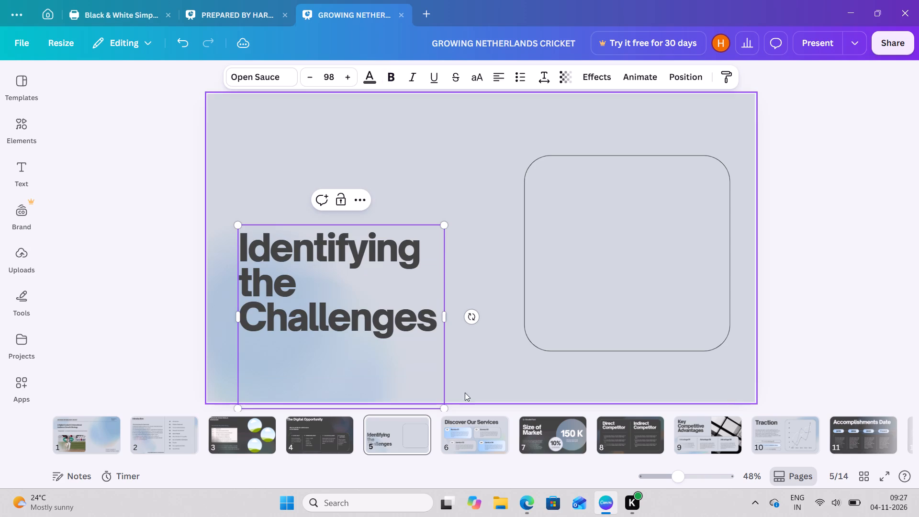
{"action": "left_click", "coordinate": [496, 385]}
Move the "Identifying the Challenges" heading to the slide's upper-left corner and scale it down to a font size of about 79.8.
{"action": "left_click_drag", "start_coordinate": [324, 294], "coordinate": [289, 184]}
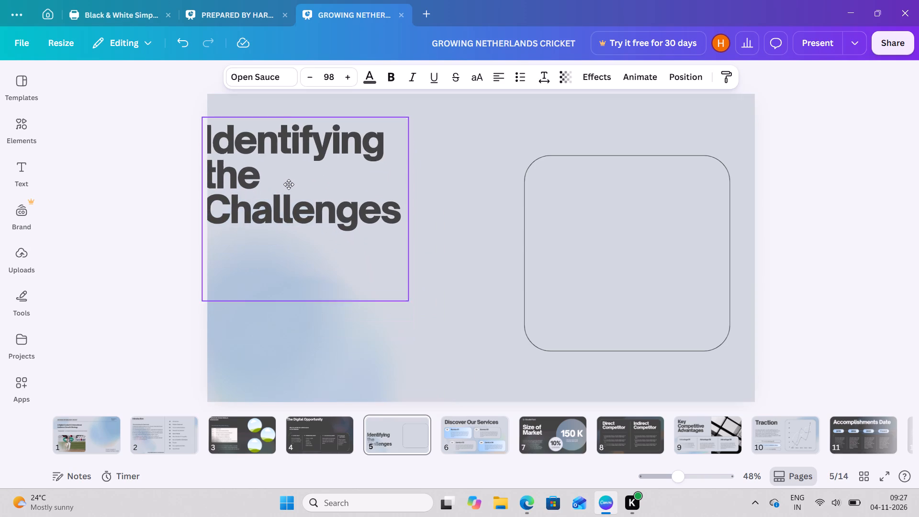
{"action": "left_click_drag", "start_coordinate": [289, 184], "coordinate": [301, 165]}
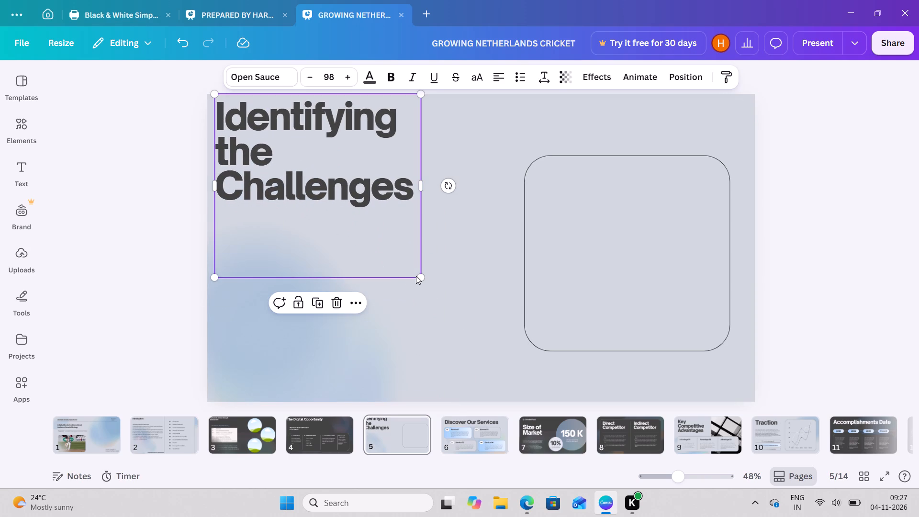
{"action": "left_click_drag", "start_coordinate": [422, 278], "coordinate": [382, 245]}
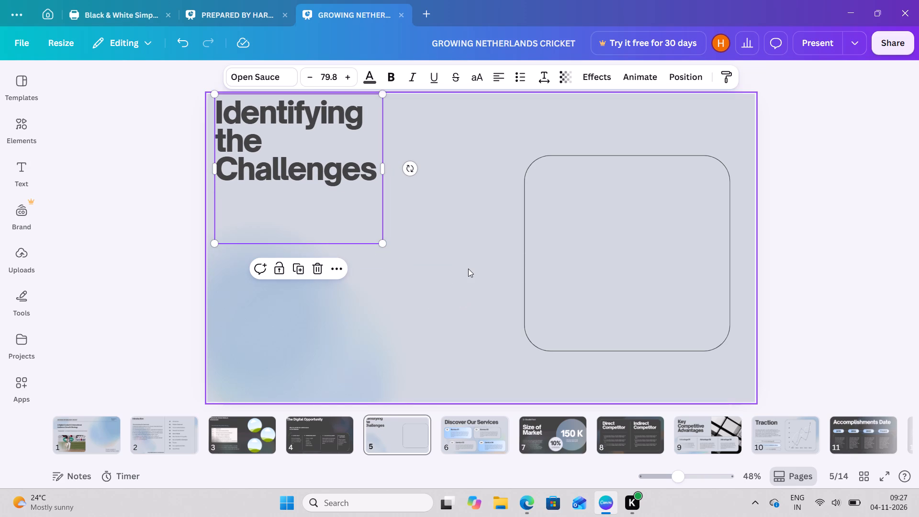
{"action": "left_click", "coordinate": [462, 236]}
{"action": "left_click", "coordinate": [306, 170]}
{"action": "left_click_drag", "start_coordinate": [306, 170], "coordinate": [310, 185]}
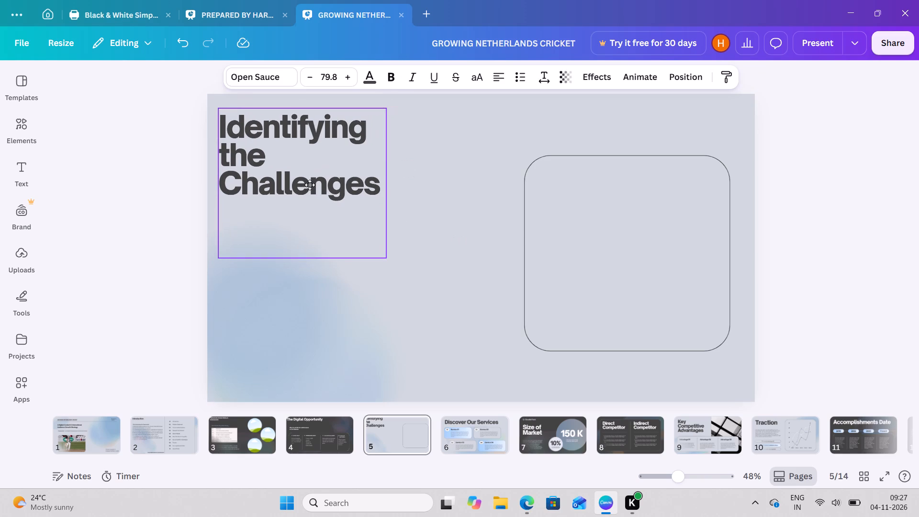
{"action": "left_click_drag", "start_coordinate": [310, 185], "coordinate": [310, 179]}
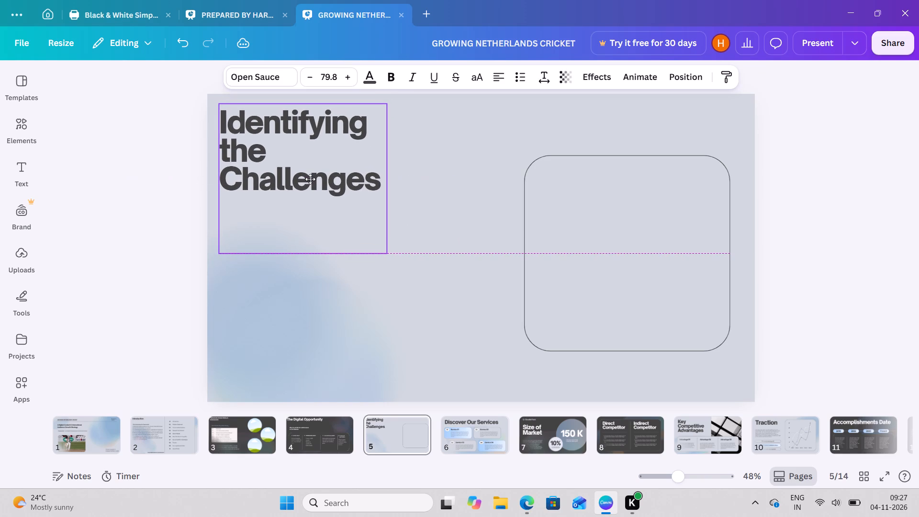
{"action": "left_click_drag", "start_coordinate": [310, 179], "coordinate": [308, 175]}
{"action": "double_click", "coordinate": [308, 175]}
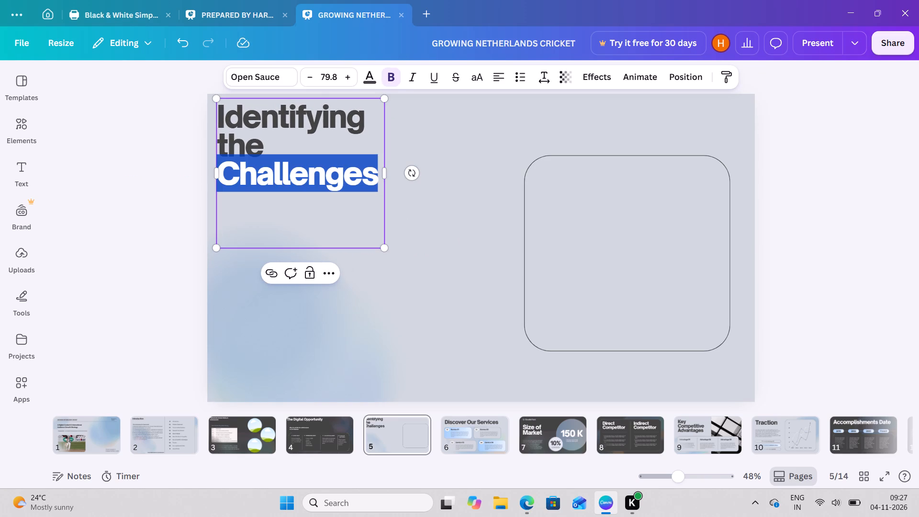
{"action": "left_click", "coordinate": [425, 235]}
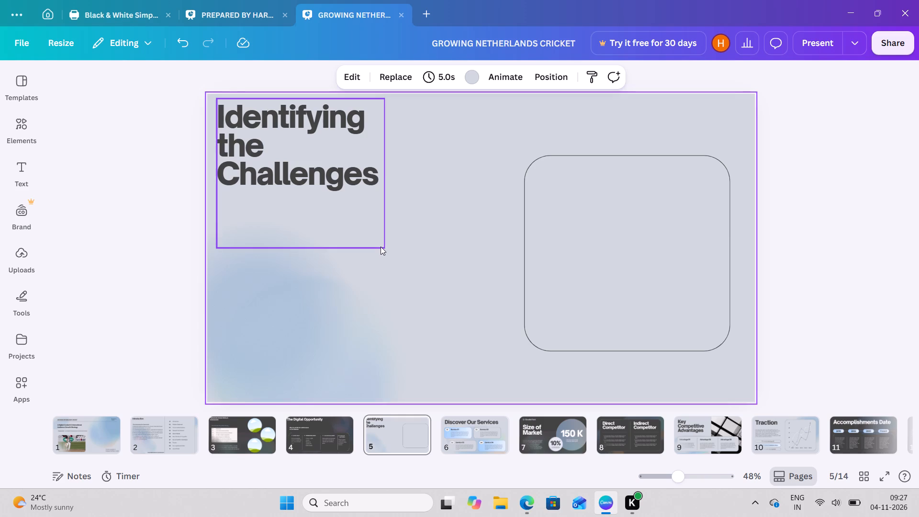
{"action": "left_click", "coordinate": [380, 246]}
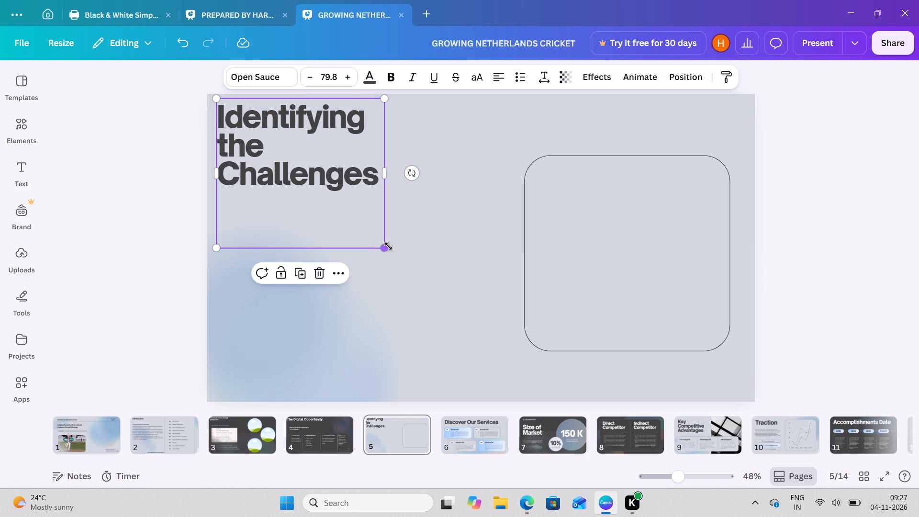
{"action": "left_click_drag", "start_coordinate": [388, 246], "coordinate": [380, 239]}
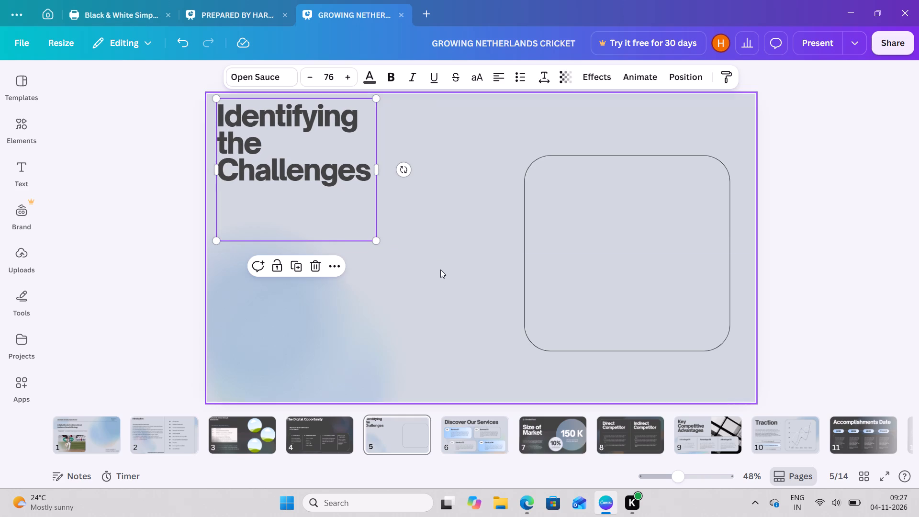
{"action": "left_click", "coordinate": [442, 270]}
{"action": "left_click_drag", "start_coordinate": [325, 186], "coordinate": [329, 192]}
{"action": "triple_click", "coordinate": [329, 192]}
{"action": "left_click", "coordinate": [329, 192]}
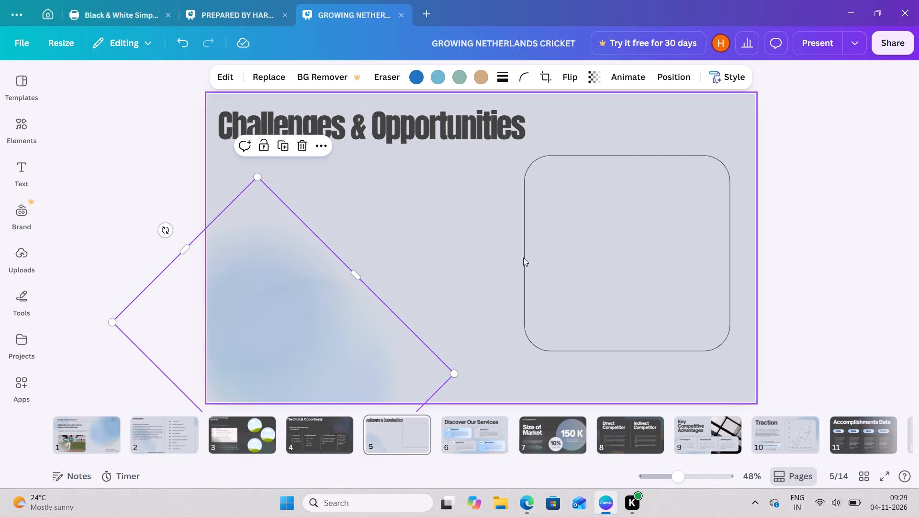
{"action": "left_click", "coordinate": [537, 260]}
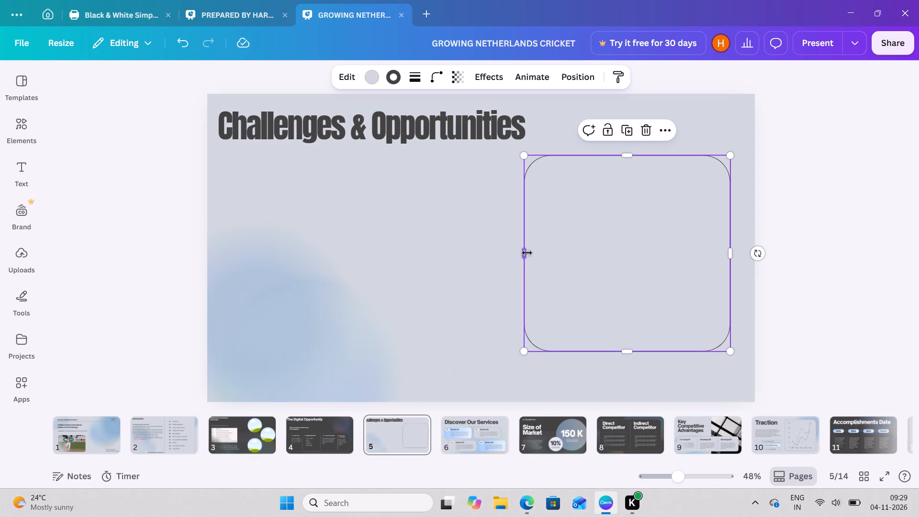
{"action": "left_click_drag", "start_coordinate": [527, 253], "coordinate": [325, 266]}
{"action": "scroll", "coordinate": [336, 306], "scroll_direction": "right", "scroll_amount": 1}
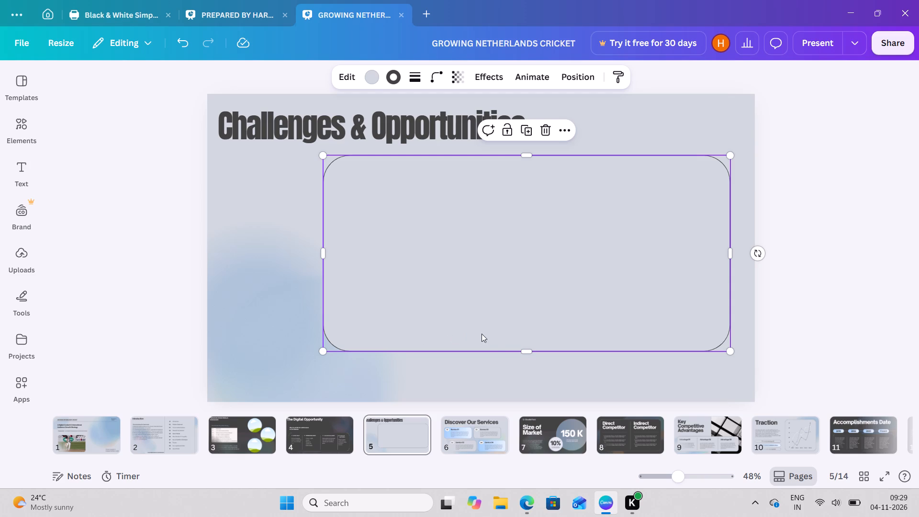
{"action": "scroll", "coordinate": [482, 334], "scroll_direction": "right", "scroll_amount": 1}
{"action": "left_click_drag", "start_coordinate": [526, 354], "coordinate": [522, 265]}
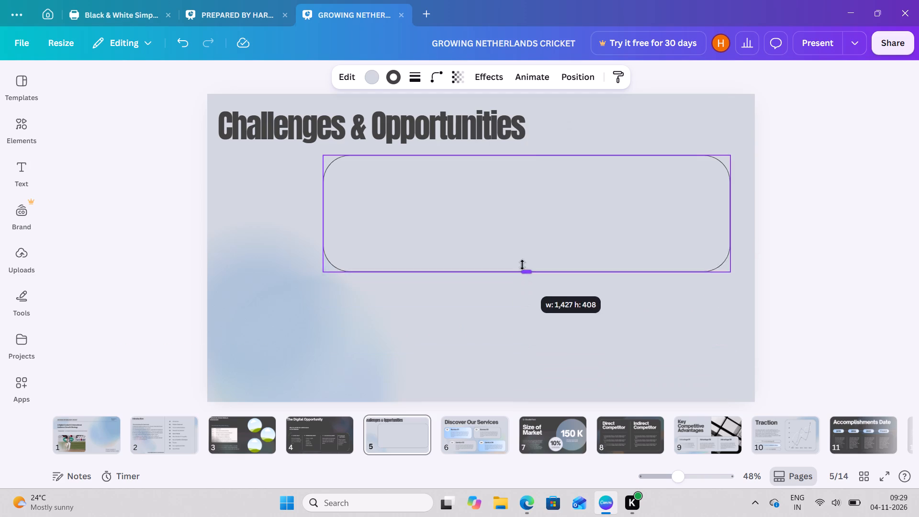
{"action": "left_click_drag", "start_coordinate": [522, 265], "coordinate": [522, 235]}
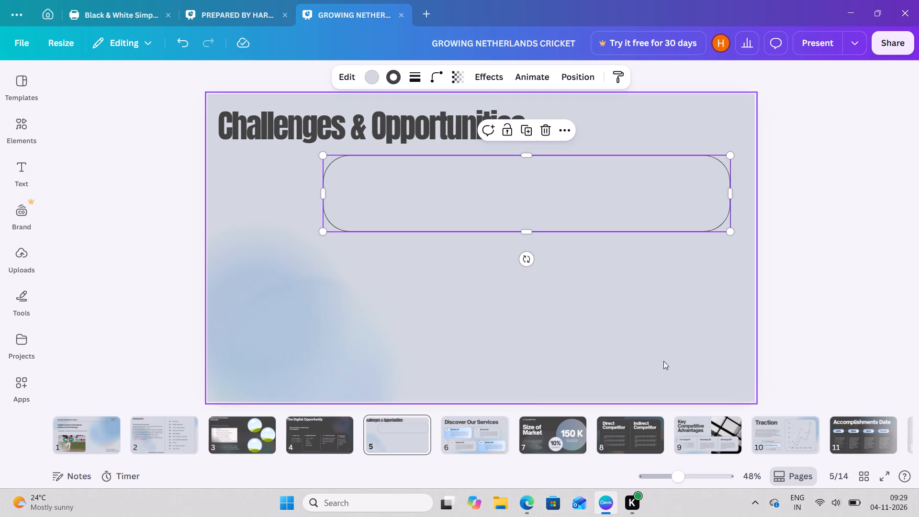
Examine the fill colour of the "Service 01" card on page 6.
{"action": "left_click", "coordinate": [475, 435]}
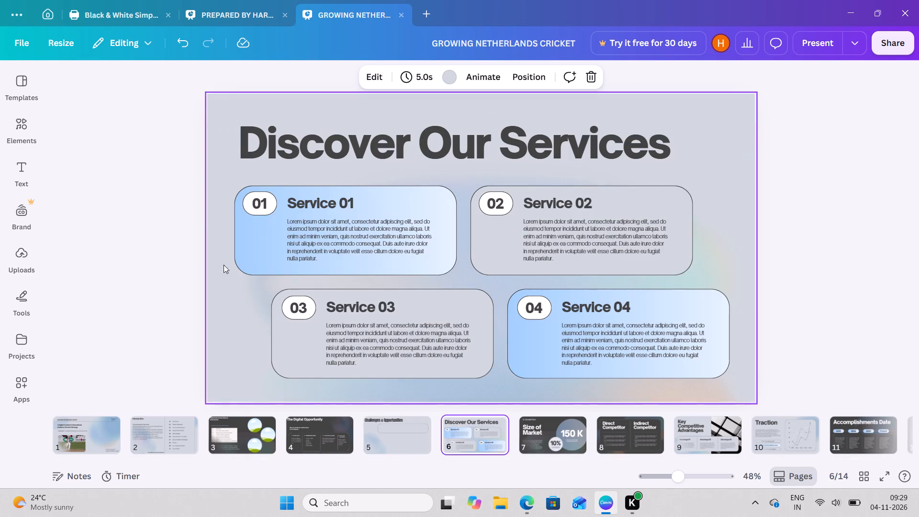
{"action": "left_click", "coordinate": [276, 243]}
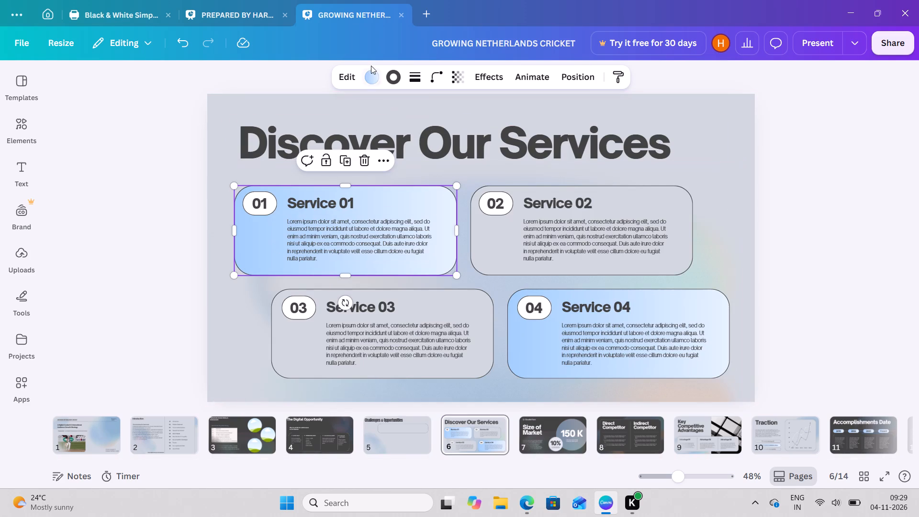
{"action": "left_click", "coordinate": [371, 74]}
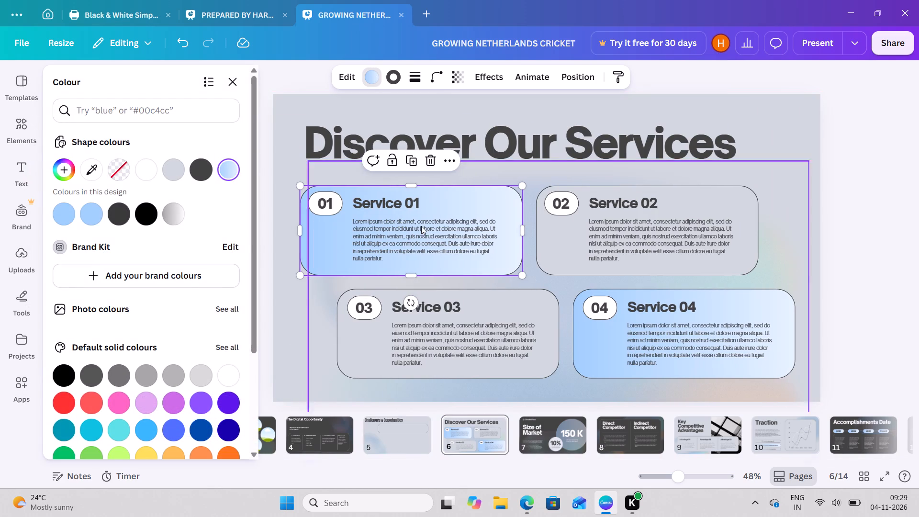
{"action": "left_click", "coordinate": [269, 142]}
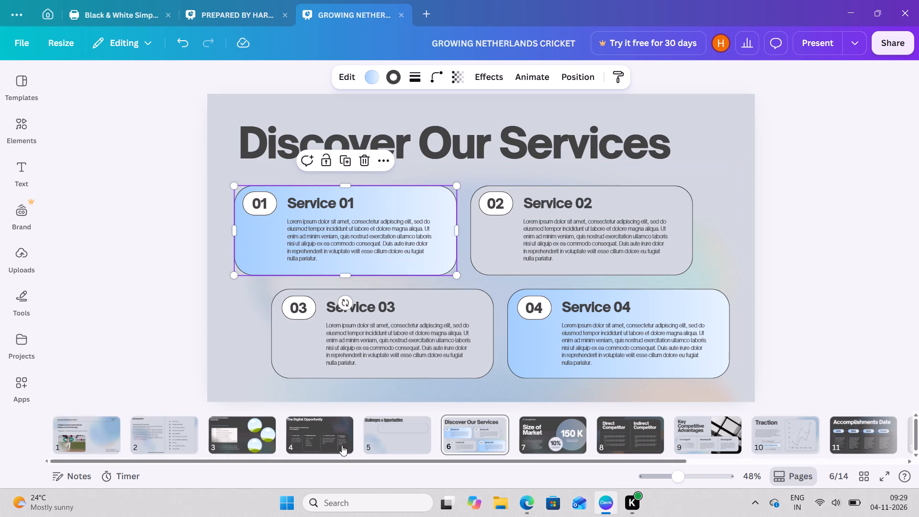
Return to page 5 and shorten the empty rounded frame from its right edge to about two-thirds of its width.
{"action": "left_click", "coordinate": [392, 439]}
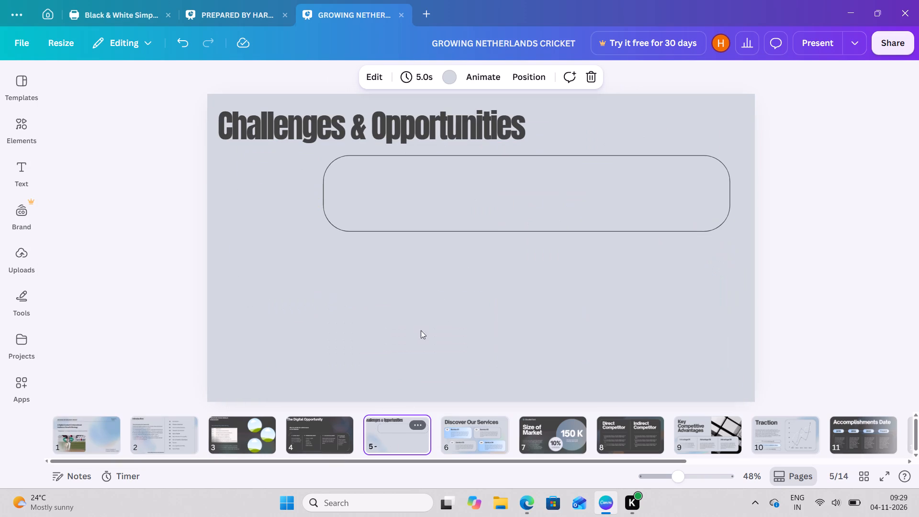
{"action": "left_click", "coordinate": [699, 205]}
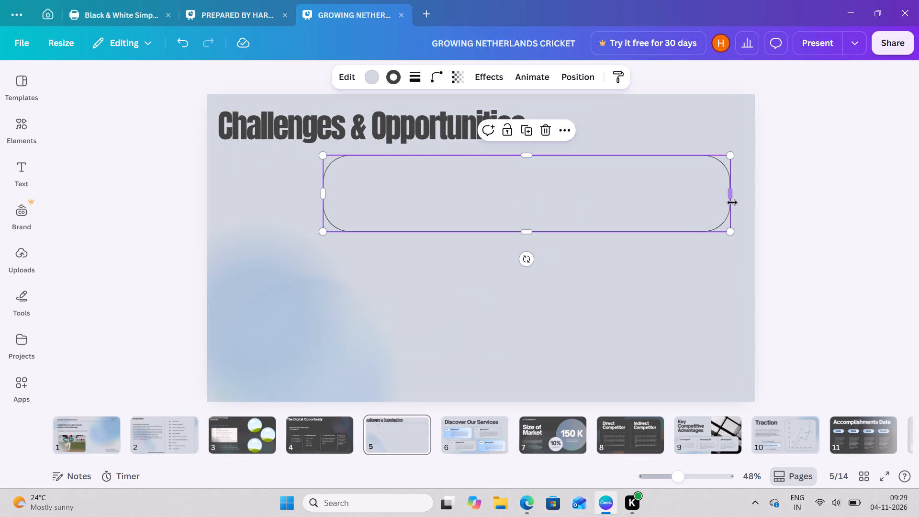
{"action": "left_click_drag", "start_coordinate": [733, 200], "coordinate": [602, 214]}
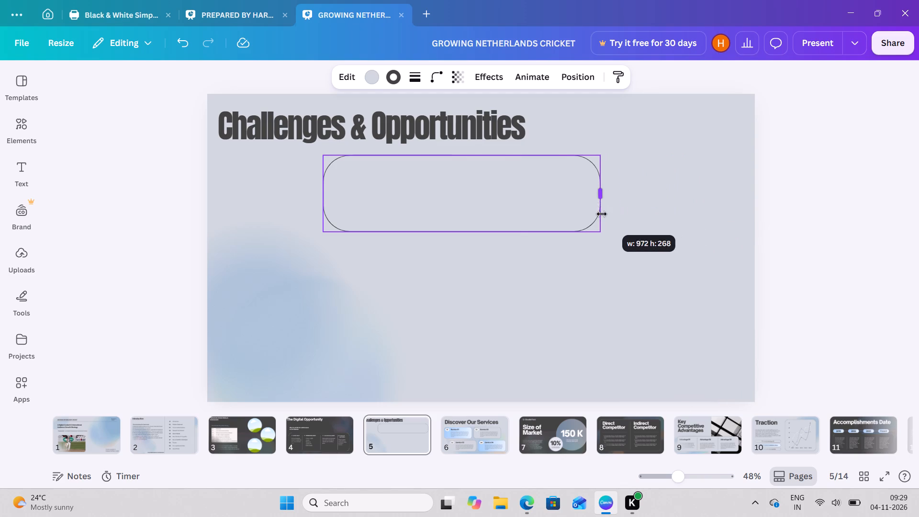
{"action": "left_click_drag", "start_coordinate": [602, 214], "coordinate": [595, 215]}
{"action": "scroll", "coordinate": [650, 296], "scroll_direction": "up", "scroll_amount": 1}
{"action": "left_click", "coordinate": [654, 296]}
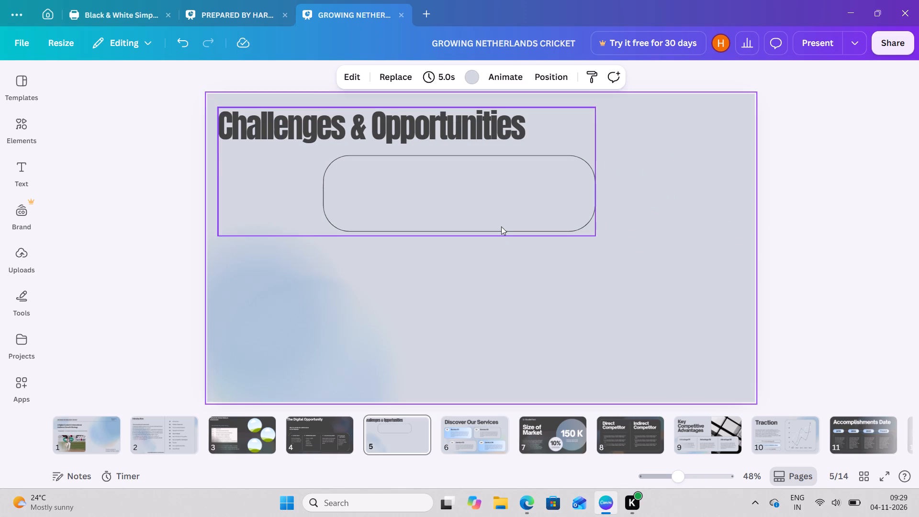
Nudge the "Challenges & Opportunities" heading slightly upward and scale it down to a font size of about 50.
{"action": "left_click_drag", "start_coordinate": [501, 226], "coordinate": [478, 230]}
{"action": "left_click_drag", "start_coordinate": [501, 226], "coordinate": [517, 218]}
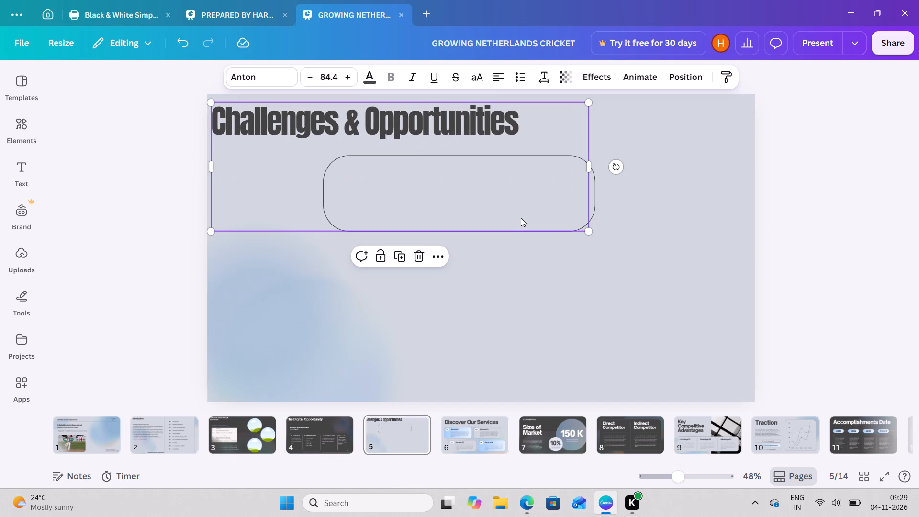
{"action": "left_click_drag", "start_coordinate": [521, 218], "coordinate": [527, 218]}
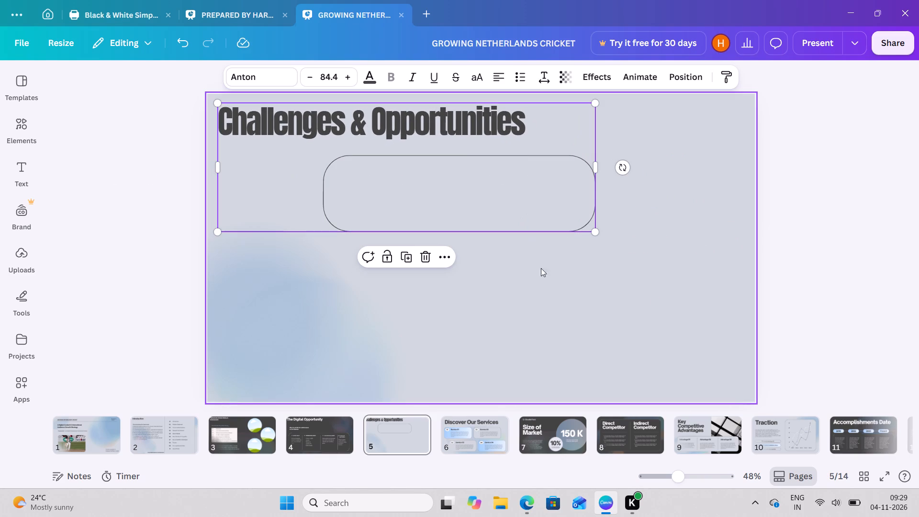
{"action": "double_click", "coordinate": [561, 327]}
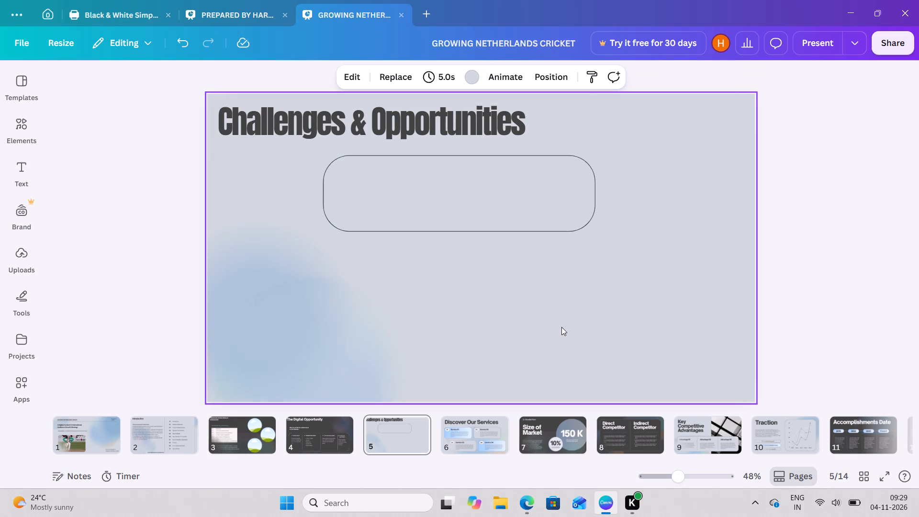
{"action": "left_click", "coordinate": [528, 207]}
{"action": "double_click", "coordinate": [487, 196]}
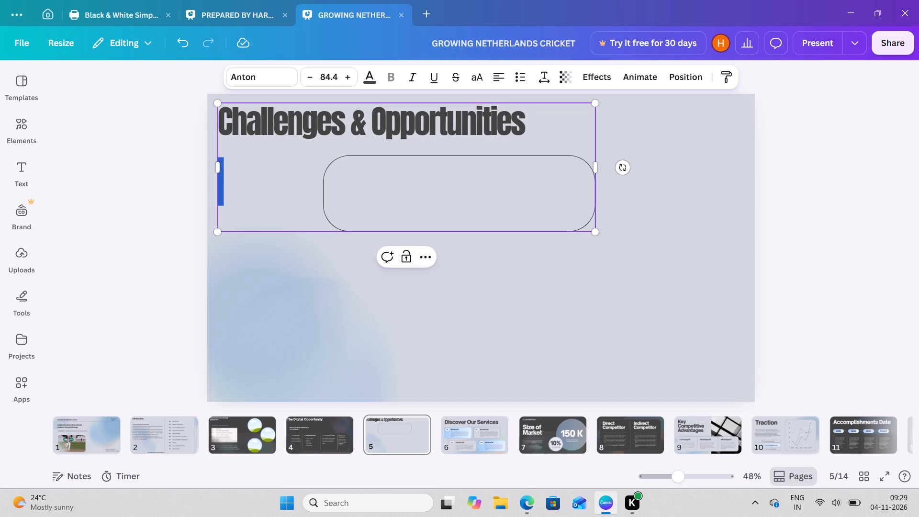
{"action": "left_click_drag", "start_coordinate": [489, 196], "coordinate": [644, 362]}
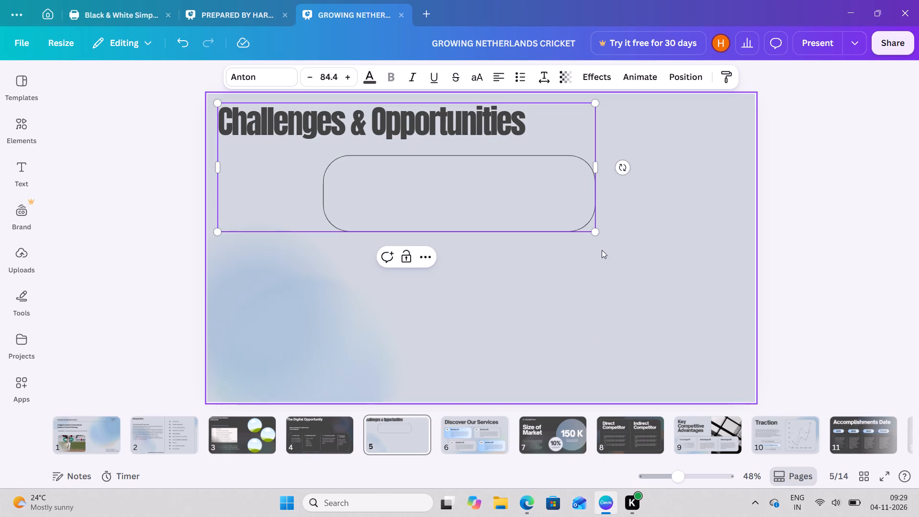
{"action": "left_click", "coordinate": [594, 227]}
{"action": "left_click_drag", "start_coordinate": [597, 231], "coordinate": [441, 165]}
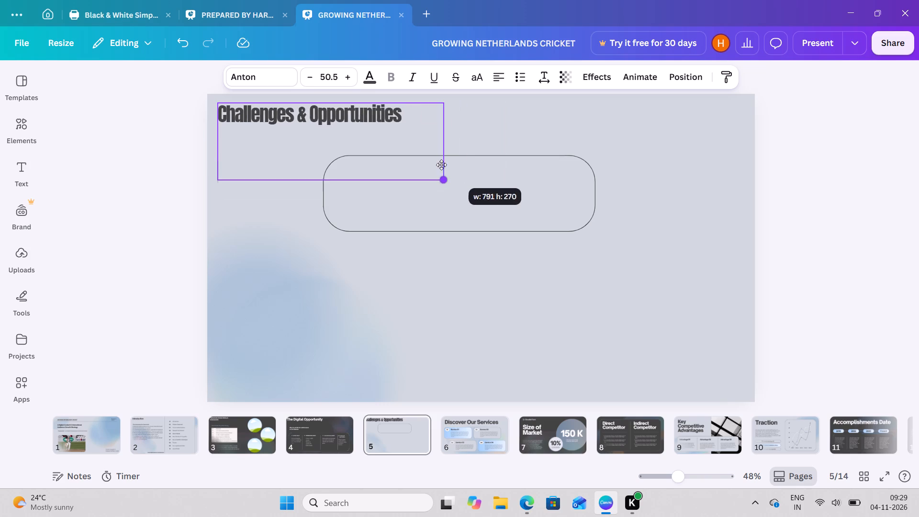
{"action": "left_click_drag", "start_coordinate": [441, 165], "coordinate": [439, 165]}
Move the rounded frame to the slide's left side below the heading and shorten it slightly from its right edge.
{"action": "left_click", "coordinate": [487, 192]}
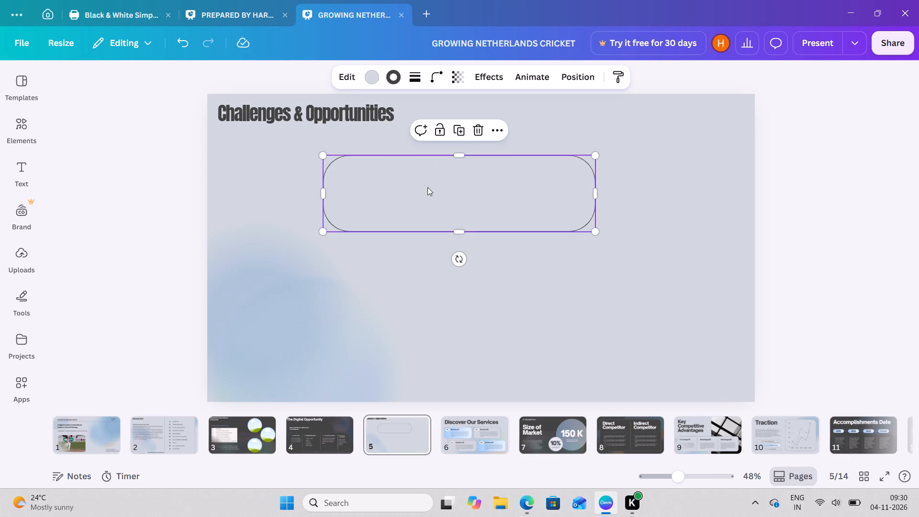
{"action": "left_click_drag", "start_coordinate": [448, 186], "coordinate": [357, 185]}
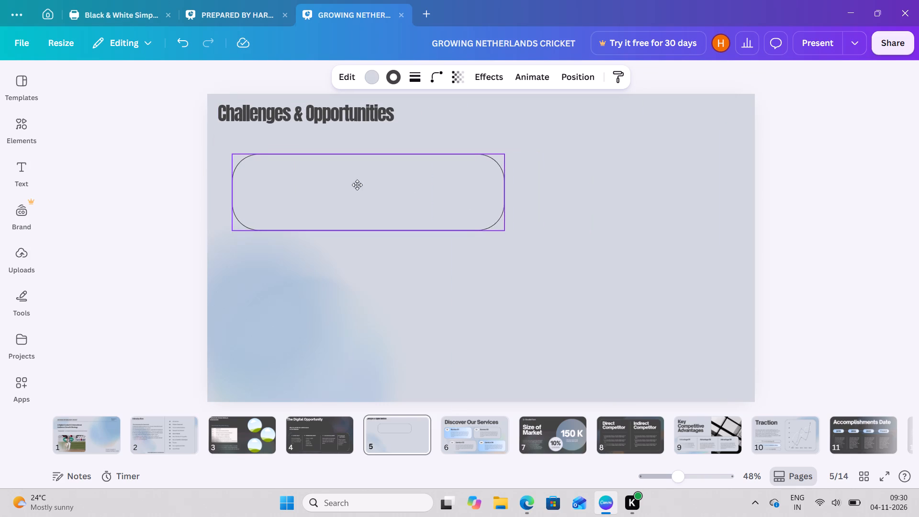
{"action": "left_click_drag", "start_coordinate": [357, 185], "coordinate": [347, 181]}
{"action": "left_click_drag", "start_coordinate": [493, 191], "coordinate": [476, 194]}
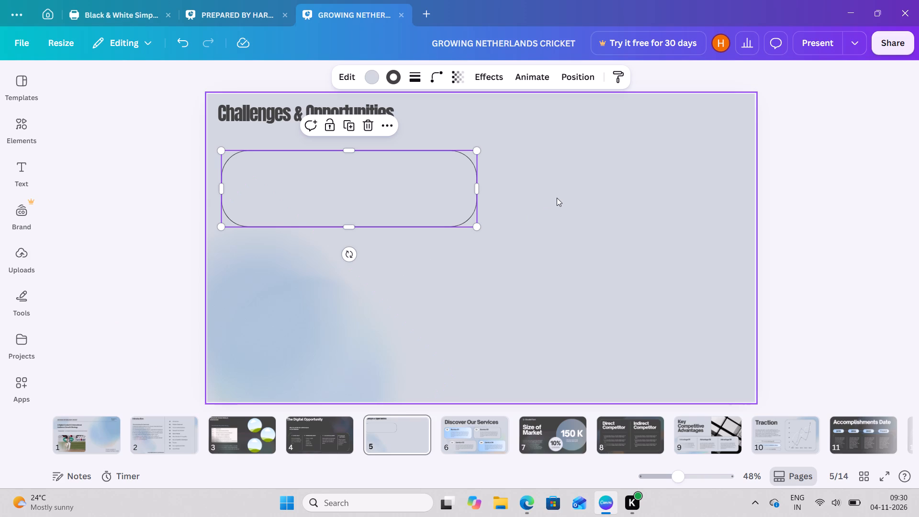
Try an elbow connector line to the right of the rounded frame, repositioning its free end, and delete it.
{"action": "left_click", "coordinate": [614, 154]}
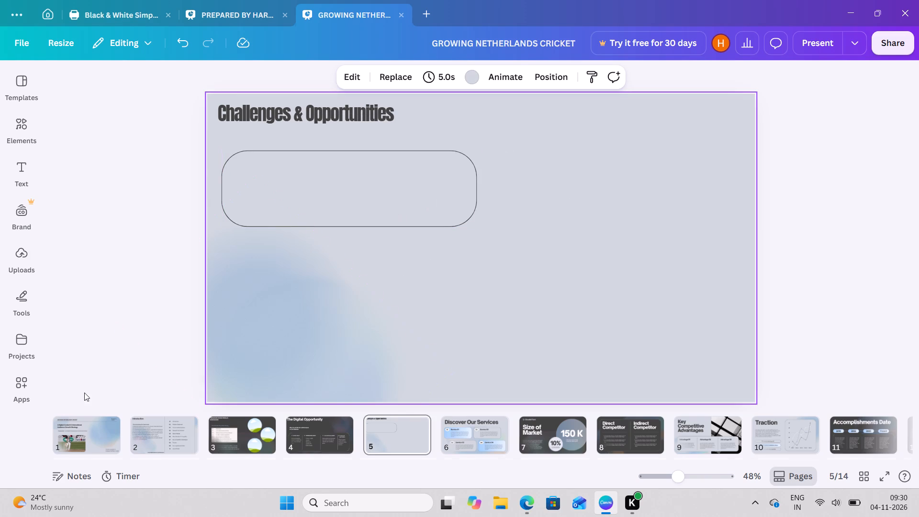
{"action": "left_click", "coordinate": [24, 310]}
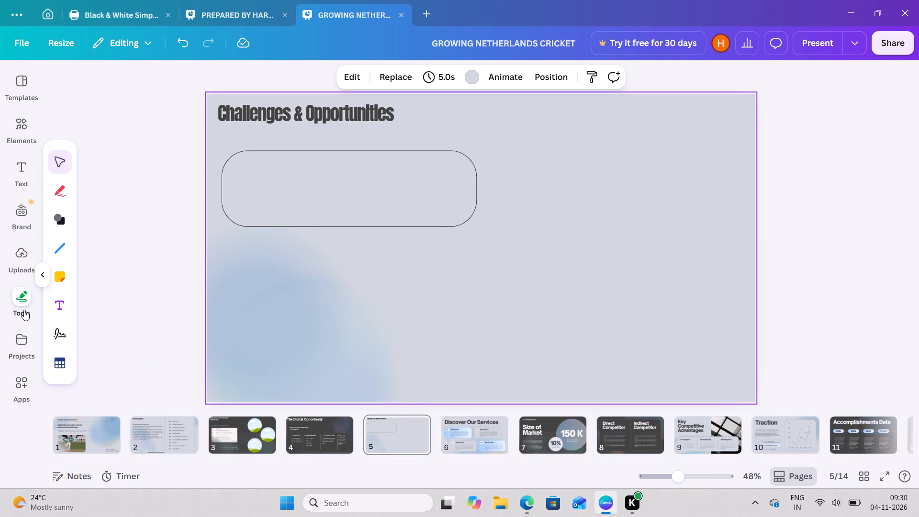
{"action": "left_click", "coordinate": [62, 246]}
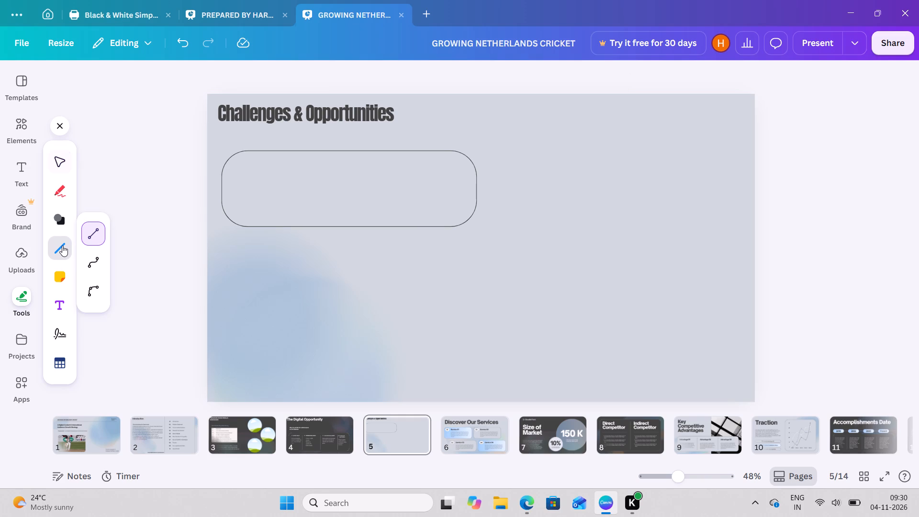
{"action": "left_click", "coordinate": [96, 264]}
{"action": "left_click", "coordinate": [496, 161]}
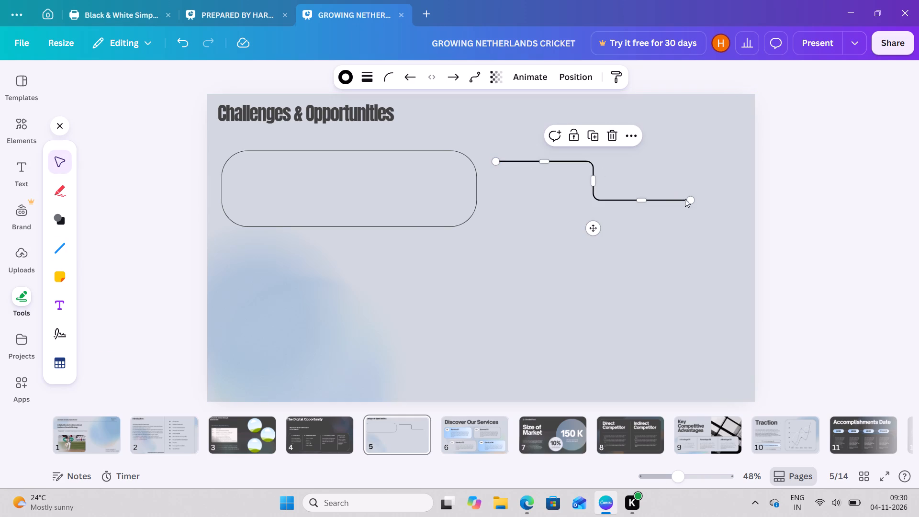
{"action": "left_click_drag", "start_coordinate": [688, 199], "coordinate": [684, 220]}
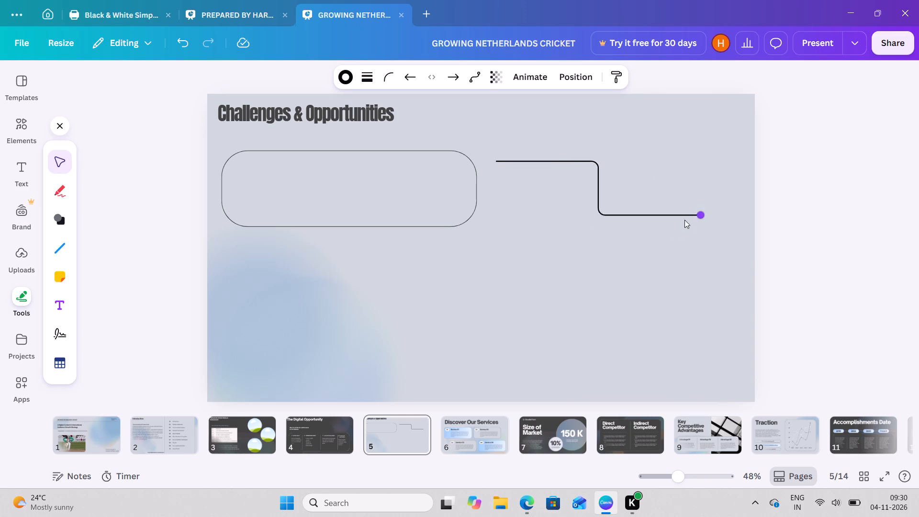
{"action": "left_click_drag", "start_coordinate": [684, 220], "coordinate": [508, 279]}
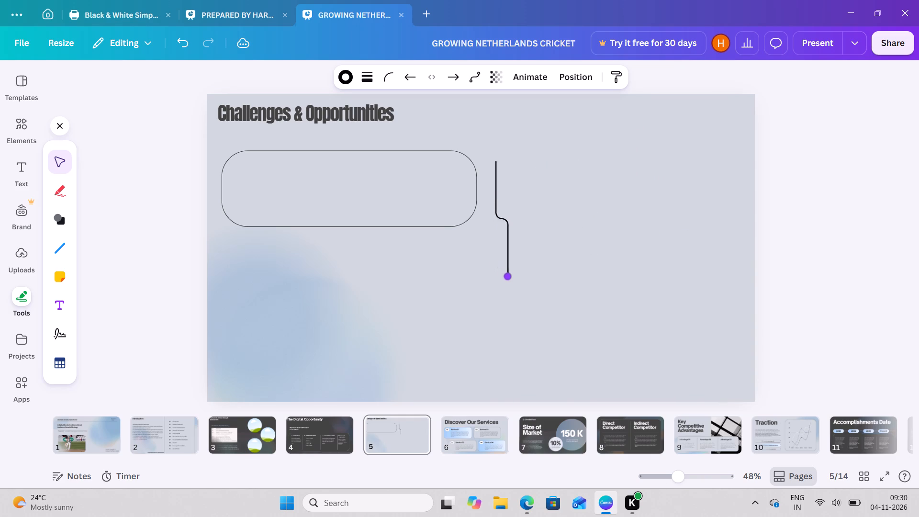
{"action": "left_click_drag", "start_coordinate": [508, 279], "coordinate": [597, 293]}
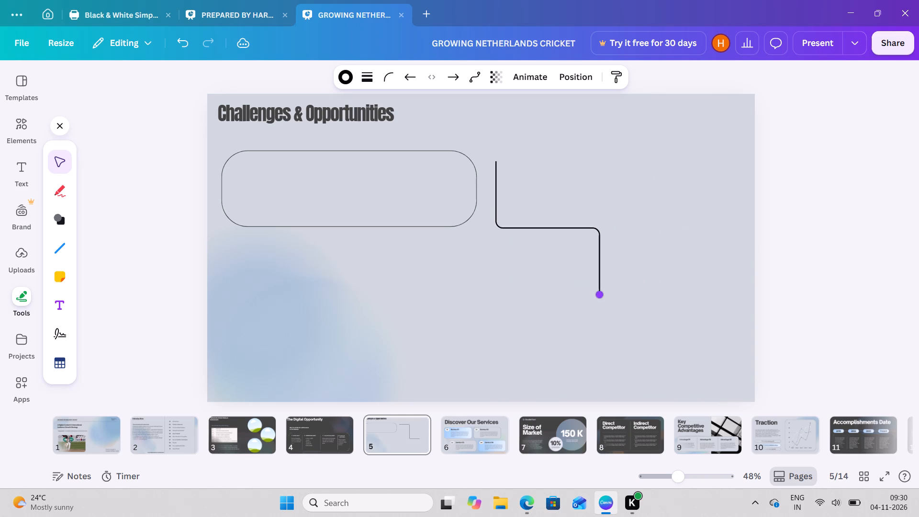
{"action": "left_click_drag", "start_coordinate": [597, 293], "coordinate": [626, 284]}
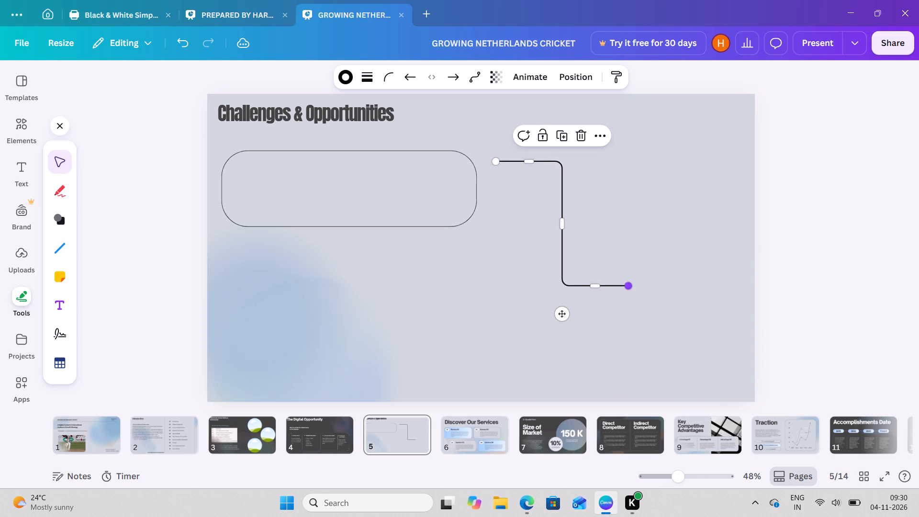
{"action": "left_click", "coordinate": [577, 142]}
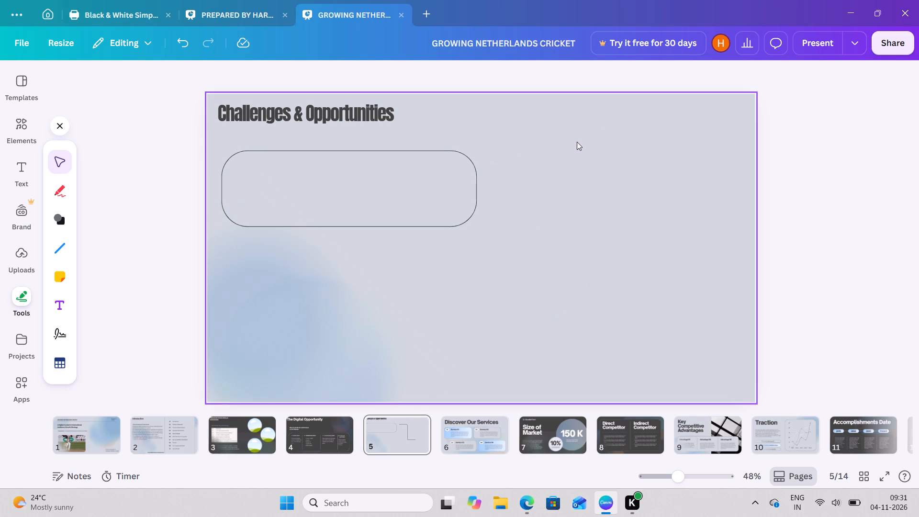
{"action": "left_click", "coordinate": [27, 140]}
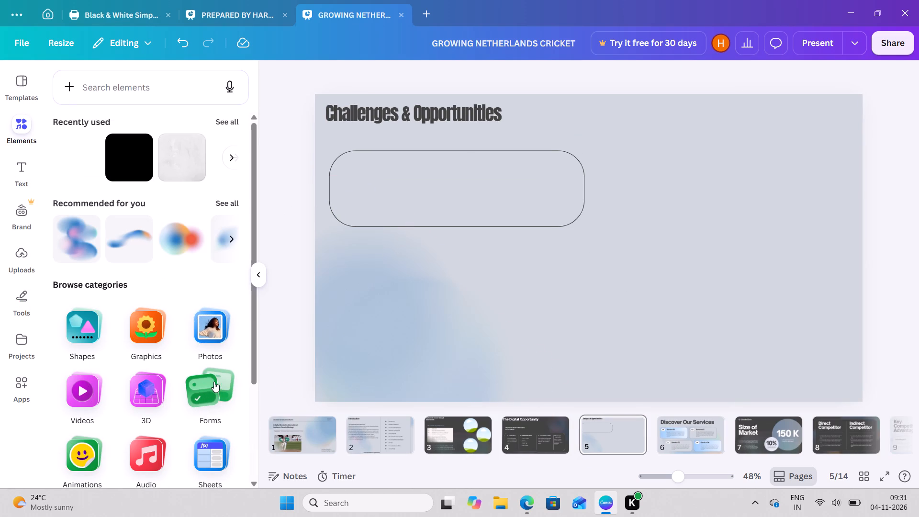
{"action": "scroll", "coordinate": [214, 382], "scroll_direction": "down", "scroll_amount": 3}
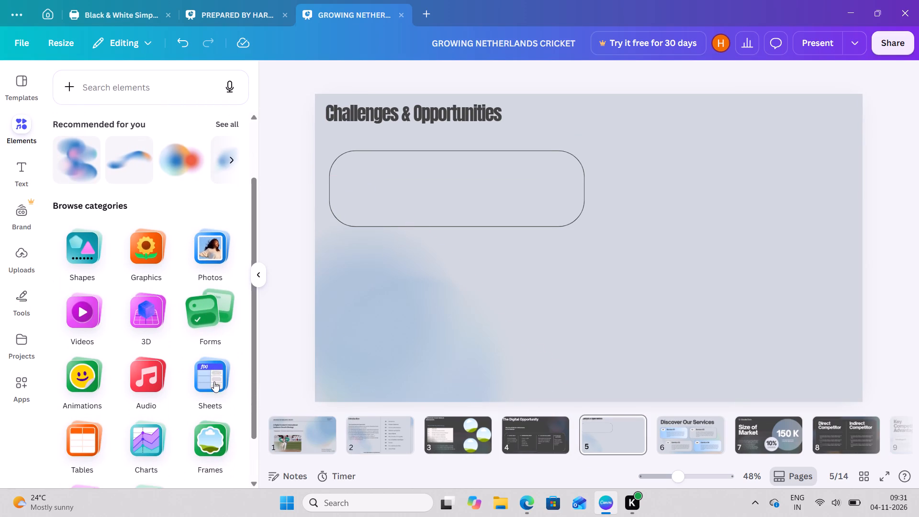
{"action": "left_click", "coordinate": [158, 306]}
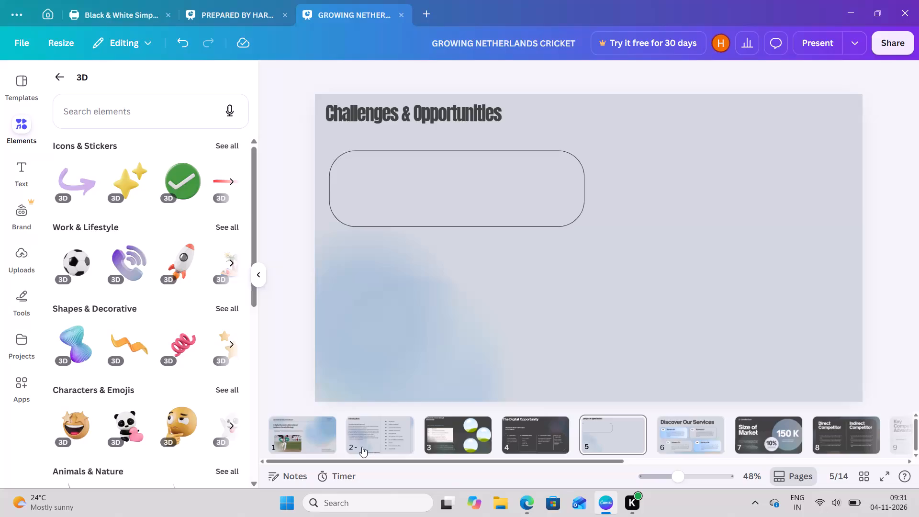
Examine the corner rounding setting of the "Service 01" card on page 6.
{"action": "left_click", "coordinate": [701, 443]}
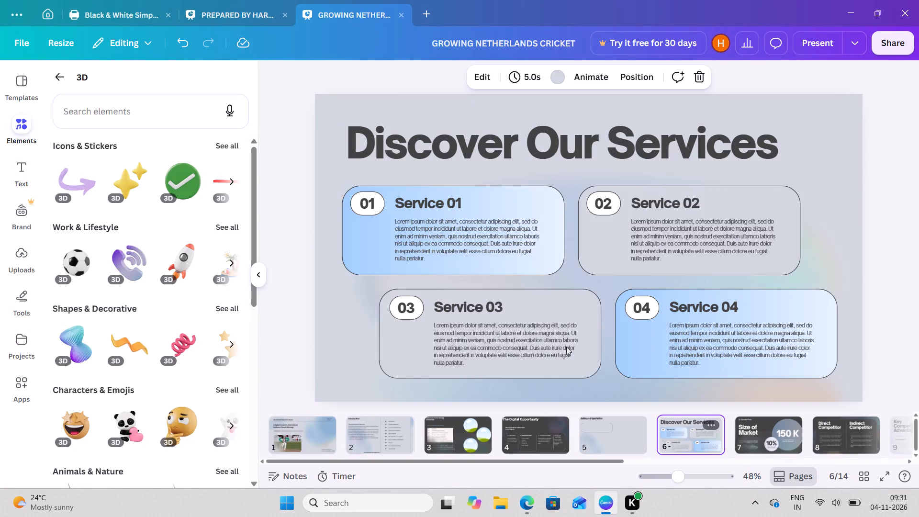
{"action": "left_click", "coordinate": [562, 255]}
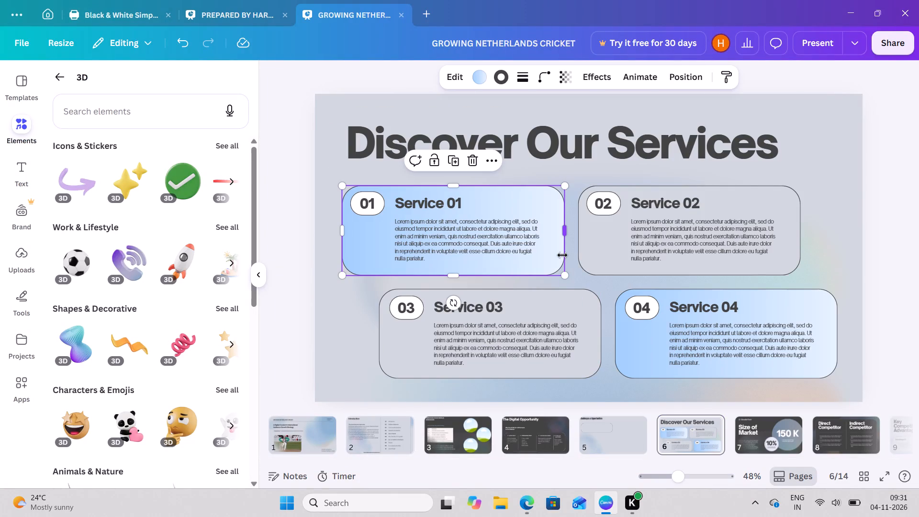
{"action": "left_click", "coordinate": [541, 69]}
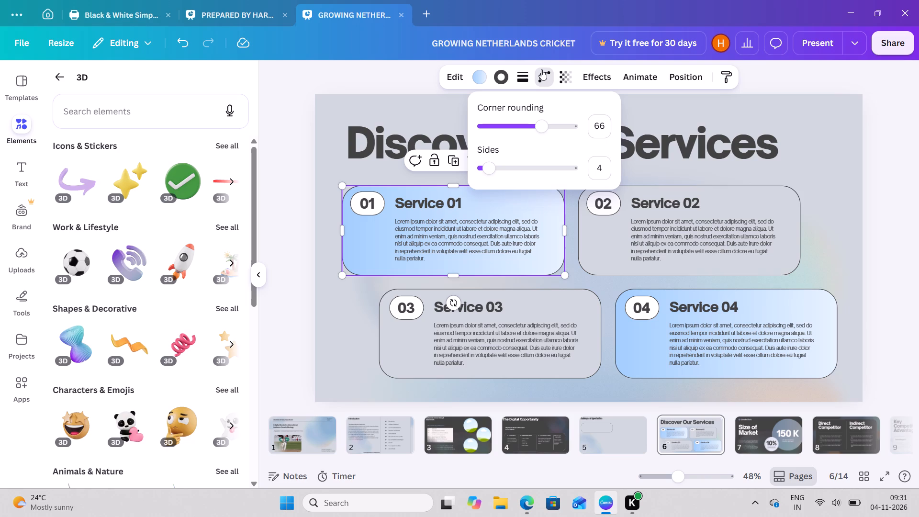
{"action": "left_click", "coordinate": [261, 193]}
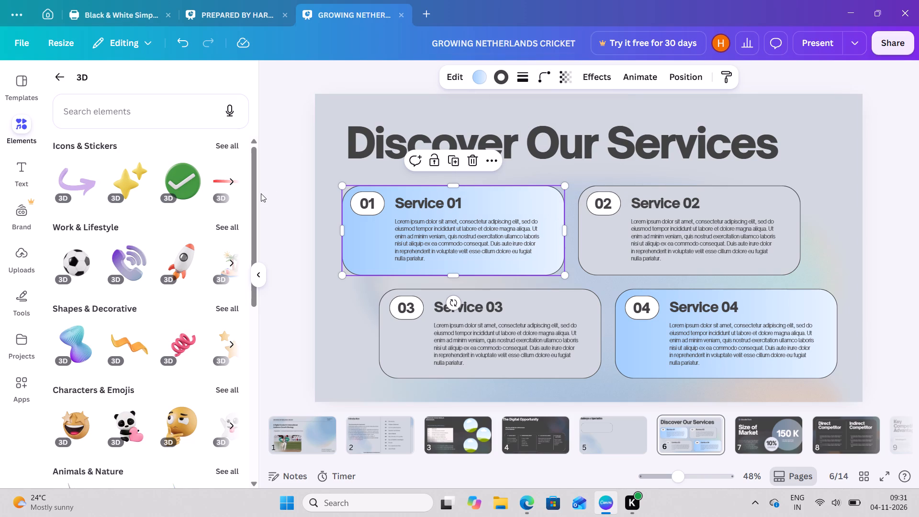
{"action": "left_click", "coordinate": [279, 226]}
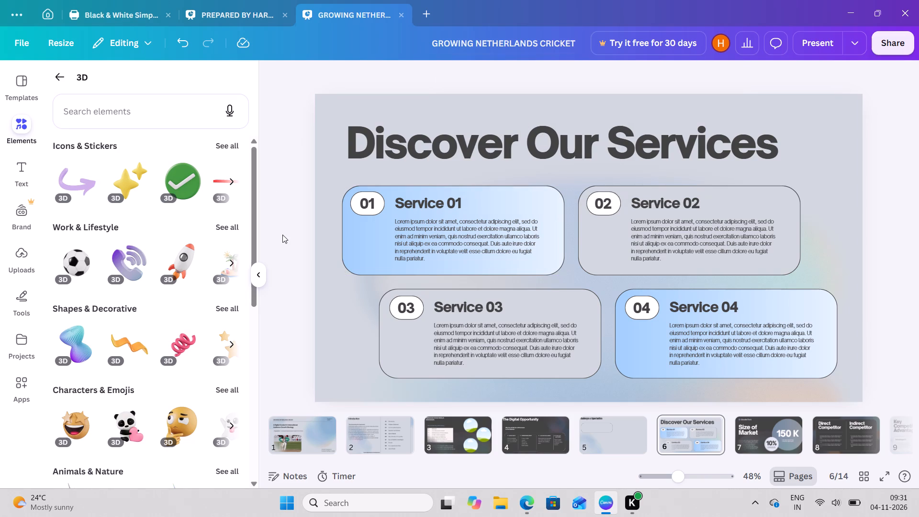
{"action": "left_click", "coordinate": [257, 267]}
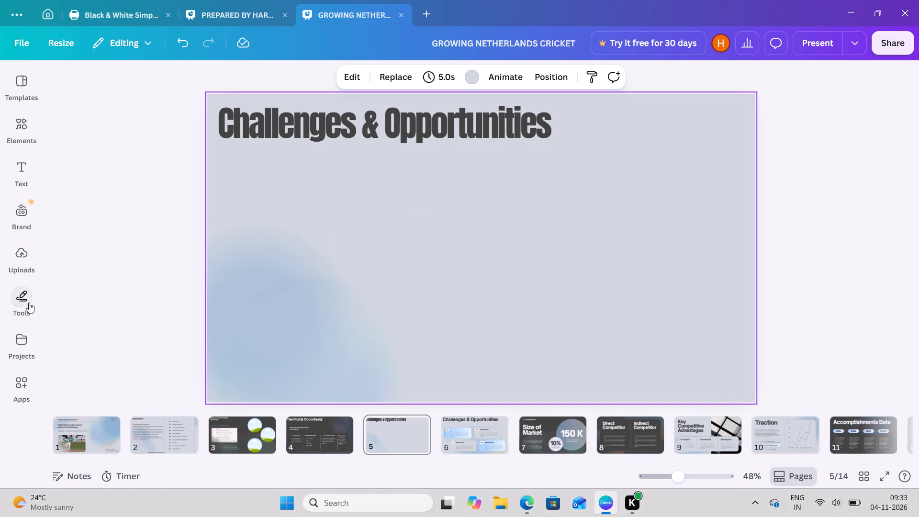
{"action": "left_click", "coordinate": [52, 250]}
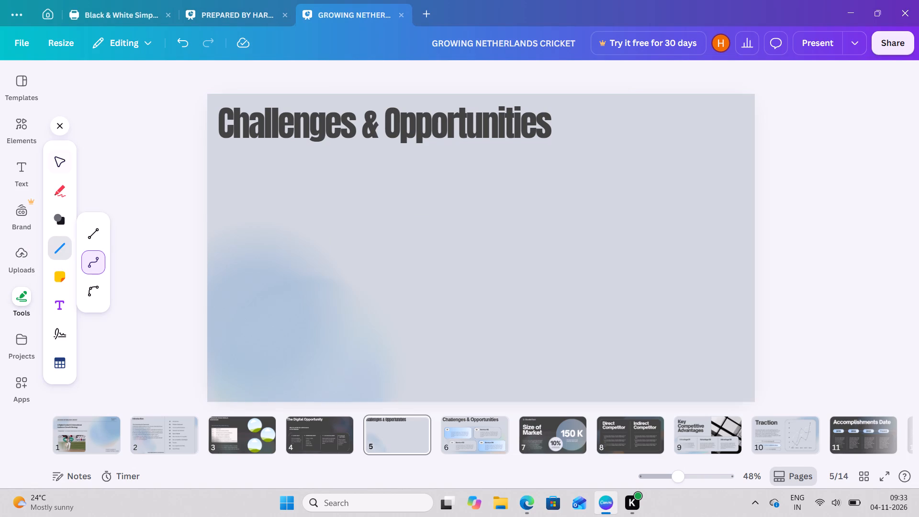
{"action": "left_click", "coordinate": [91, 225]}
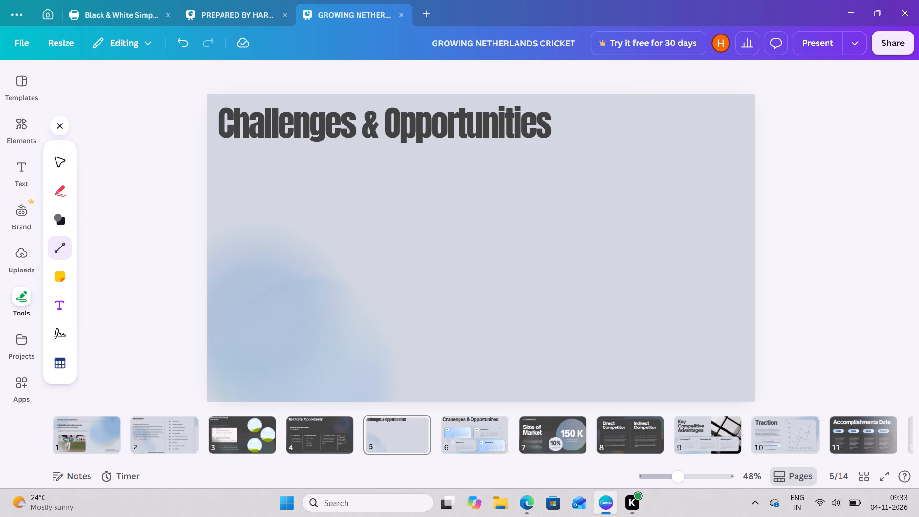
{"action": "left_click", "coordinate": [471, 167]}
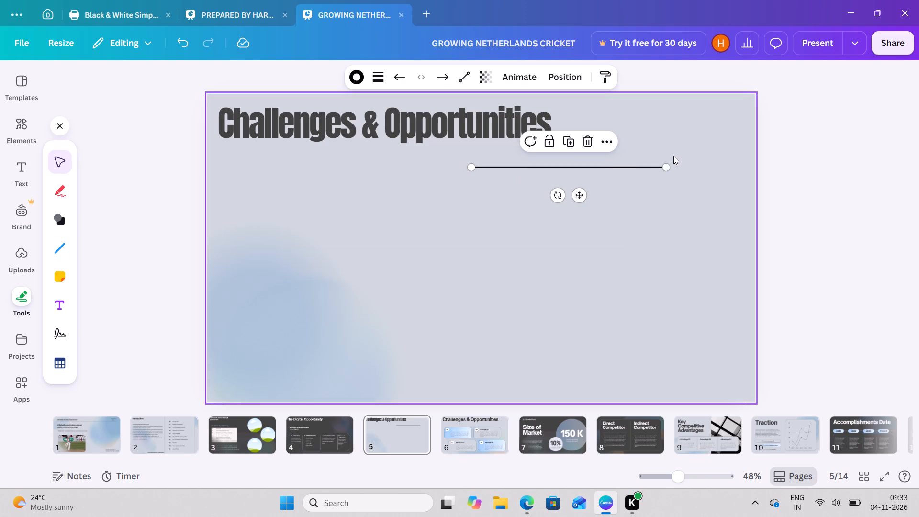
Reshape the line into a vertical divider at the centre of page 5, running from below the heading to near the page's bottom edge.
{"action": "left_click_drag", "start_coordinate": [666, 164], "coordinate": [501, 343]}
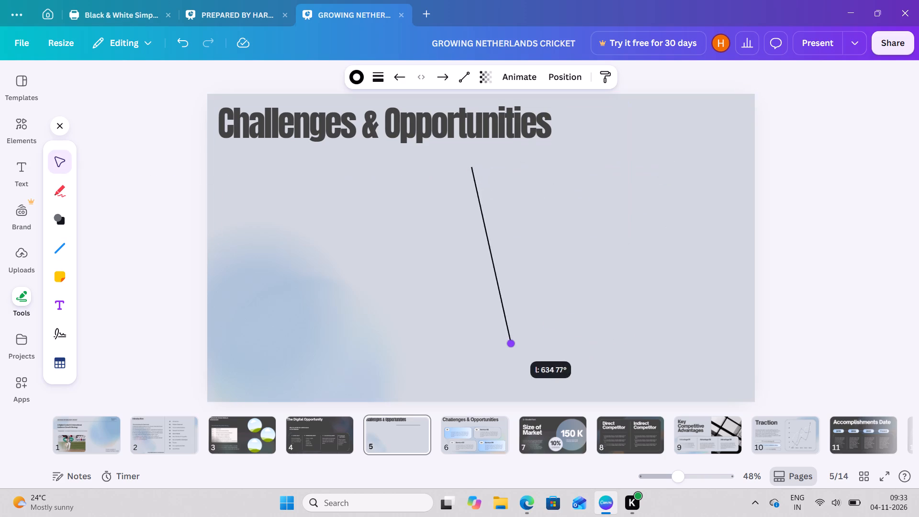
{"action": "left_click_drag", "start_coordinate": [501, 343], "coordinate": [477, 370]}
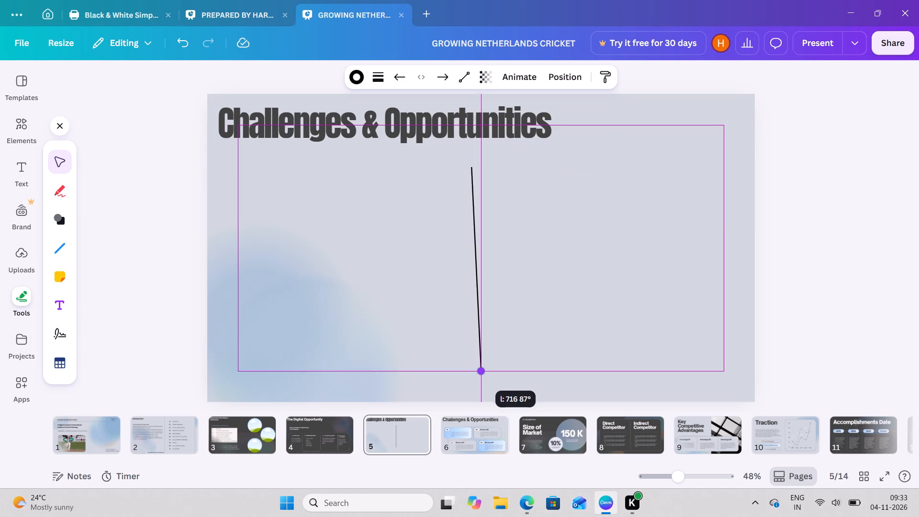
{"action": "left_click_drag", "start_coordinate": [477, 370], "coordinate": [469, 380]}
{"action": "left_click", "coordinate": [469, 380]}
{"action": "left_click_drag", "start_coordinate": [469, 380], "coordinate": [475, 380]}
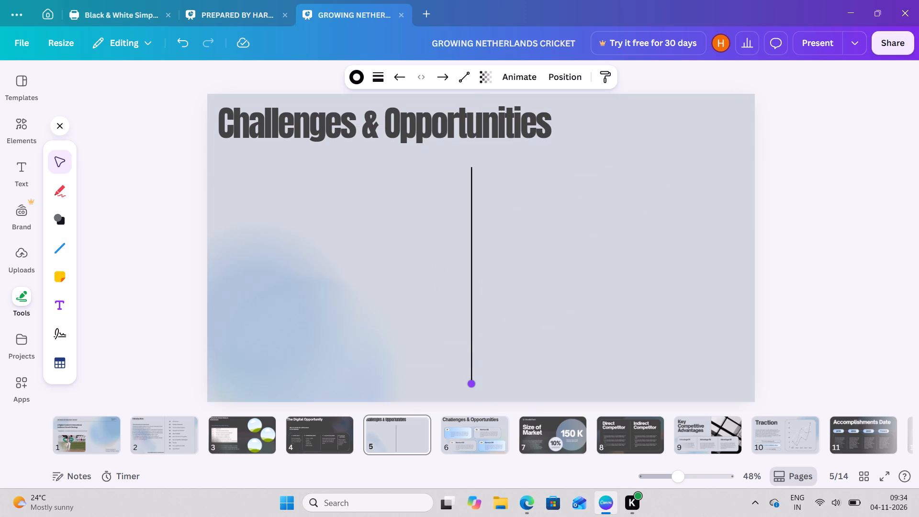
{"action": "left_click_drag", "start_coordinate": [475, 380], "coordinate": [482, 377]}
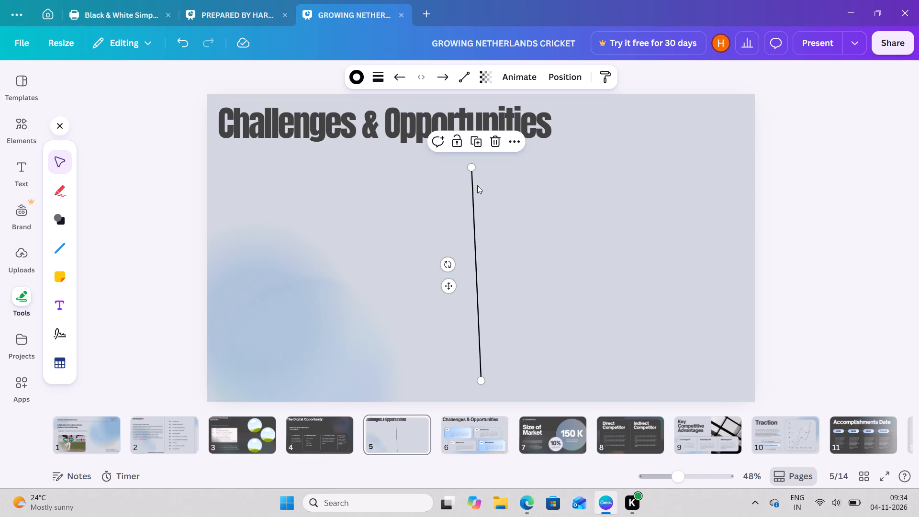
{"action": "left_click_drag", "start_coordinate": [469, 166], "coordinate": [475, 166]}
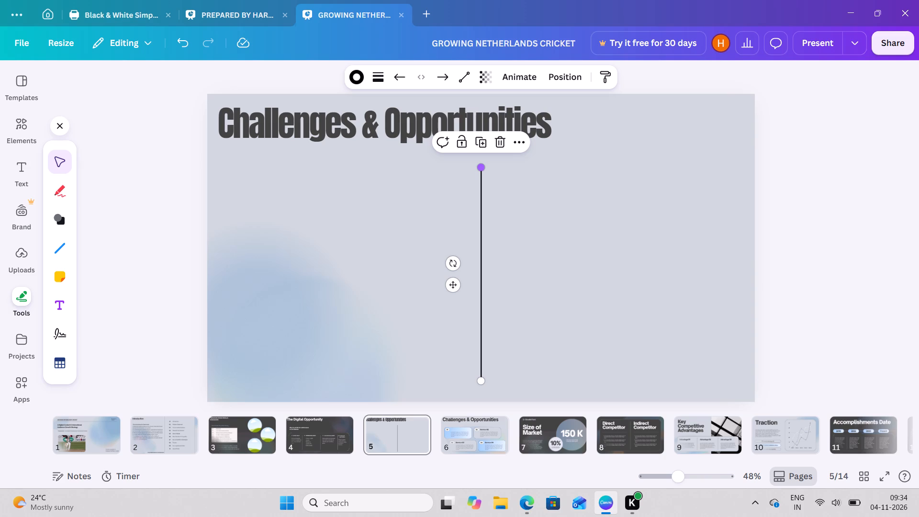
{"action": "left_click_drag", "start_coordinate": [482, 169], "coordinate": [481, 179]}
{"action": "left_click_drag", "start_coordinate": [481, 179], "coordinate": [482, 173]}
{"action": "scroll", "coordinate": [482, 173], "scroll_direction": "up", "scroll_amount": 1}
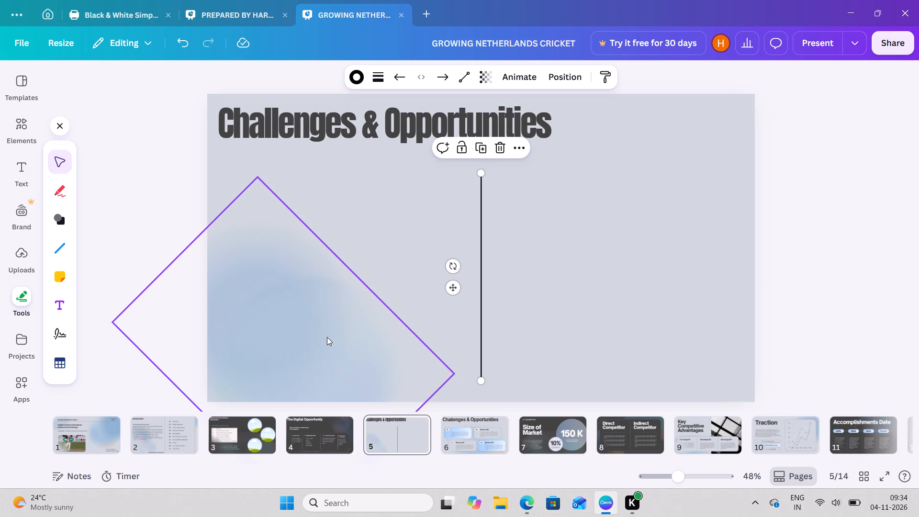
Move the blue gradient graphic from page 10 "Traction" onto page 5.
{"action": "left_click", "coordinate": [327, 337]}
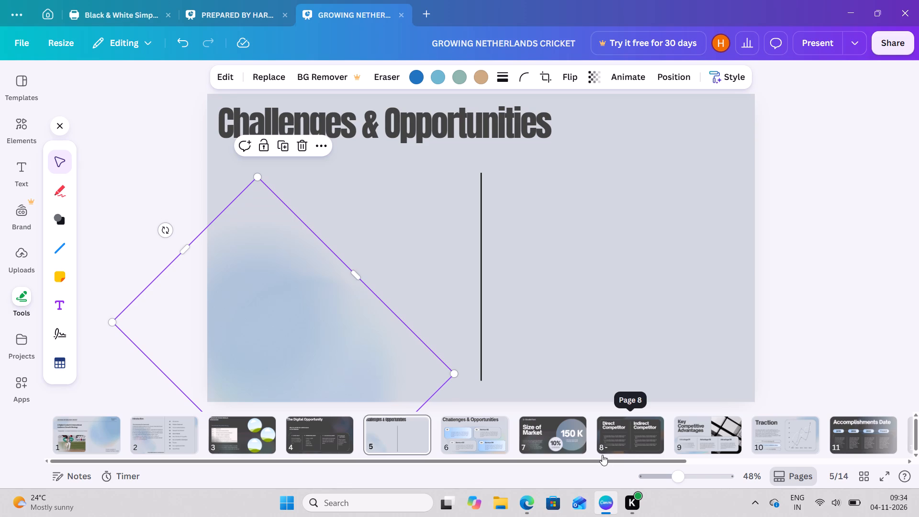
{"action": "left_click", "coordinate": [784, 425]}
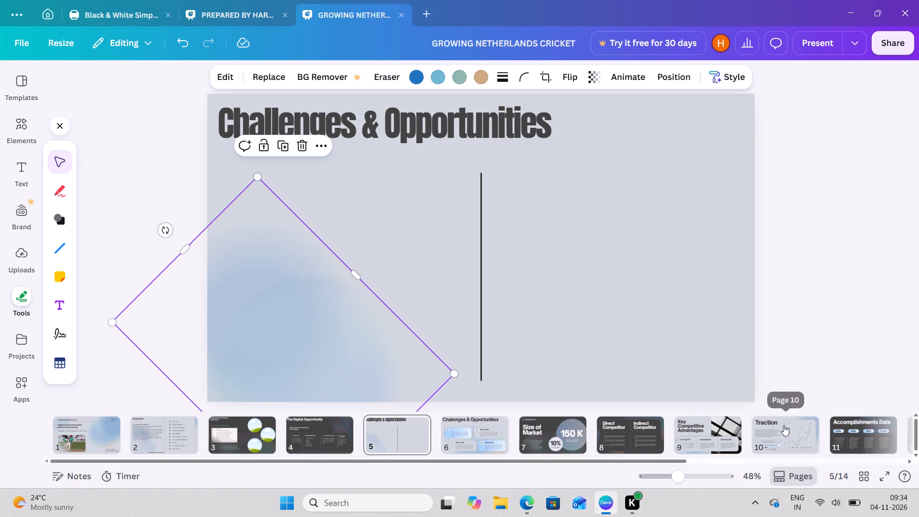
{"action": "left_click", "coordinate": [733, 141]}
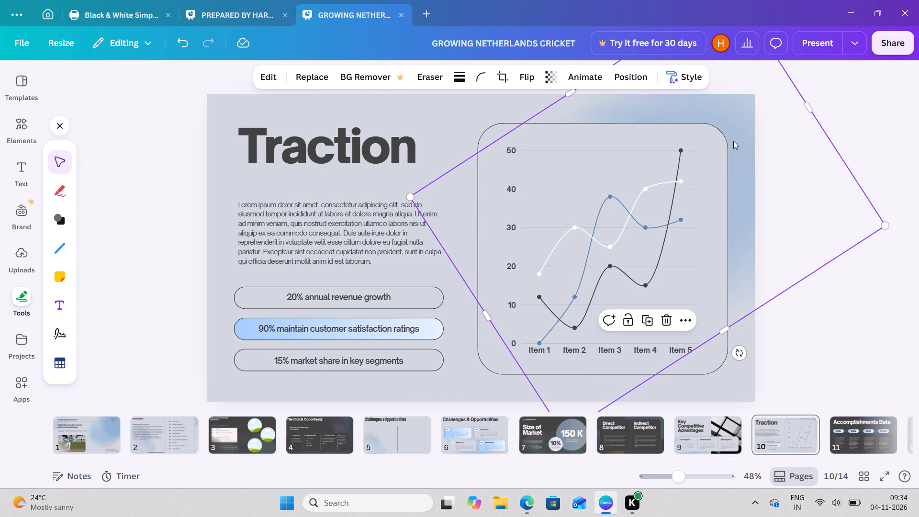
{"action": "left_click_drag", "start_coordinate": [733, 141], "coordinate": [457, 359]}
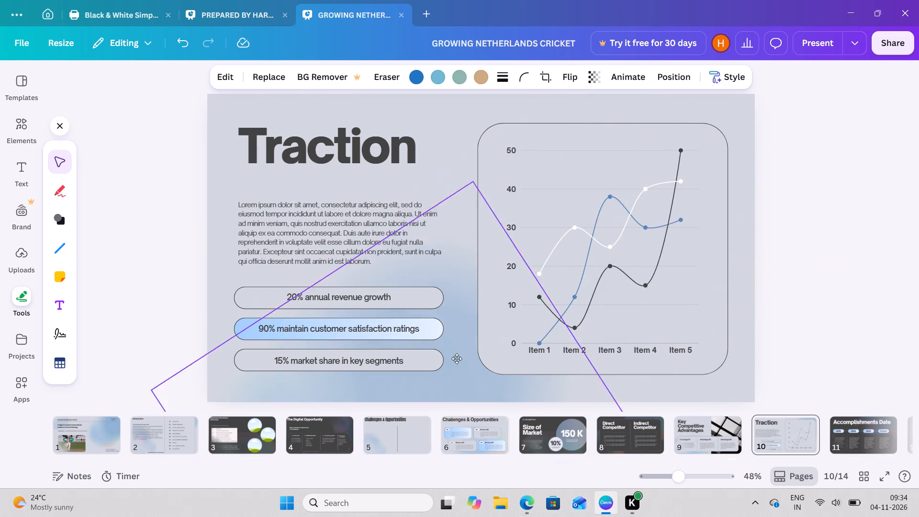
{"action": "left_click_drag", "start_coordinate": [457, 359], "coordinate": [399, 433]}
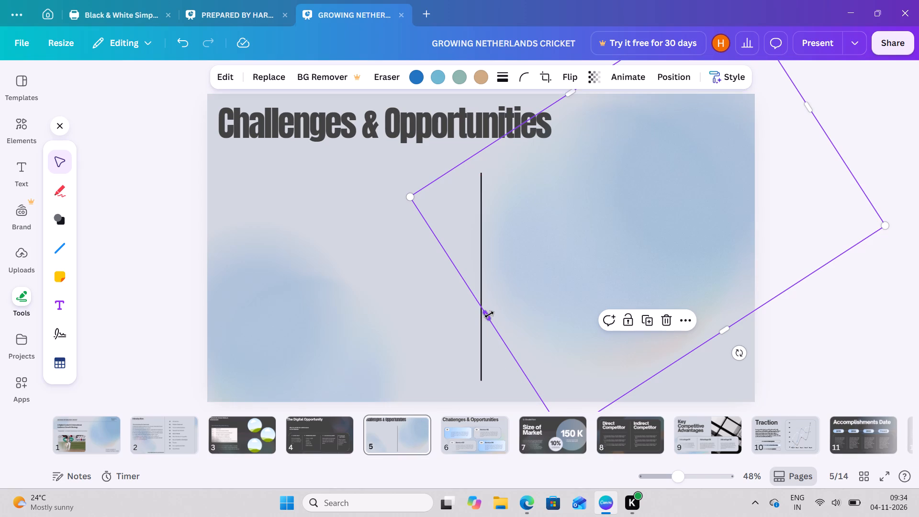
Enlarge the added blue gradient on page 5 and position it in the page's upper-right corner, partly beyond the page edges.
{"action": "left_click_drag", "start_coordinate": [489, 315], "coordinate": [460, 297]}
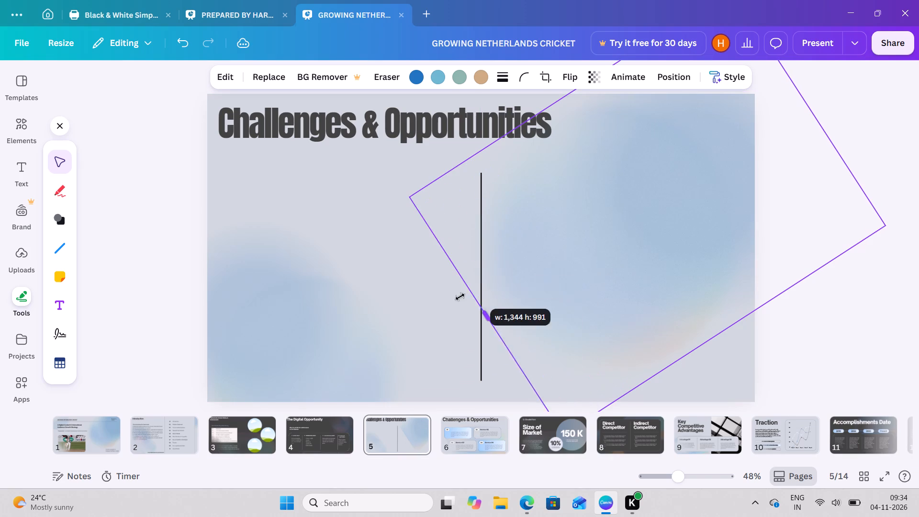
{"action": "left_click_drag", "start_coordinate": [460, 297], "coordinate": [444, 311]}
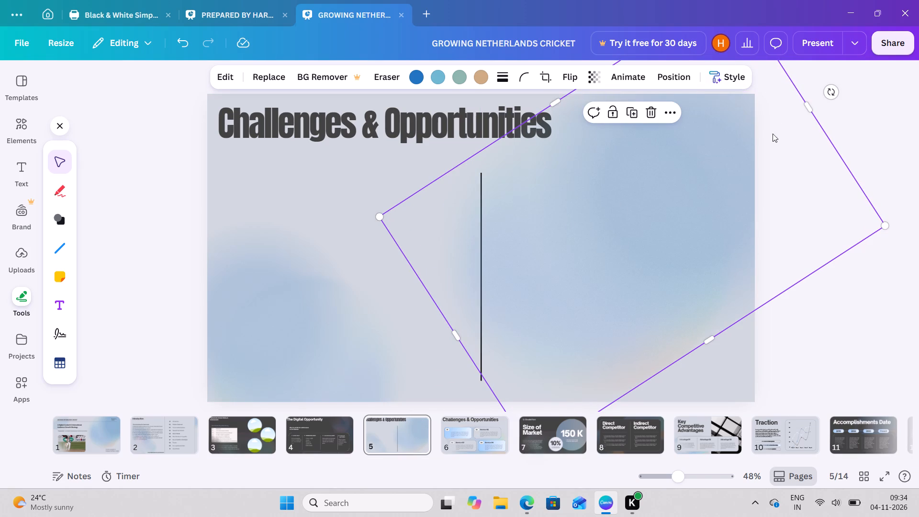
{"action": "scroll", "coordinate": [752, 303], "scroll_direction": "right", "scroll_amount": 1}
{"action": "left_click_drag", "start_coordinate": [696, 275], "coordinate": [757, 154]}
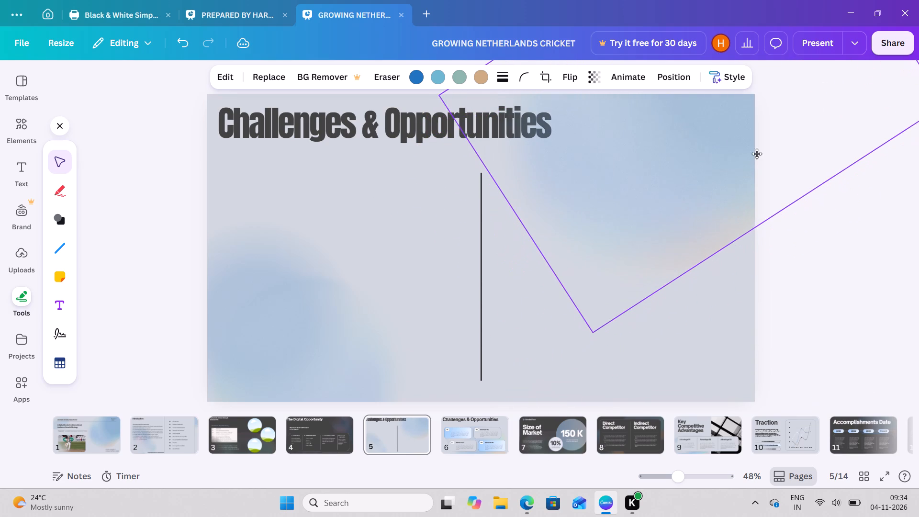
{"action": "left_click_drag", "start_coordinate": [757, 154], "coordinate": [758, 163]}
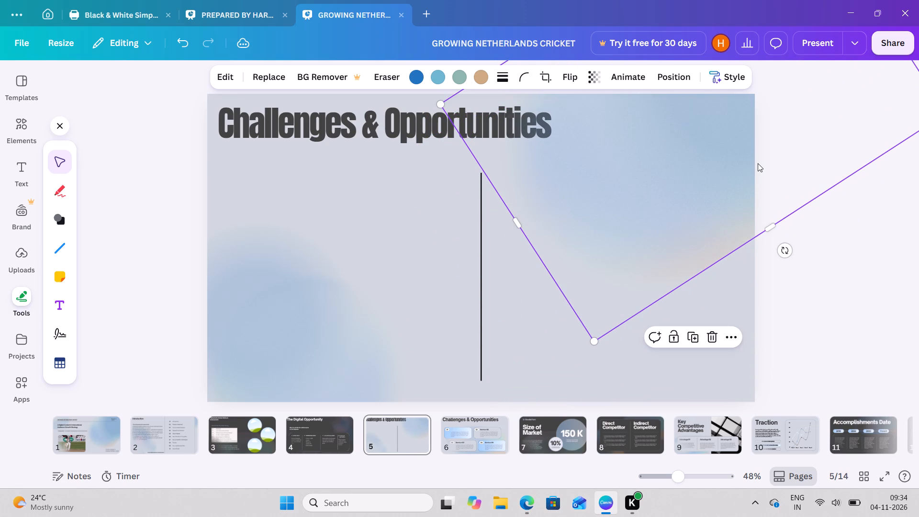
{"action": "left_click", "coordinate": [433, 258]}
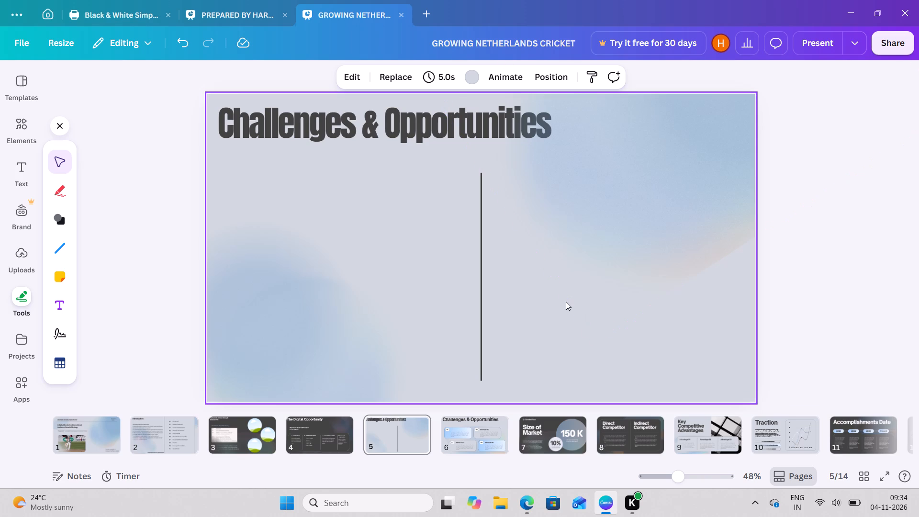
{"action": "left_click_drag", "start_coordinate": [612, 284], "coordinate": [633, 297]}
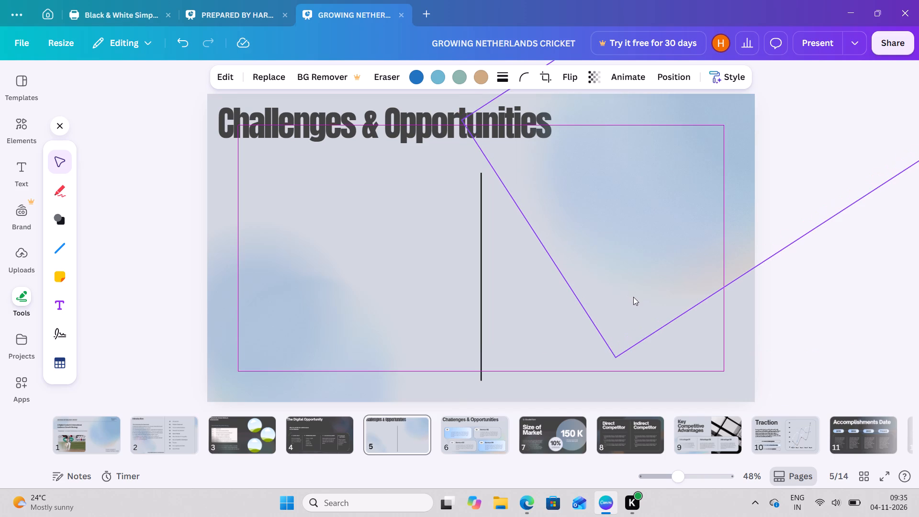
Shift the "Challenges & Opportunities" heading on page 5 slightly to the right.
{"action": "left_click", "coordinate": [398, 150]}
{"action": "left_click_drag", "start_coordinate": [398, 150], "coordinate": [410, 151]}
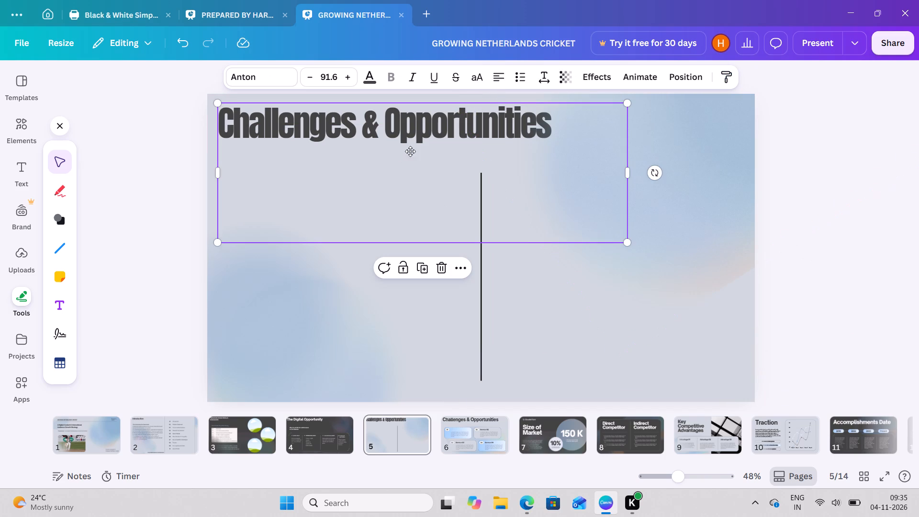
{"action": "left_click_drag", "start_coordinate": [410, 151], "coordinate": [400, 150]}
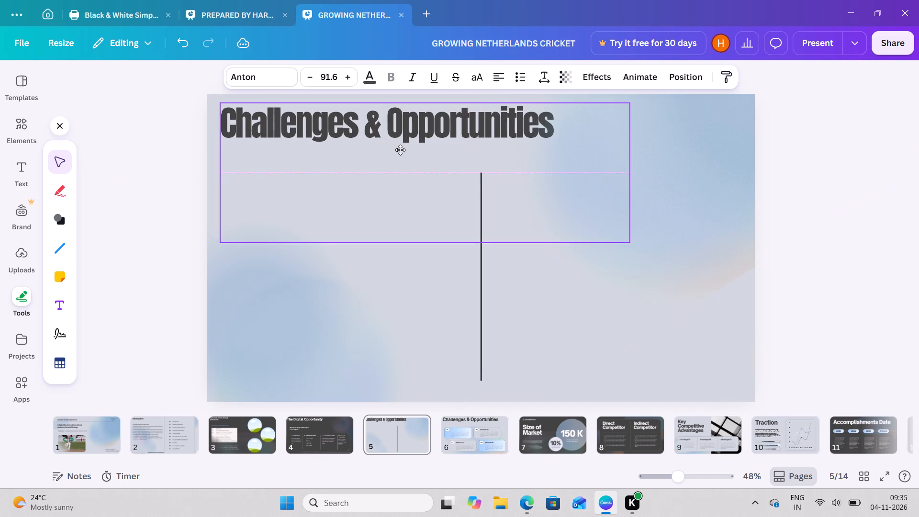
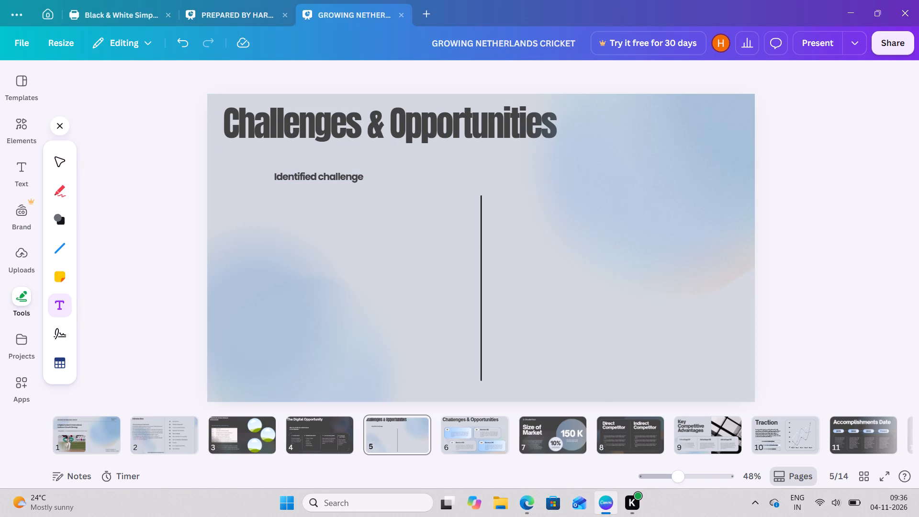
{"action": "left_click", "coordinate": [526, 178]}
{"action": "key", "text": "BackSpace"}
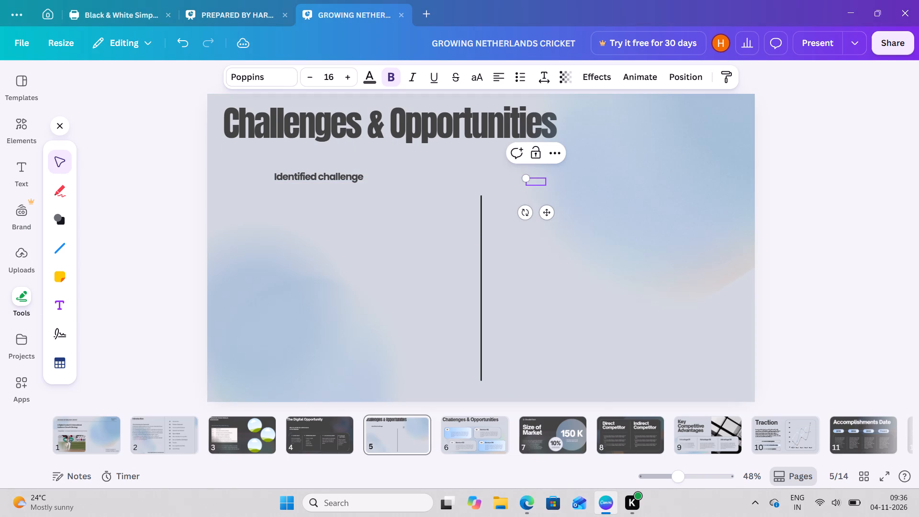
{"action": "key", "text": "ctrl+v"}
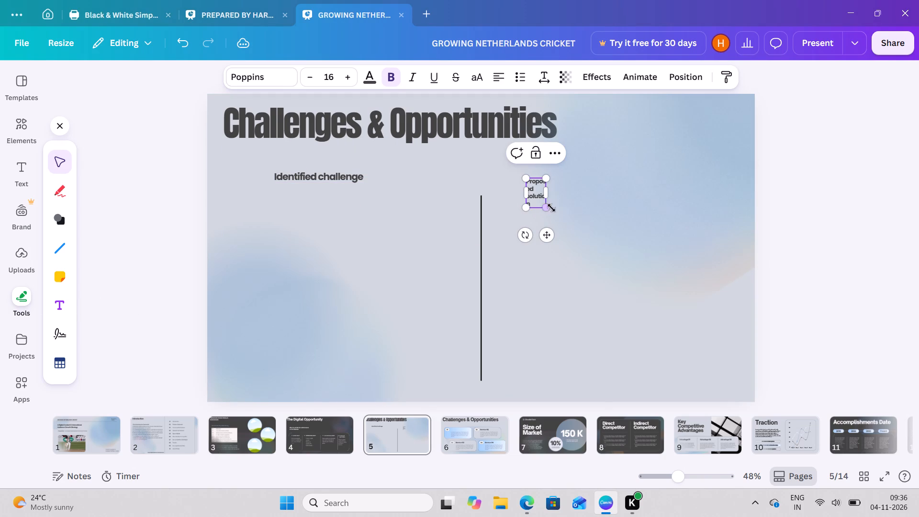
Widen the "Proposed solution" text box to fit one line and enlarge its text to about size 23.9.
{"action": "left_click_drag", "start_coordinate": [548, 195], "coordinate": [617, 166]}
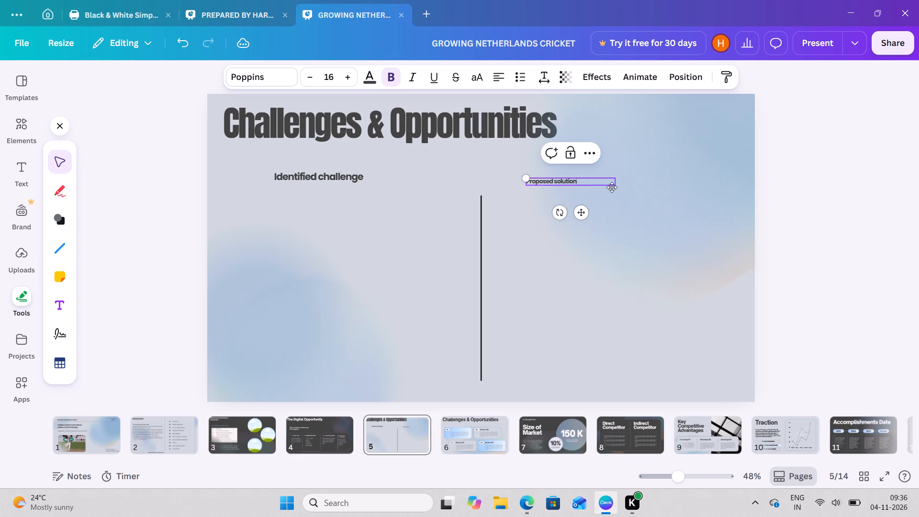
{"action": "left_click_drag", "start_coordinate": [618, 187], "coordinate": [649, 241]}
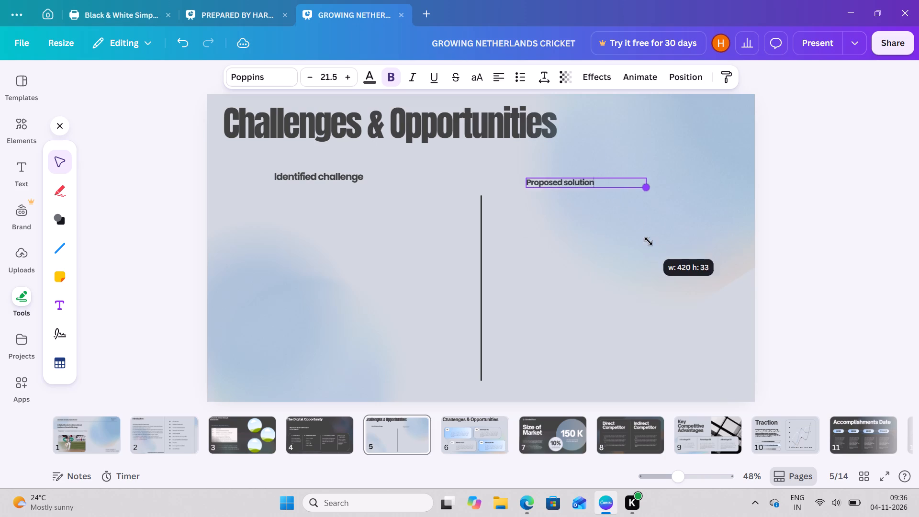
{"action": "left_click_drag", "start_coordinate": [649, 241], "coordinate": [657, 245]}
{"action": "scroll", "coordinate": [651, 240], "scroll_direction": "left", "scroll_amount": 1}
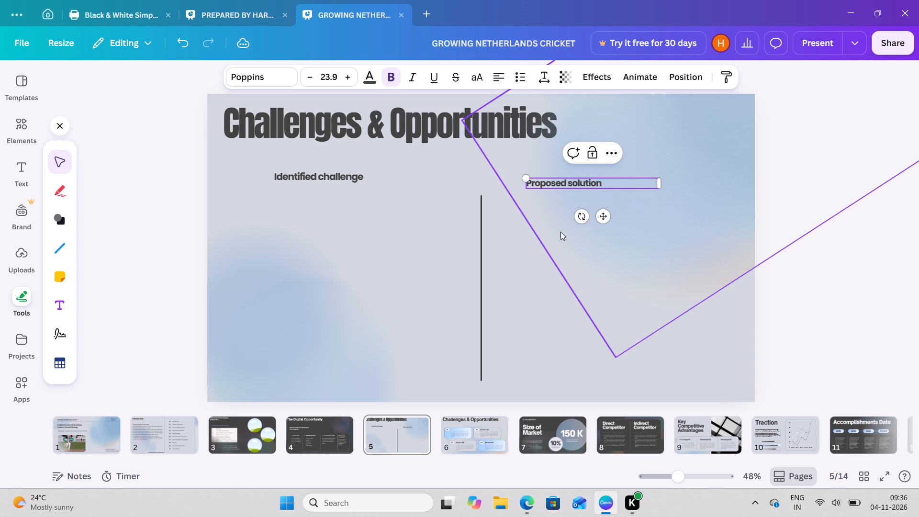
{"action": "scroll", "coordinate": [560, 232], "scroll_direction": "left", "scroll_amount": 1}
{"action": "left_click", "coordinate": [515, 278]}
Move the "Proposed solution" label up and to the right, aligning its top with the "Identified challenge" label.
{"action": "scroll", "coordinate": [516, 275], "scroll_direction": "down", "scroll_amount": 1}
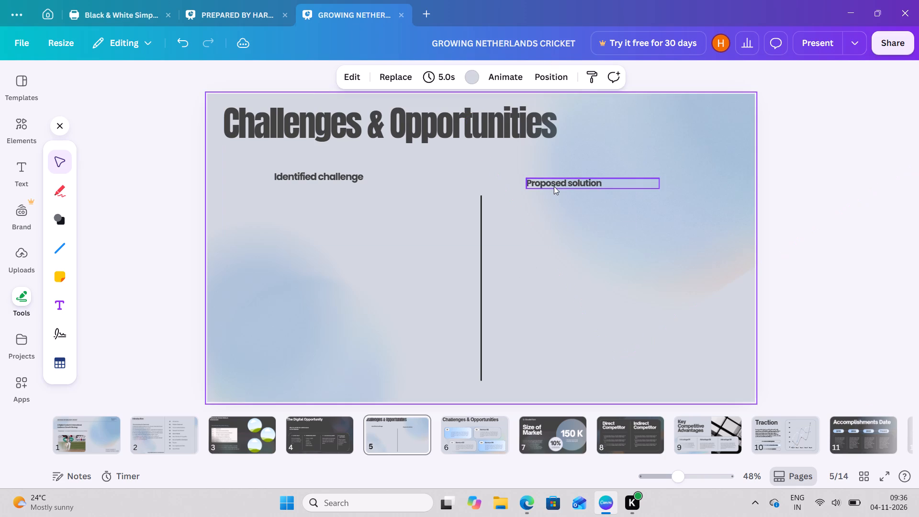
{"action": "left_click_drag", "start_coordinate": [554, 186], "coordinate": [565, 179]}
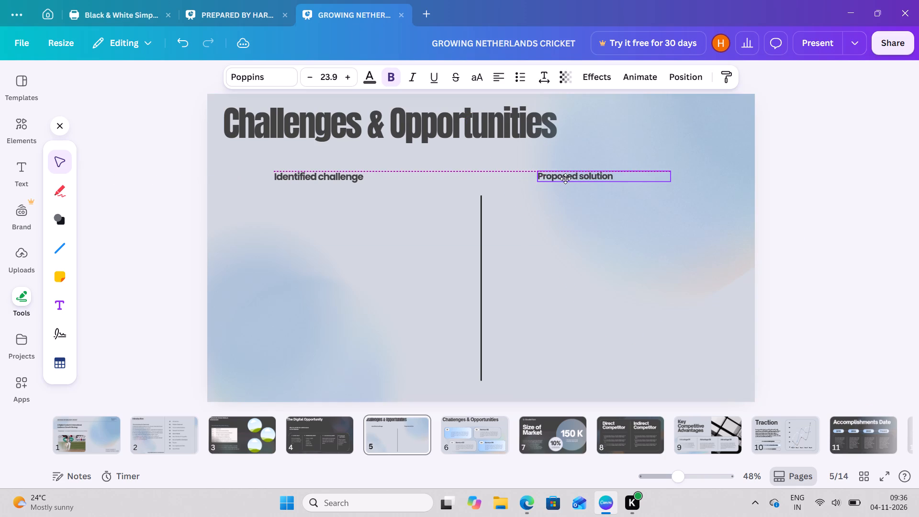
{"action": "left_click_drag", "start_coordinate": [565, 179], "coordinate": [575, 179]}
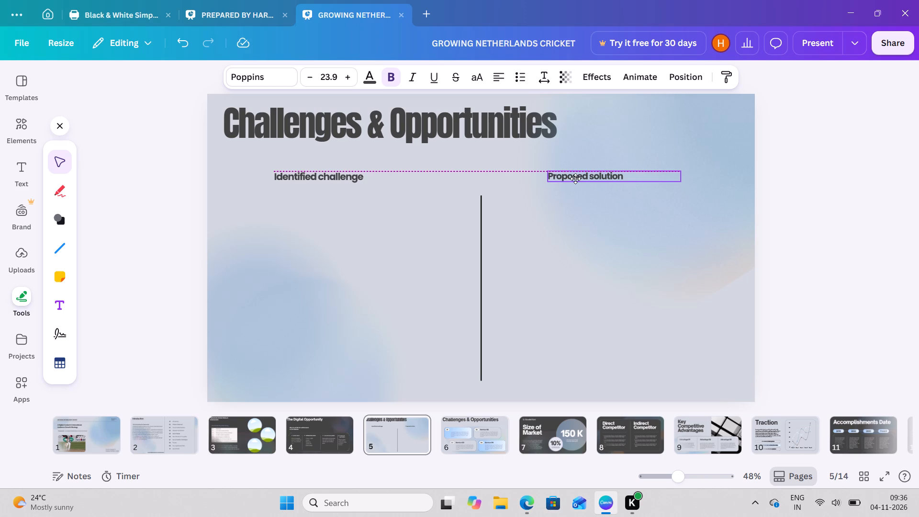
{"action": "left_click_drag", "start_coordinate": [575, 179], "coordinate": [580, 179]}
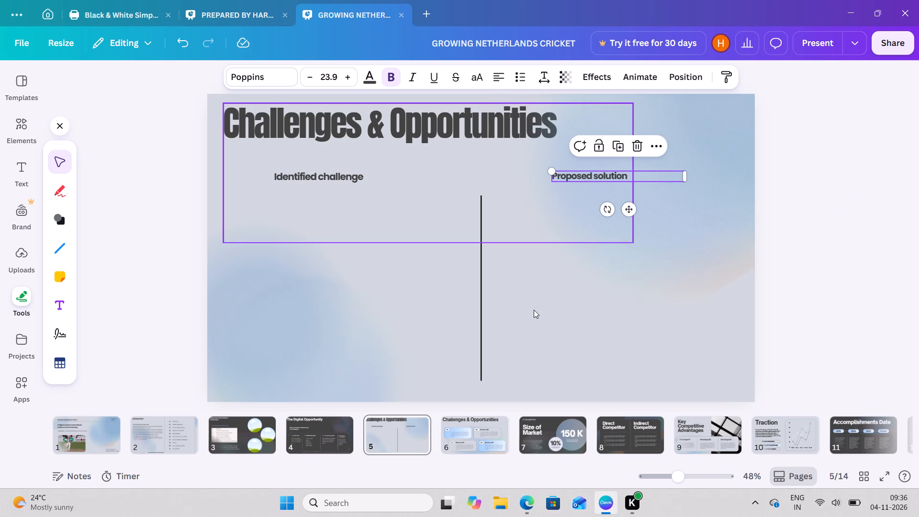
Draw a straight horizontal line beneath the "Identified challenge" label, ending short of the vertical divider.
{"action": "left_click", "coordinate": [58, 253]}
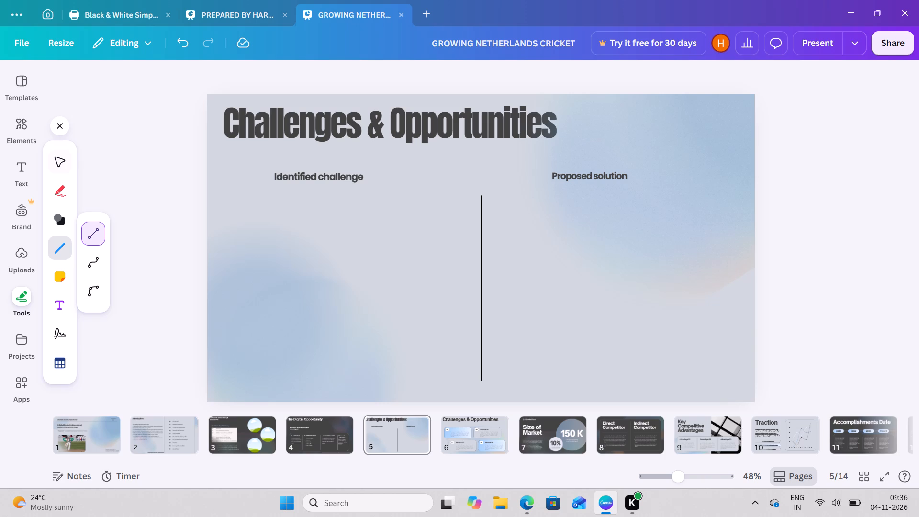
{"action": "left_click", "coordinate": [238, 191]}
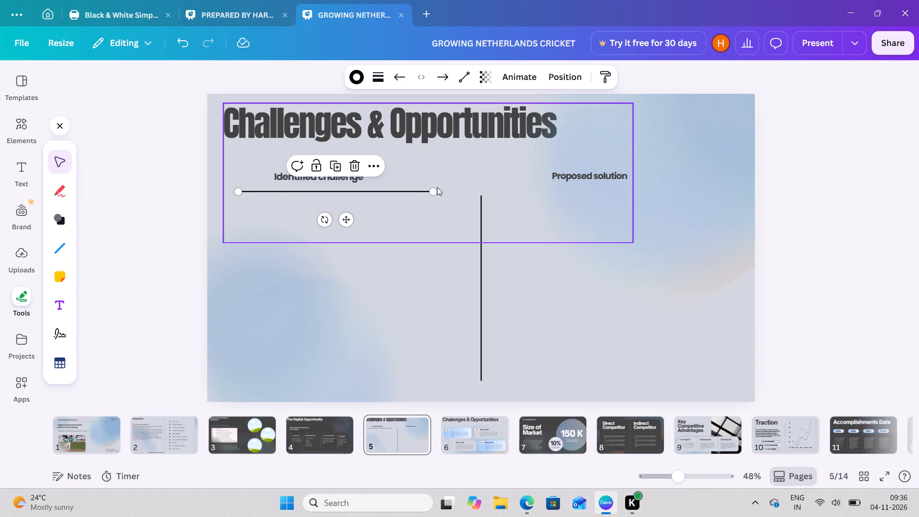
Change the stroke colour of the line beneath "Identified challenge" to a medium grey from the default solid colours.
{"action": "left_click", "coordinate": [356, 71]}
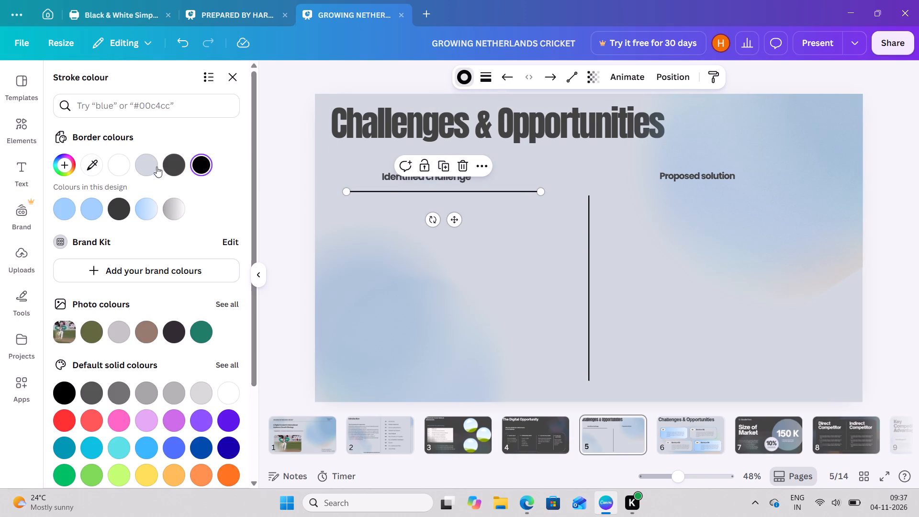
{"action": "left_click", "coordinate": [145, 163]}
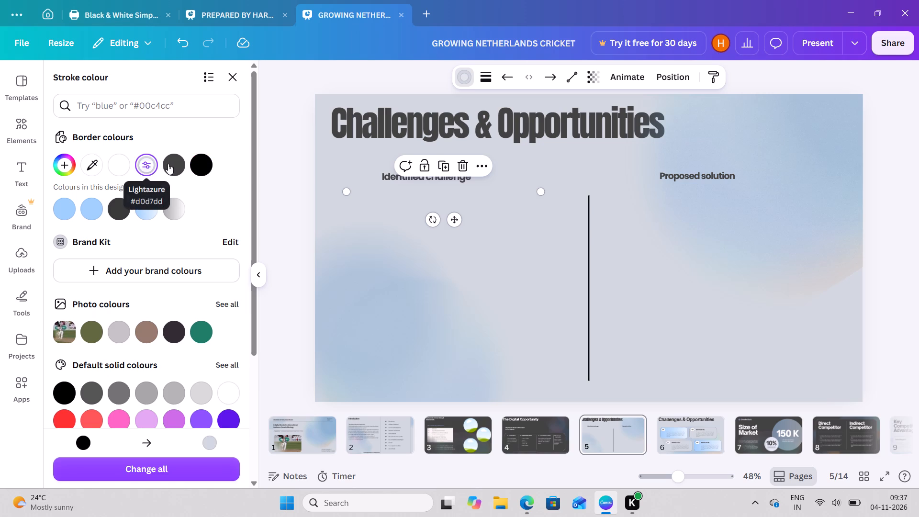
{"action": "left_click", "coordinate": [171, 164]}
{"action": "left_click", "coordinate": [171, 206]}
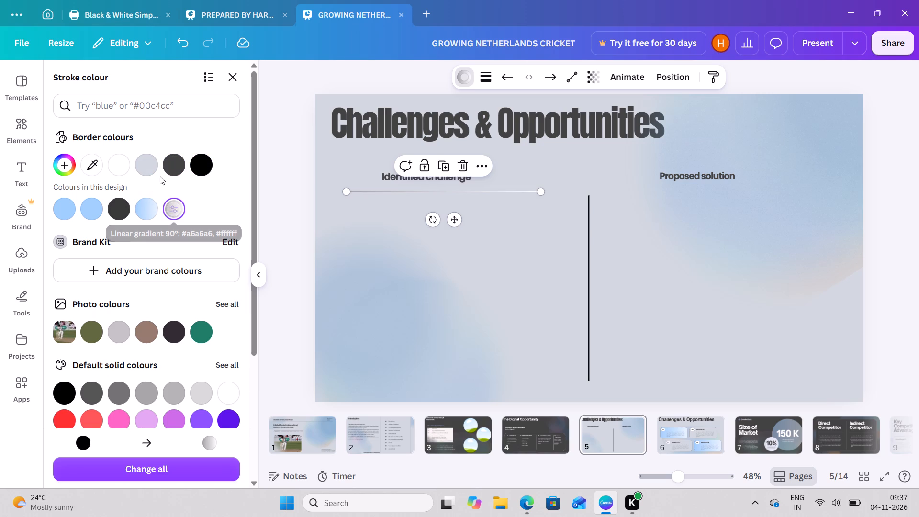
{"action": "left_click", "coordinate": [150, 168]}
{"action": "left_click", "coordinate": [176, 168]}
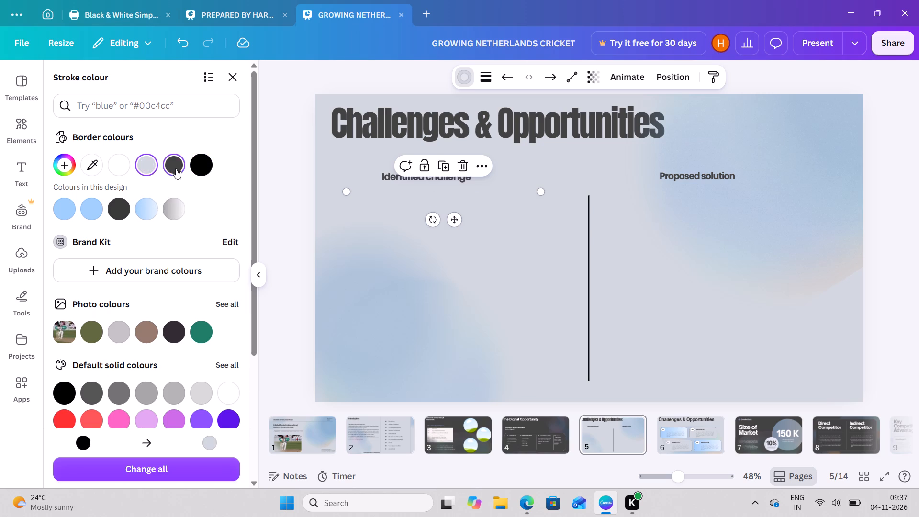
{"action": "left_click", "coordinate": [118, 397]}
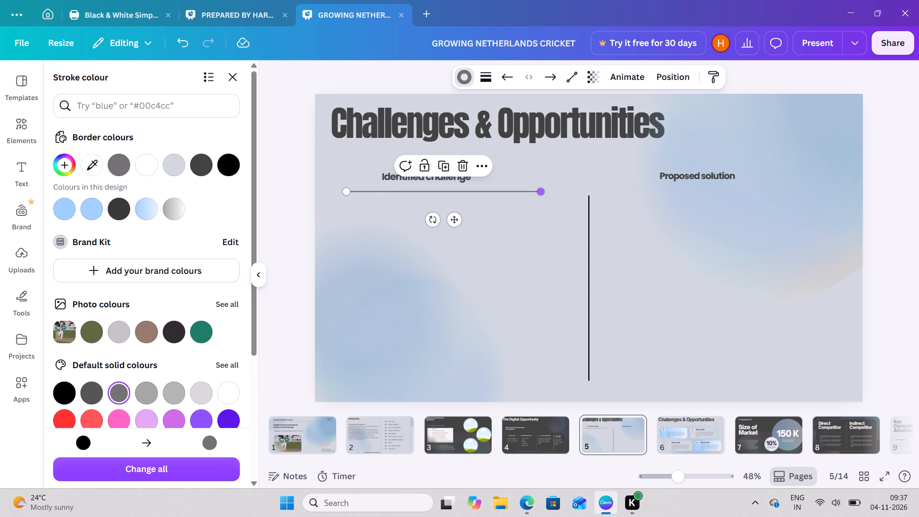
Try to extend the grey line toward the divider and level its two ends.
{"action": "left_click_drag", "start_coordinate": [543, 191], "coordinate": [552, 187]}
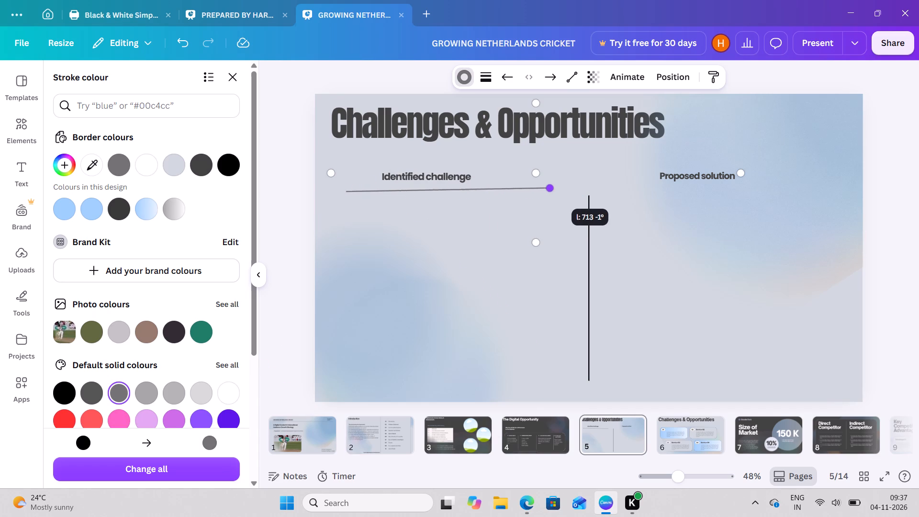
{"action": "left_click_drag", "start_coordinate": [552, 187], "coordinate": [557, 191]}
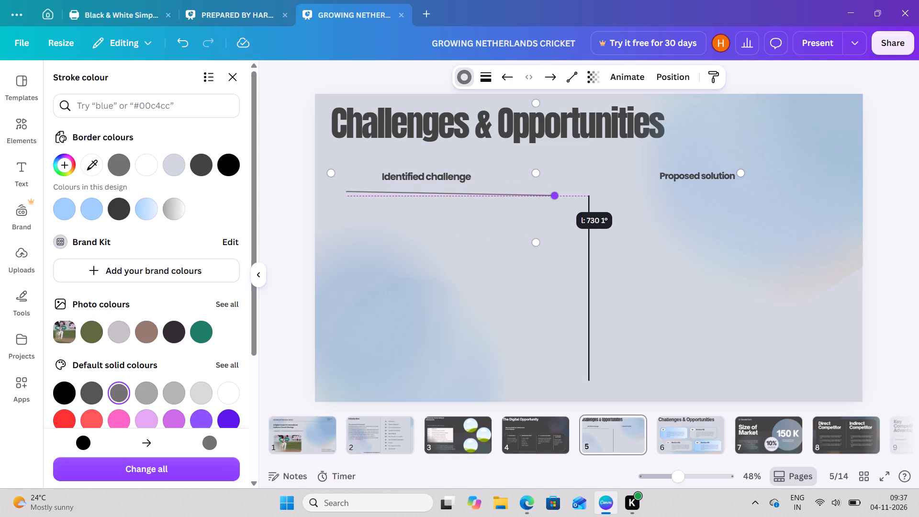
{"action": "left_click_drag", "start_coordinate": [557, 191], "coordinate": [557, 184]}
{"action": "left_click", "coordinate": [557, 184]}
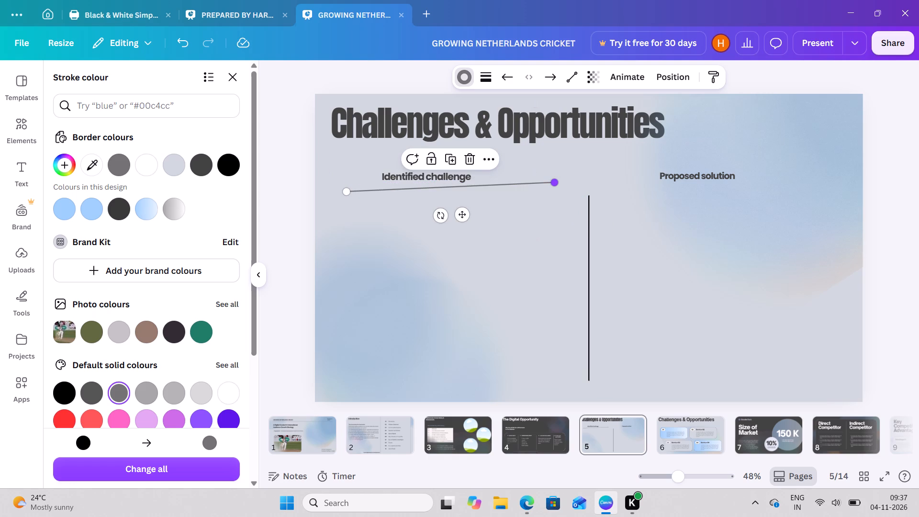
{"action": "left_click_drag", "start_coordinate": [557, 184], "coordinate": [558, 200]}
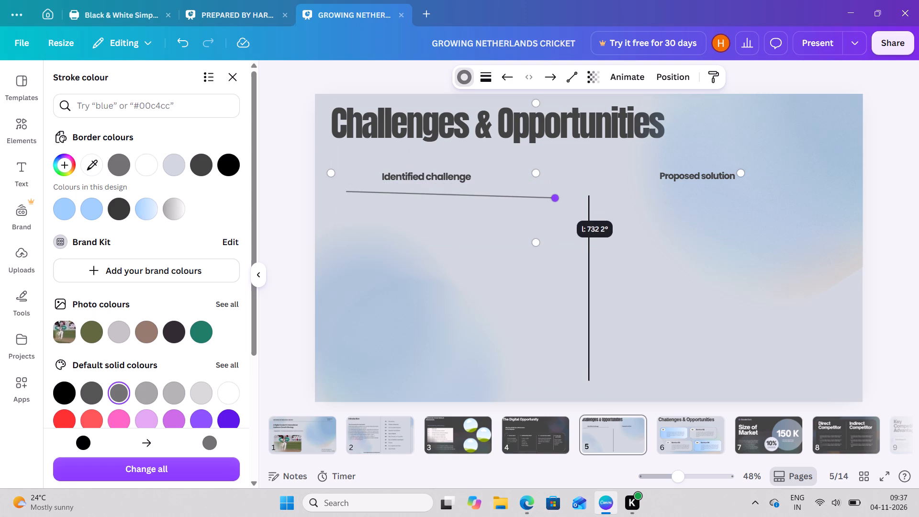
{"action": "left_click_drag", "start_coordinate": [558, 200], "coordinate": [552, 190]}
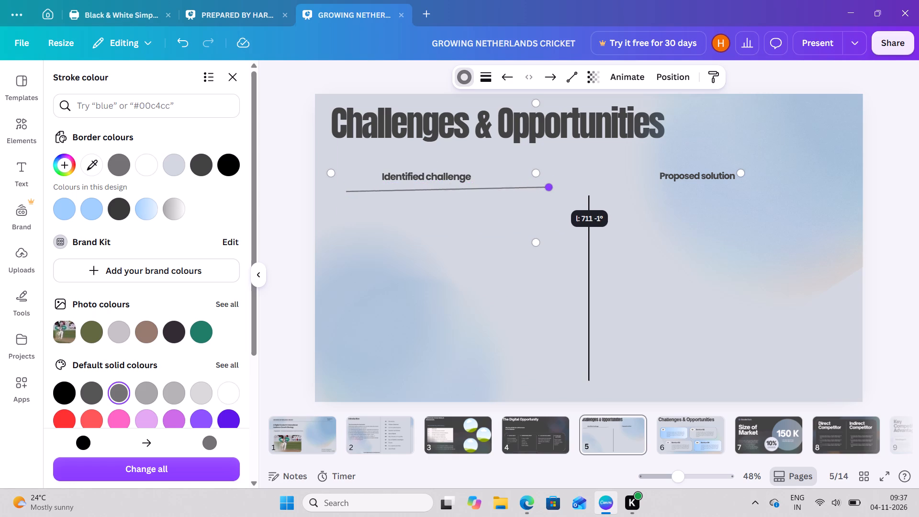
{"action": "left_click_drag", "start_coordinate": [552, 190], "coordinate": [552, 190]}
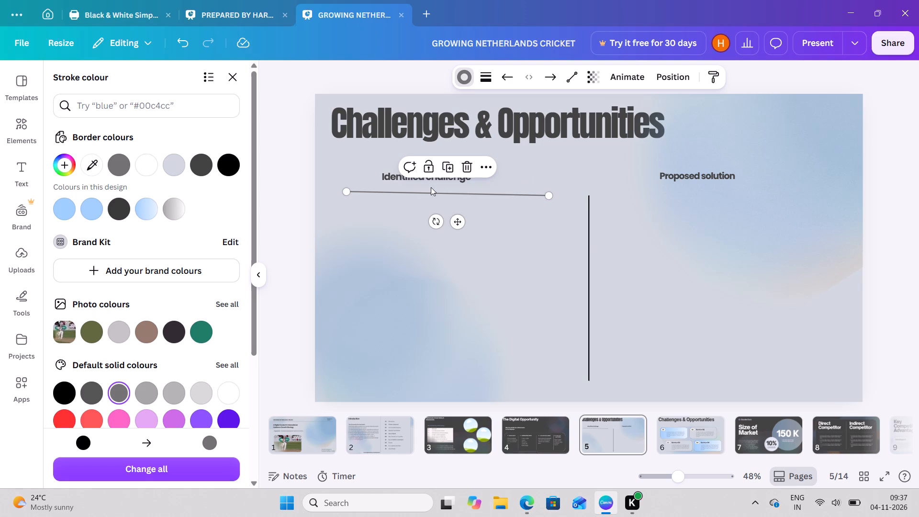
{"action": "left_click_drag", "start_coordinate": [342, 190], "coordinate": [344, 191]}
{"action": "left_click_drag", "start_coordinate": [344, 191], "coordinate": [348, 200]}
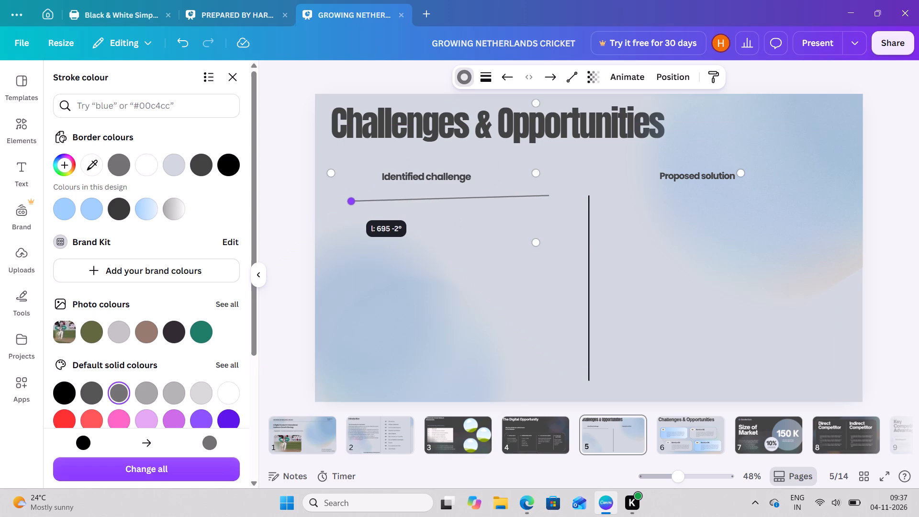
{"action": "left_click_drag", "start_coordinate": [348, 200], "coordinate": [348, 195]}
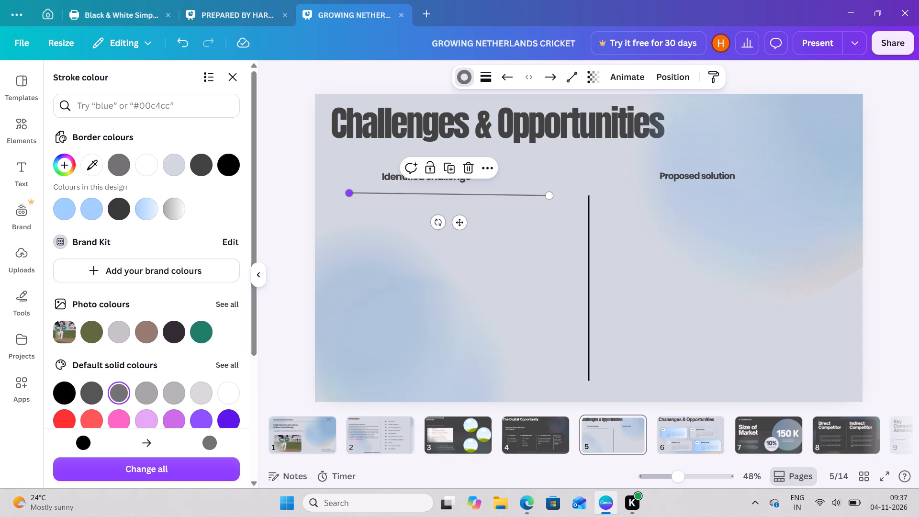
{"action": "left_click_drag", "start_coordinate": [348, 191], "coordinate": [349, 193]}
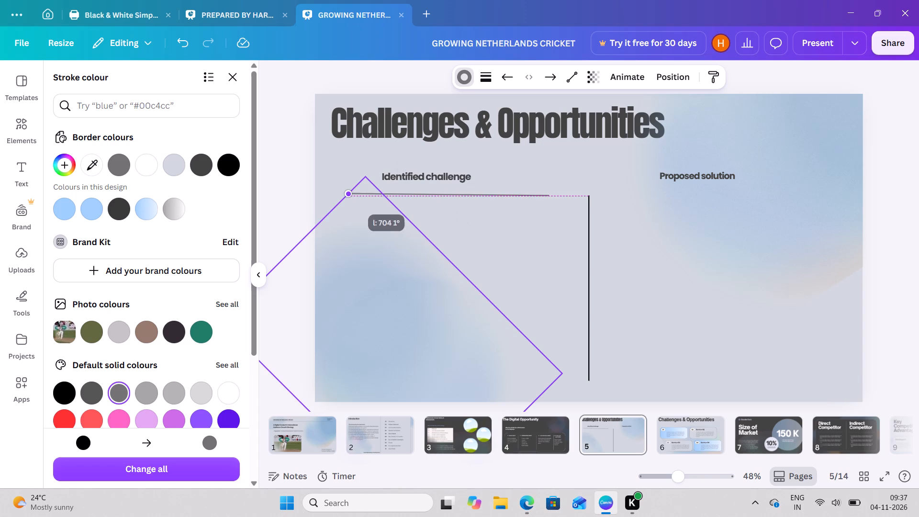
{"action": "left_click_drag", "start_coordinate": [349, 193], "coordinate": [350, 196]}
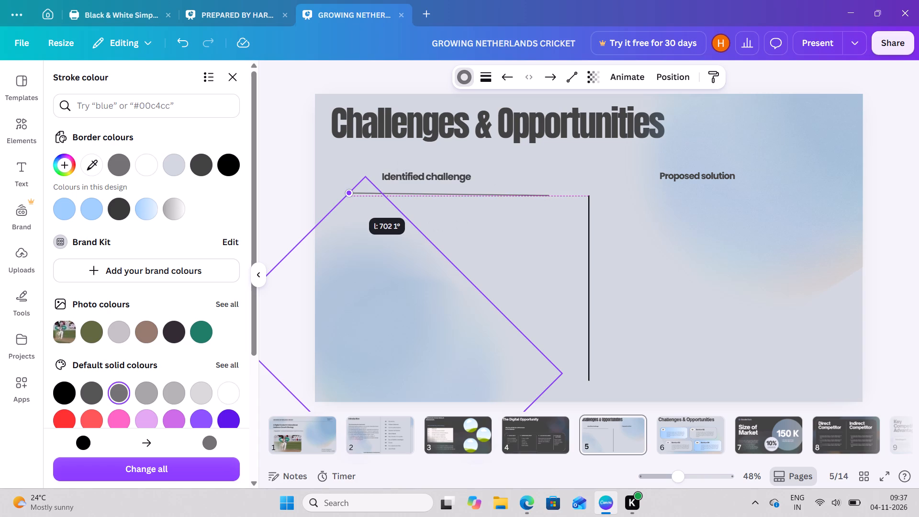
Raise both ends of the grey line to lie horizontally just beneath "Identified challenge", extending it closer to the divider.
{"action": "left_click_drag", "start_coordinate": [350, 196], "coordinate": [348, 181]}
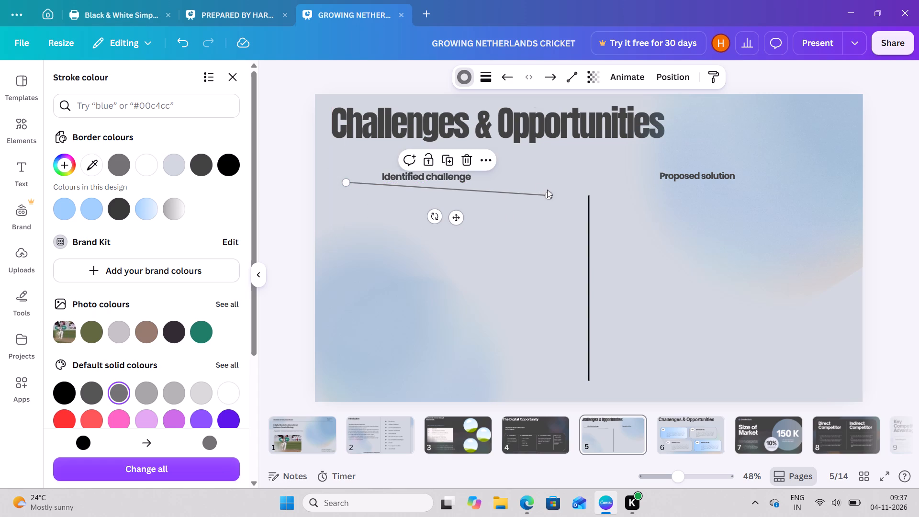
{"action": "left_click_drag", "start_coordinate": [549, 194], "coordinate": [550, 186]}
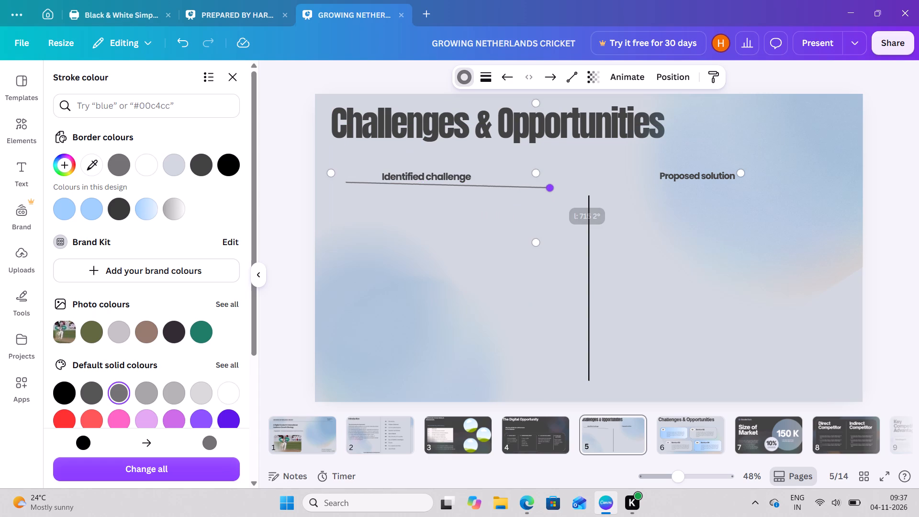
{"action": "left_click_drag", "start_coordinate": [550, 186], "coordinate": [557, 179]}
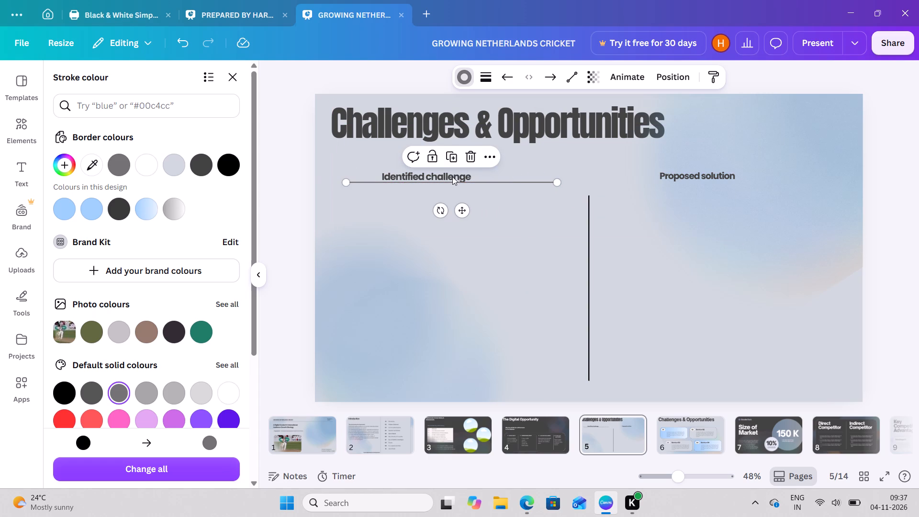
{"action": "double_click", "coordinate": [465, 173]}
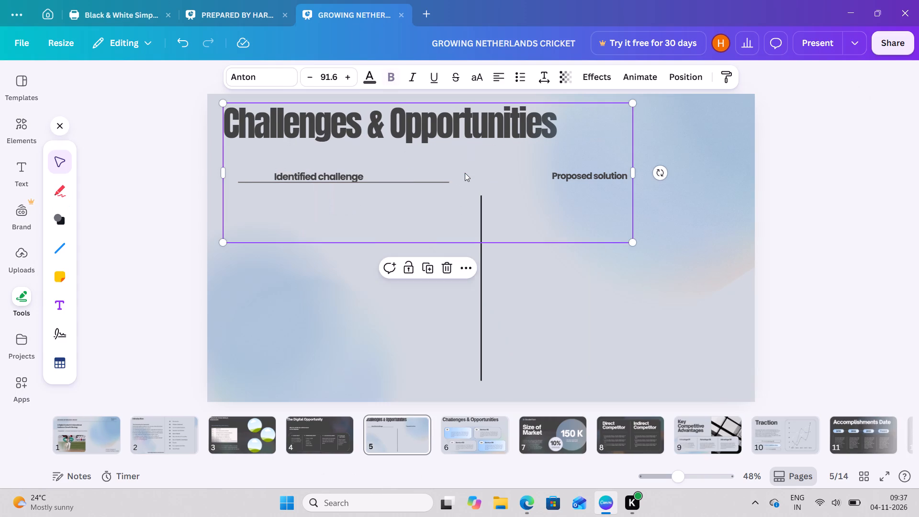
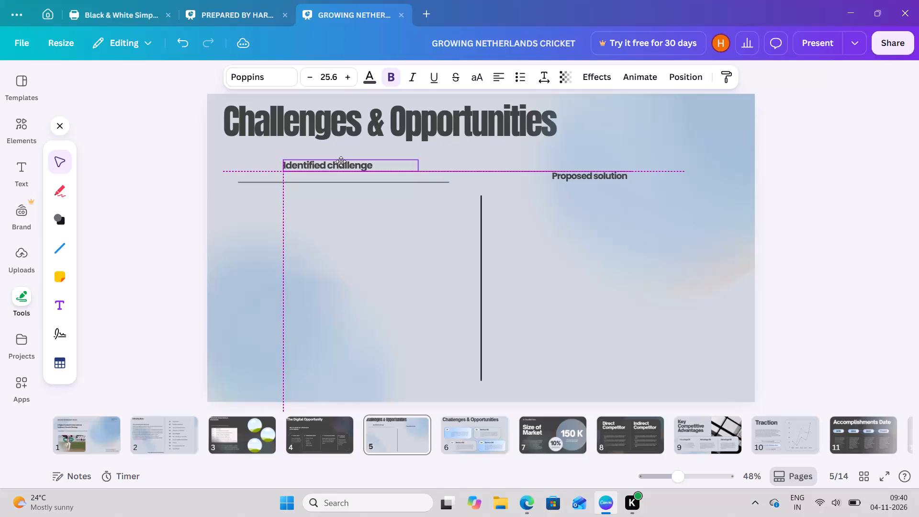
Raise the "Proposed solution" label so it sits level with the "Identified challenge" label.
{"action": "left_click_drag", "start_coordinate": [564, 178], "coordinate": [565, 164]}
{"action": "double_click", "coordinate": [565, 164]}
{"action": "left_click", "coordinate": [565, 164]}
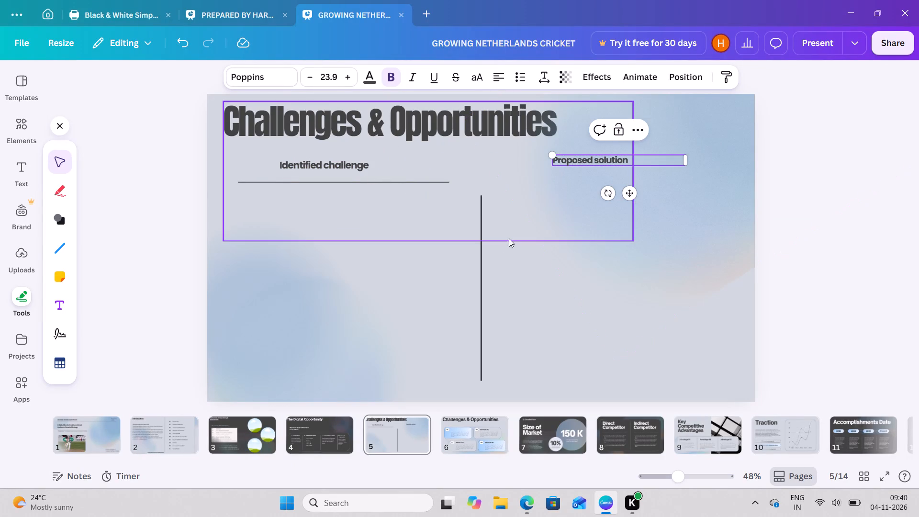
{"action": "scroll", "coordinate": [503, 246], "scroll_direction": "up", "scroll_amount": 1}
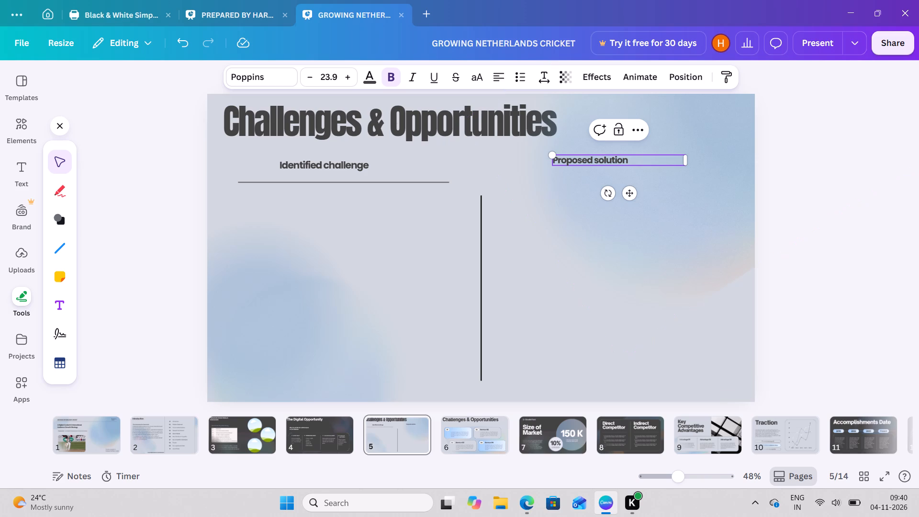
{"action": "left_click_drag", "start_coordinate": [628, 158], "coordinate": [629, 171]}
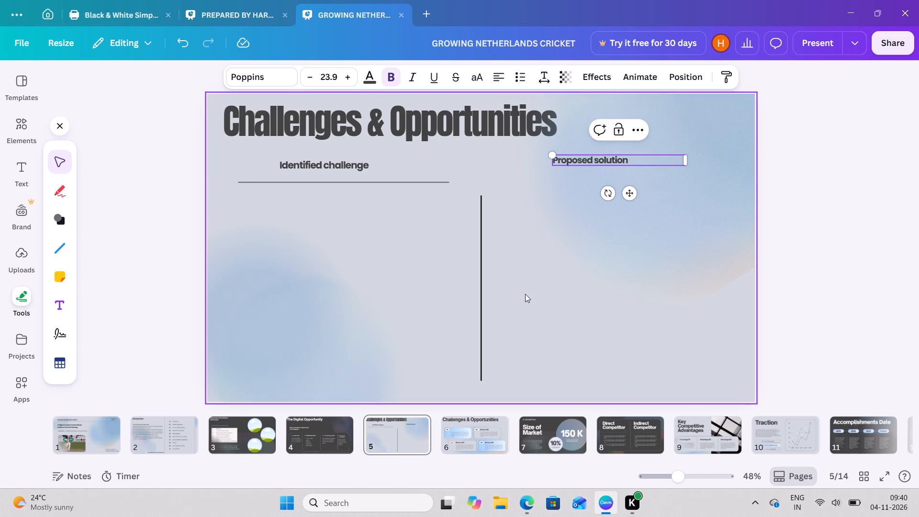
{"action": "triple_click", "coordinate": [525, 294]}
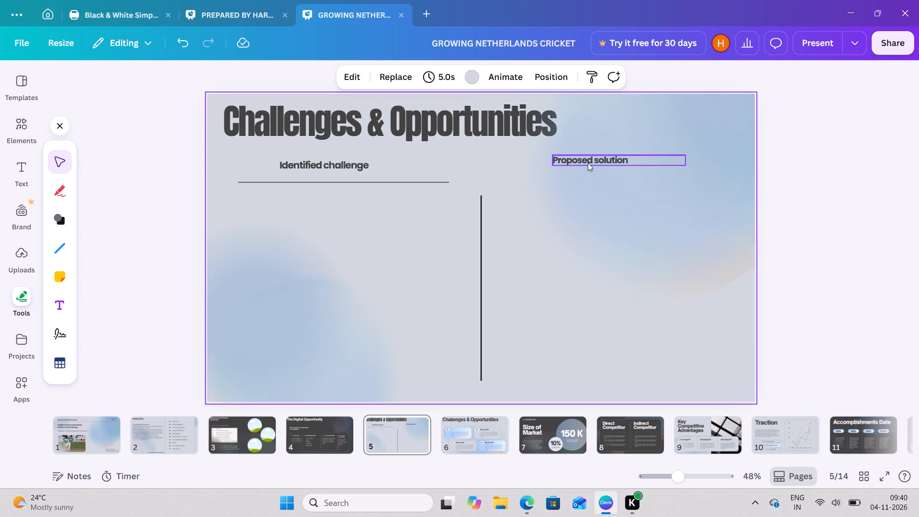
{"action": "left_click", "coordinate": [587, 163]}
{"action": "left_click_drag", "start_coordinate": [587, 163], "coordinate": [586, 166]}
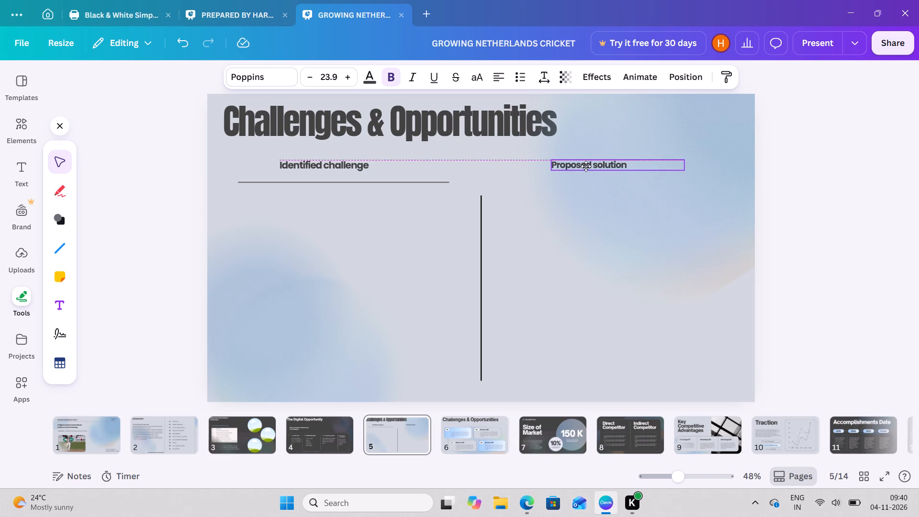
{"action": "left_click_drag", "start_coordinate": [586, 166], "coordinate": [584, 170]}
{"action": "left_click", "coordinate": [584, 170]}
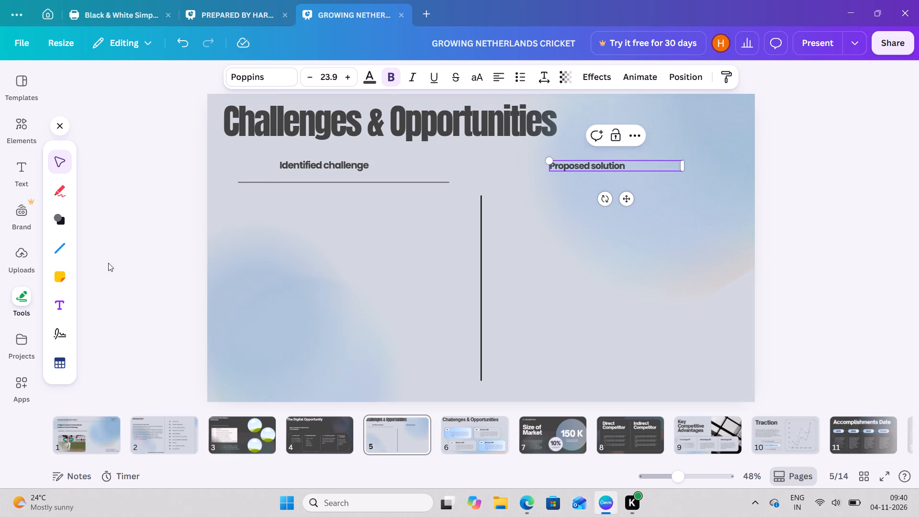
Draw a straight horizontal line beneath the "Proposed solution" label, level with the line under "Identified challenge".
{"action": "left_click", "coordinate": [56, 249]}
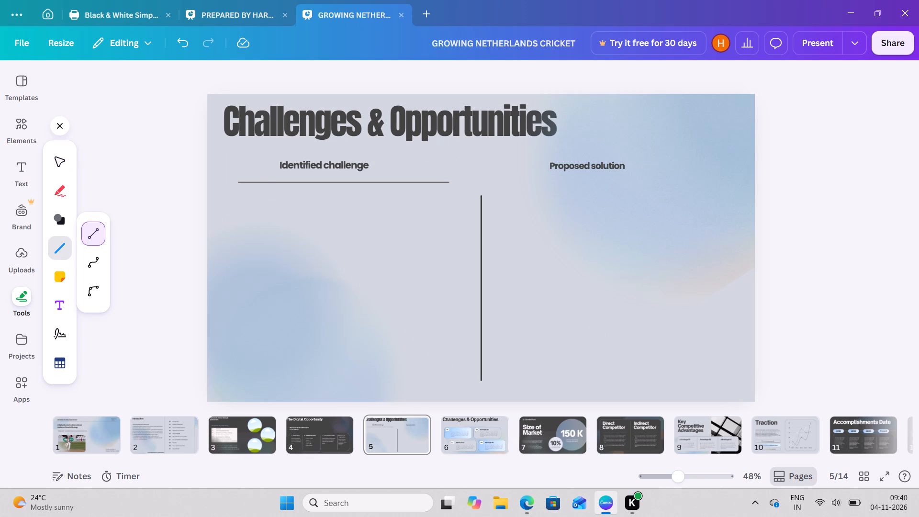
{"action": "left_click", "coordinate": [527, 183]}
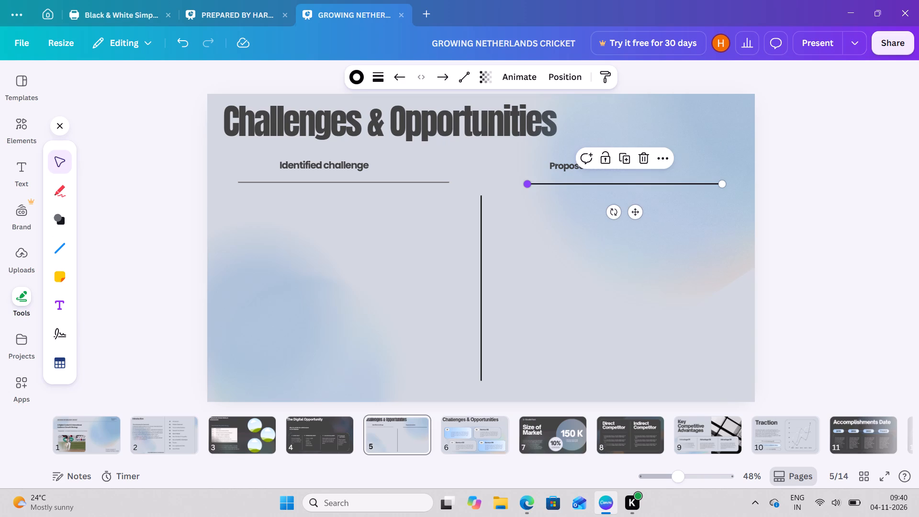
{"action": "left_click_drag", "start_coordinate": [531, 181], "coordinate": [525, 179]}
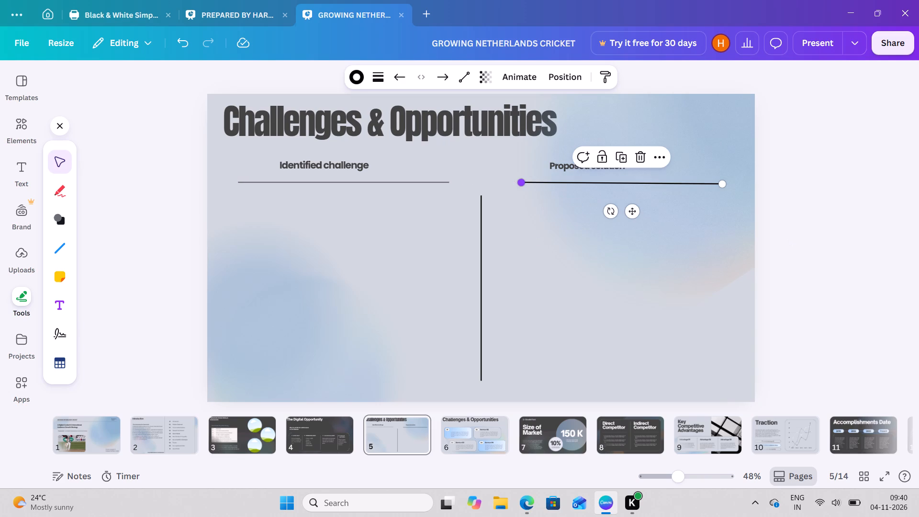
{"action": "left_click", "coordinate": [723, 180]}
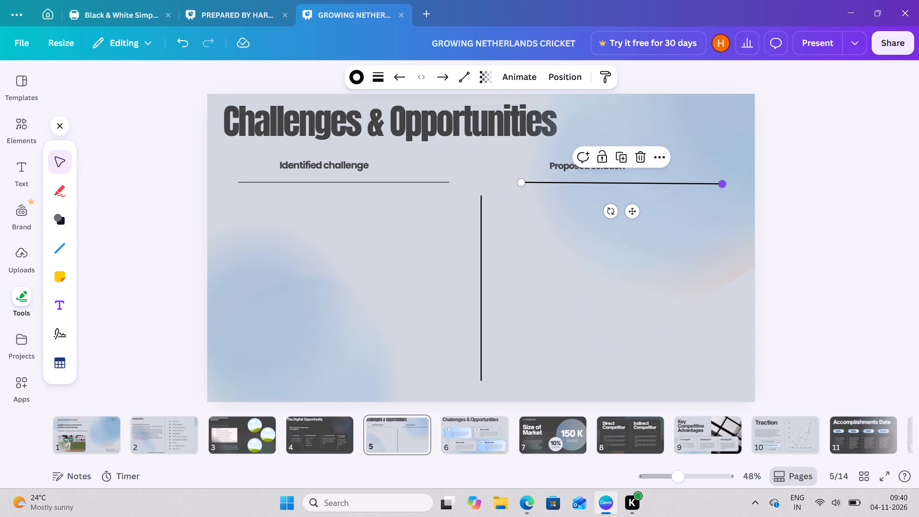
{"action": "left_click", "coordinate": [726, 177]}
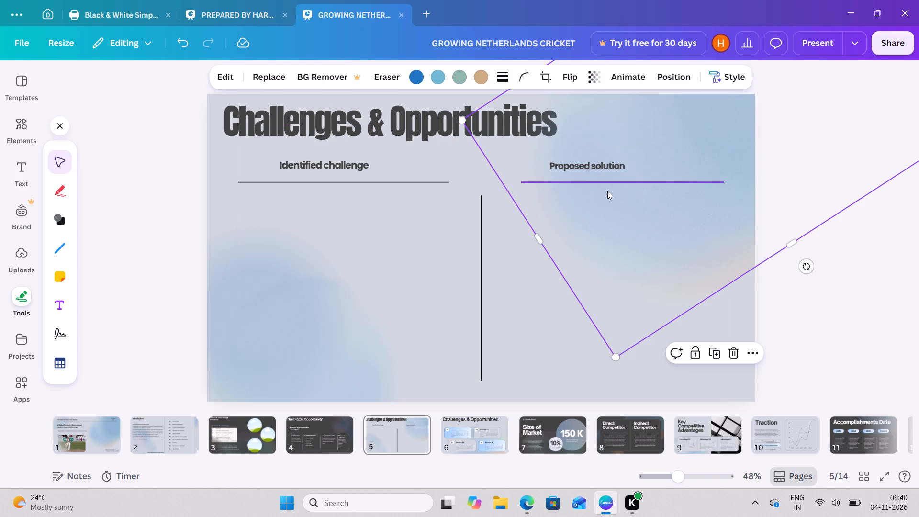
Change the stroke colour of the line beneath "Proposed solution" to the medium grey from the default solid colours.
{"action": "left_click", "coordinate": [607, 190]}
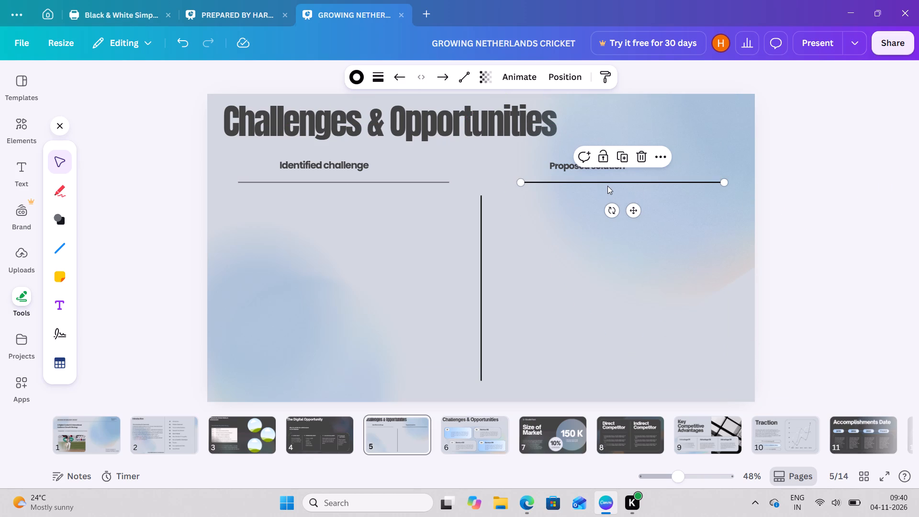
{"action": "left_click", "coordinate": [357, 79]}
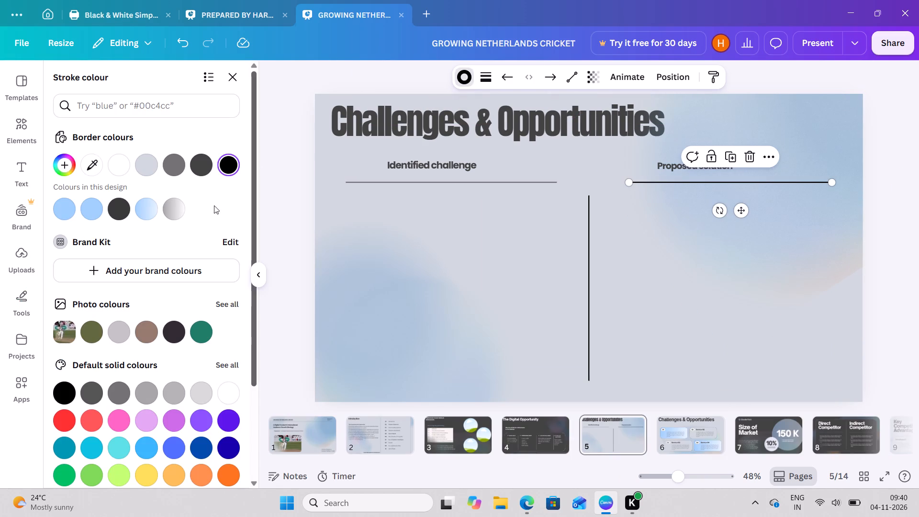
{"action": "left_click", "coordinate": [115, 387]}
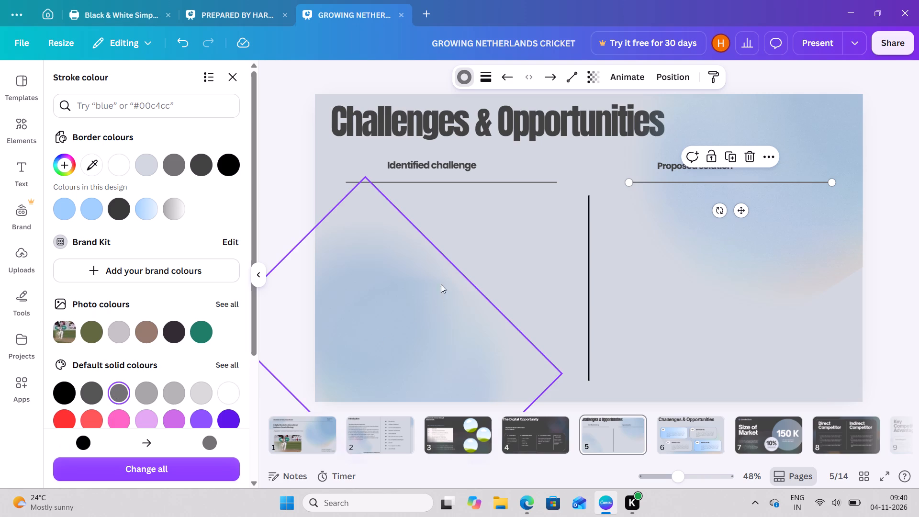
Shorten the line beneath "Identified challenge" slightly at the divider end, keeping it horizontal and about as long as the other underline.
{"action": "left_click", "coordinate": [521, 177]}
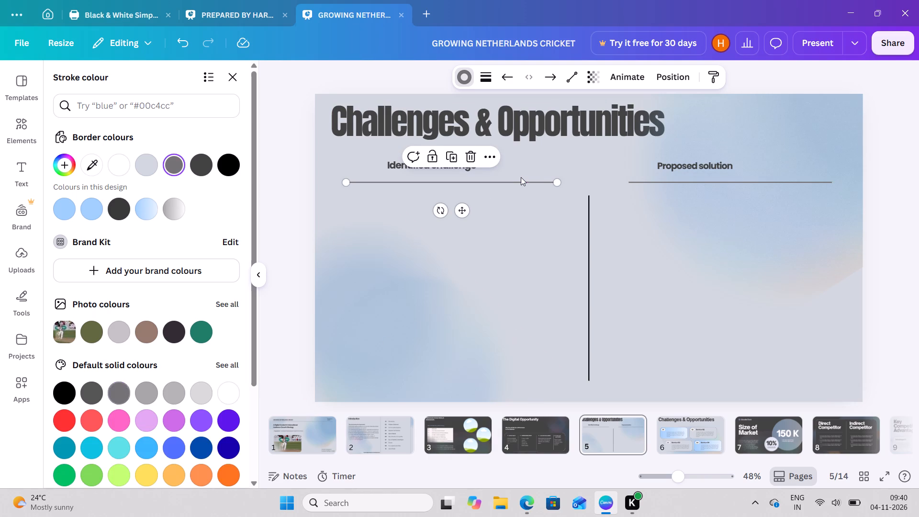
{"action": "left_click", "coordinate": [555, 179]}
{"action": "left_click_drag", "start_coordinate": [555, 180], "coordinate": [554, 180]}
{"action": "left_click_drag", "start_coordinate": [554, 180], "coordinate": [547, 180]}
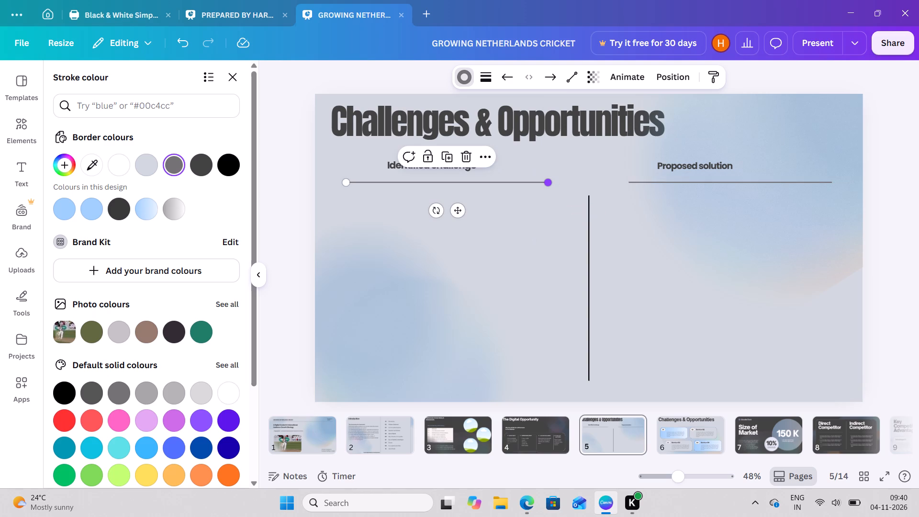
{"action": "left_click", "coordinate": [543, 246]}
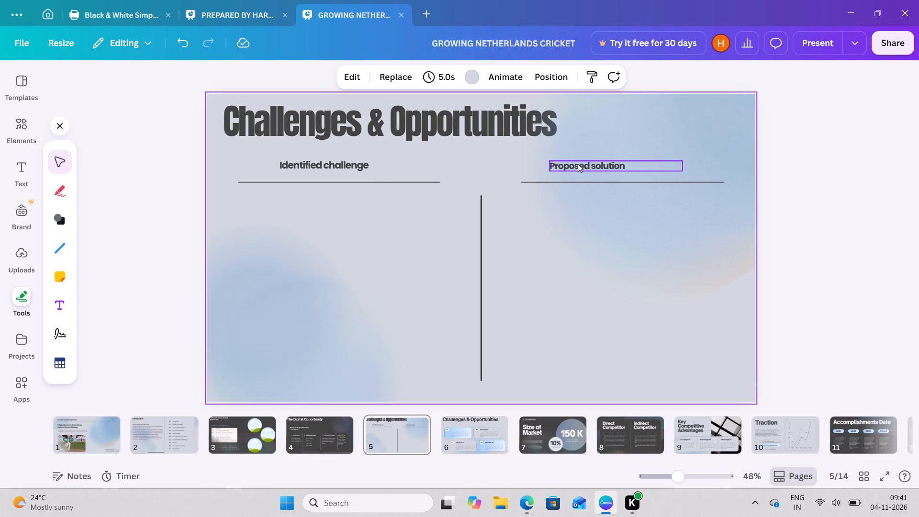
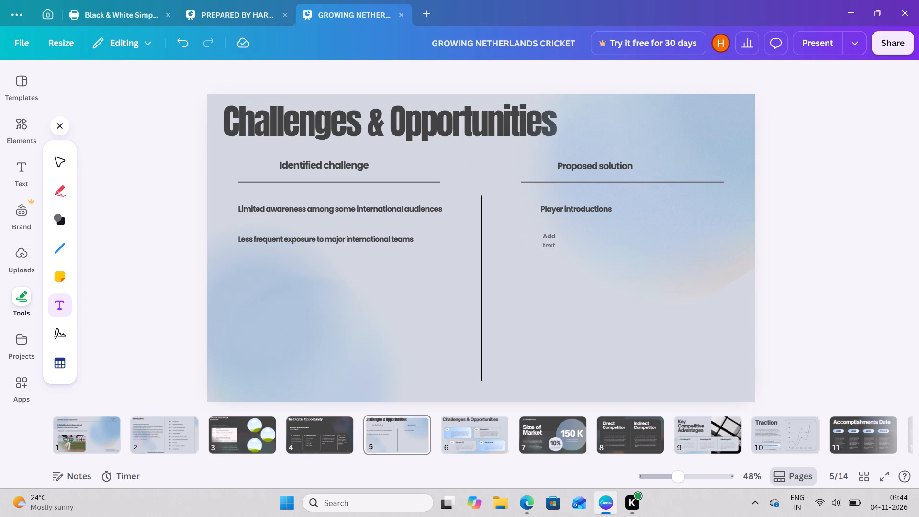
{"action": "left_click", "coordinate": [543, 232]}
{"action": "key", "text": "BackSpace"}
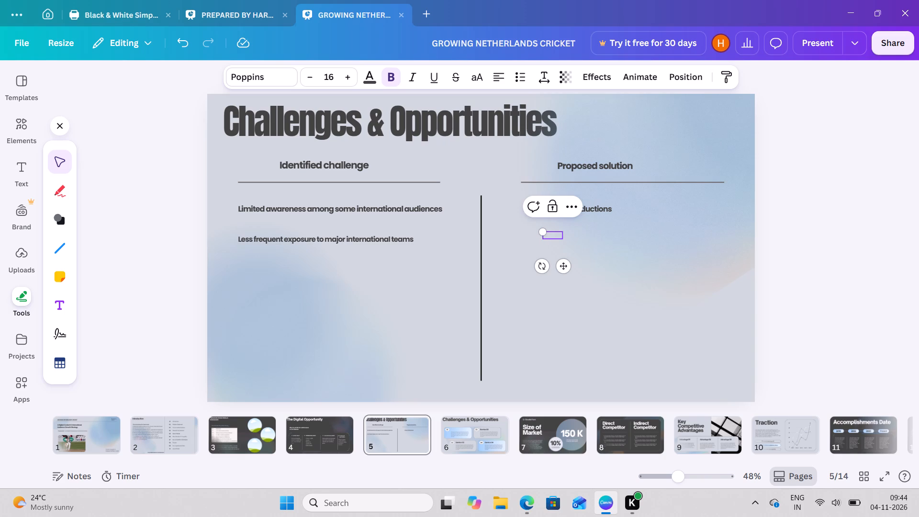
{"action": "key", "text": "ctrl+v"}
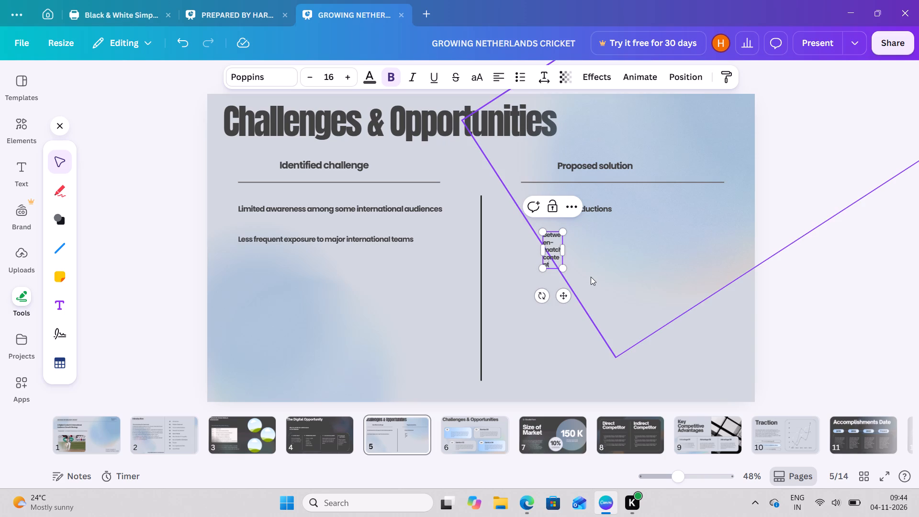
Widen the "Between-match content" text box to one line and scale its text up to size 19.3.
{"action": "left_click_drag", "start_coordinate": [566, 257], "coordinate": [600, 232]}
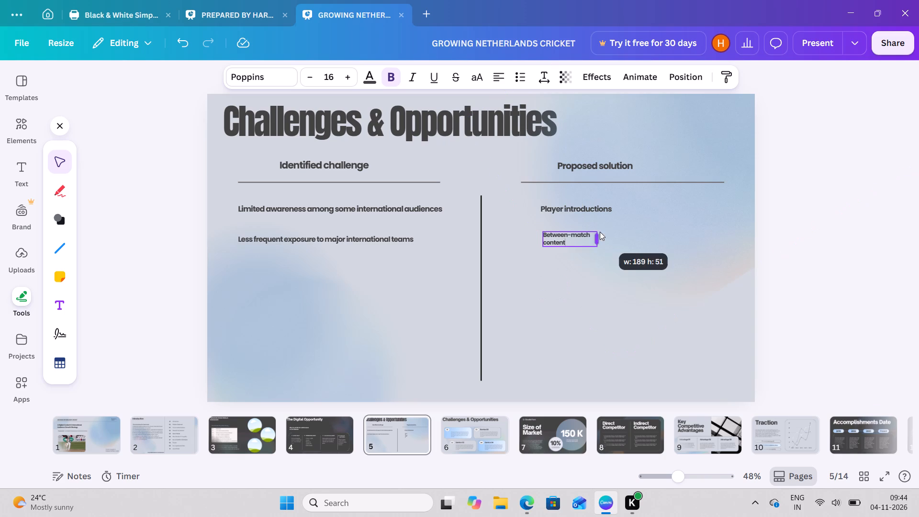
{"action": "left_click_drag", "start_coordinate": [600, 232], "coordinate": [634, 221]}
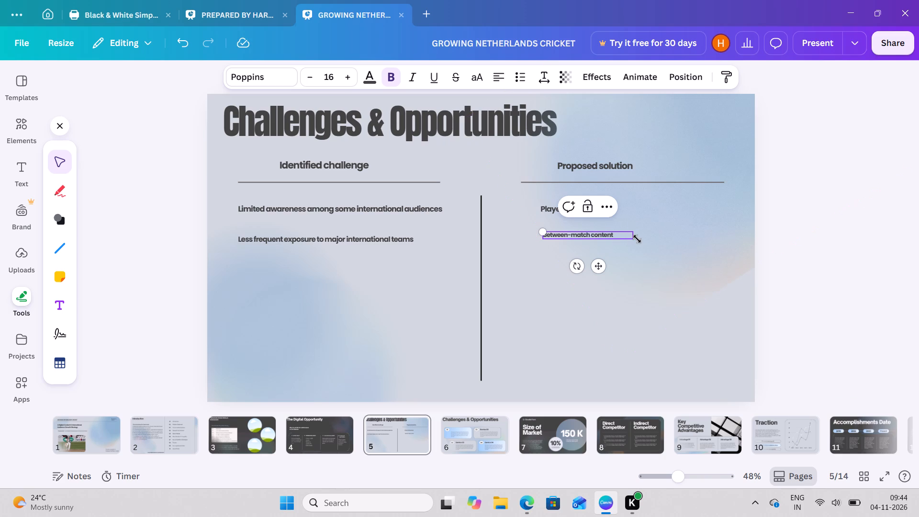
{"action": "left_click_drag", "start_coordinate": [637, 239], "coordinate": [654, 259]}
{"action": "left_click", "coordinate": [526, 297]}
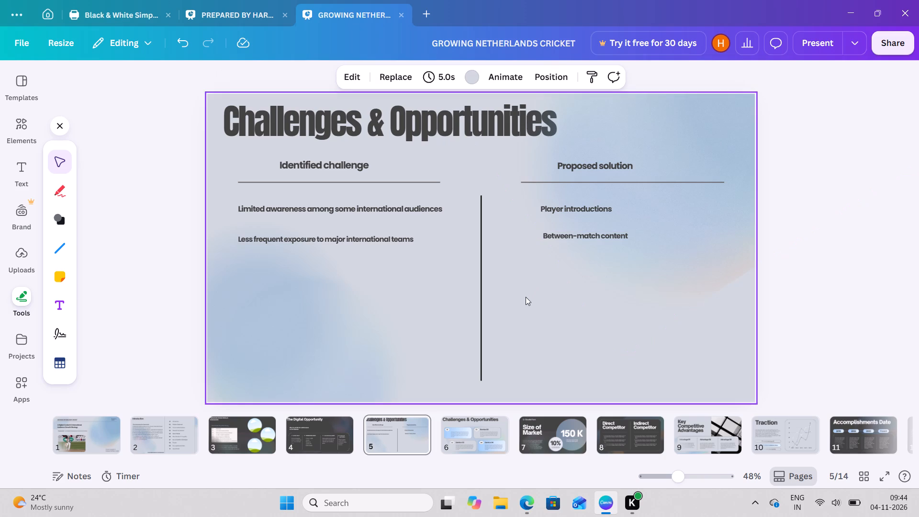
Align "Between-match content" with the left edge of "Player introductions" and level with the "Less frequent exposure" row.
{"action": "left_click_drag", "start_coordinate": [564, 240], "coordinate": [560, 239]}
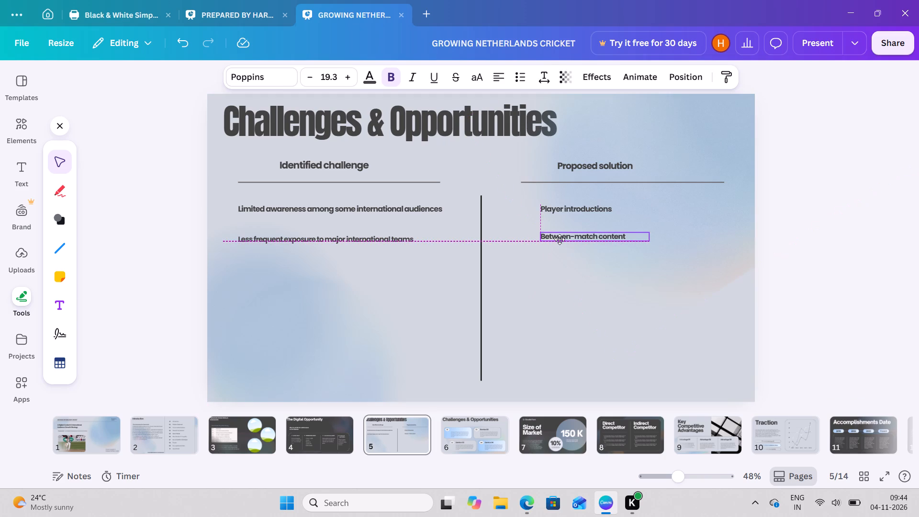
{"action": "left_click_drag", "start_coordinate": [560, 239], "coordinate": [560, 239]}
{"action": "left_click", "coordinate": [560, 239]}
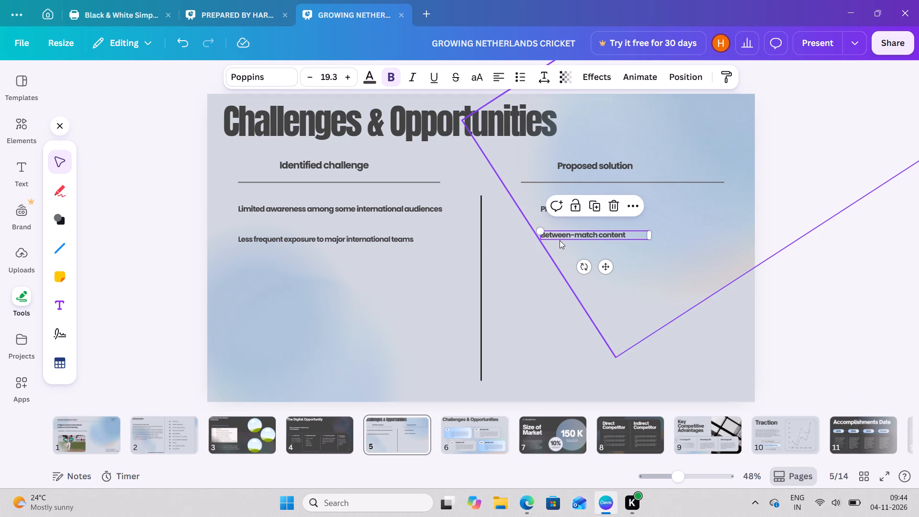
{"action": "left_click", "coordinate": [559, 237]}
{"action": "left_click", "coordinate": [560, 237]}
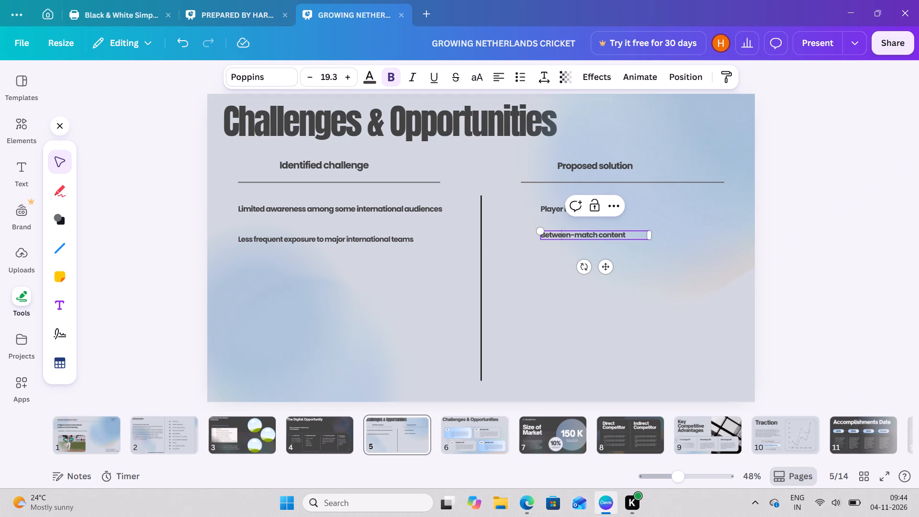
{"action": "left_click", "coordinate": [523, 265]}
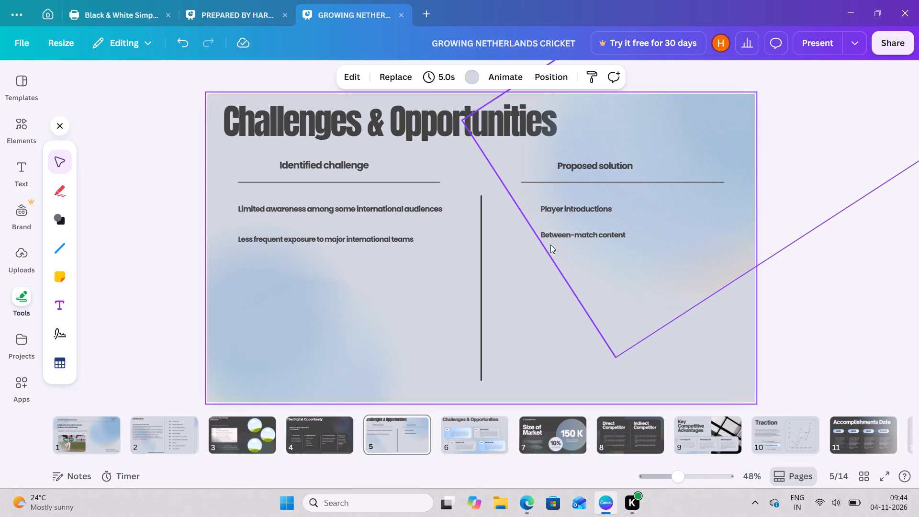
{"action": "left_click_drag", "start_coordinate": [560, 233], "coordinate": [560, 234]}
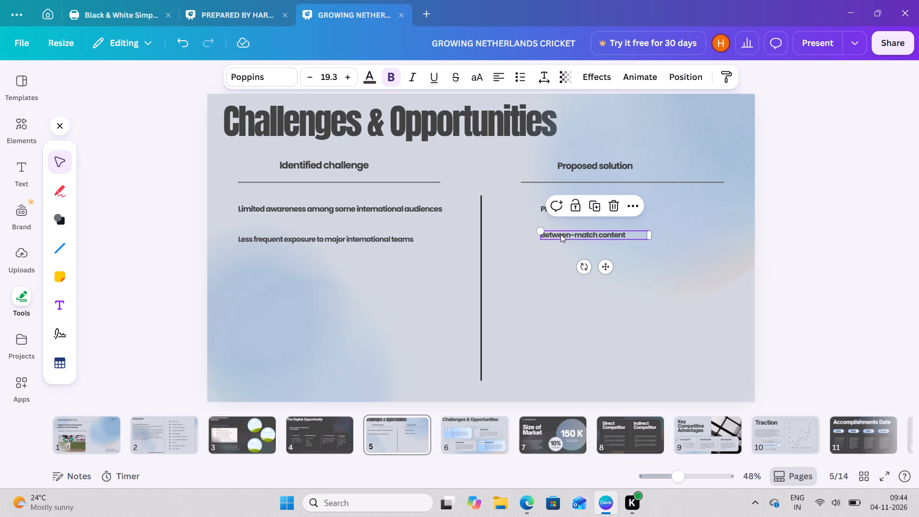
{"action": "left_click_drag", "start_coordinate": [560, 234], "coordinate": [560, 237]}
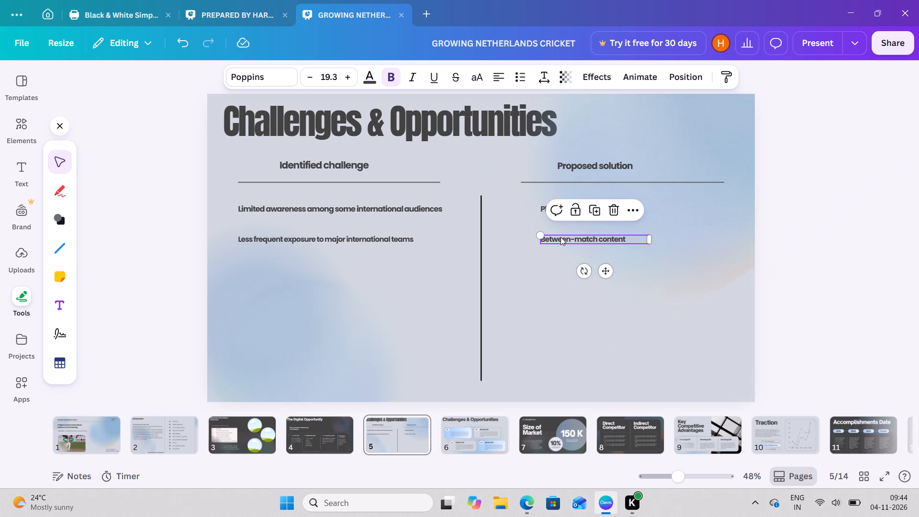
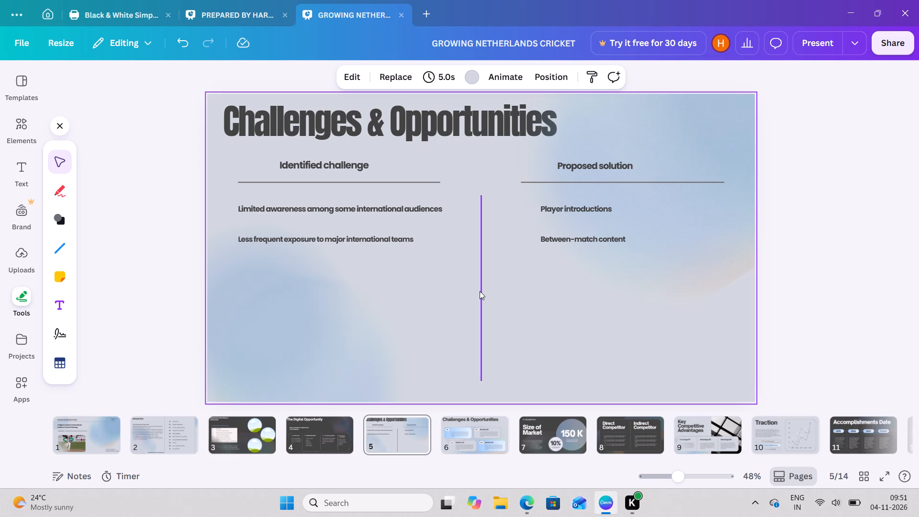
Change the background colour of the Challenges & Opportunities slide to the mid-grey default solid colour.
{"action": "left_click", "coordinate": [533, 325]}
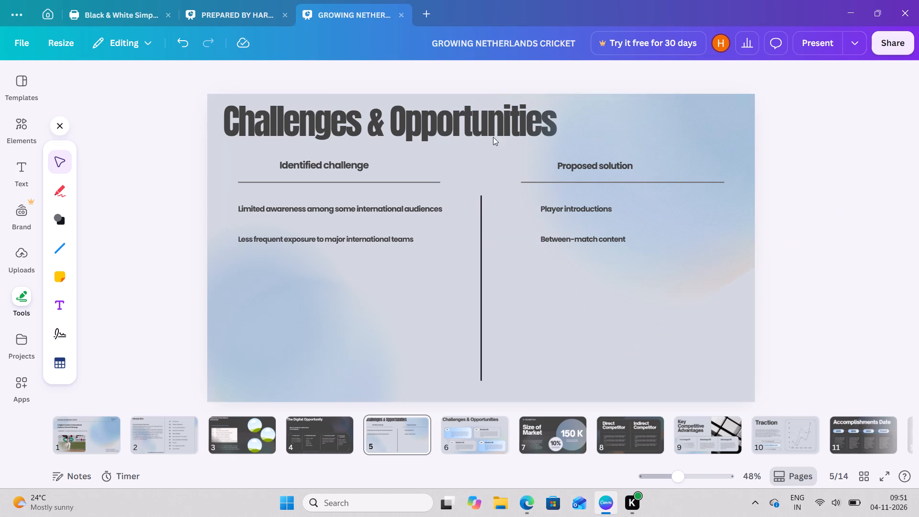
{"action": "left_click", "coordinate": [519, 315]}
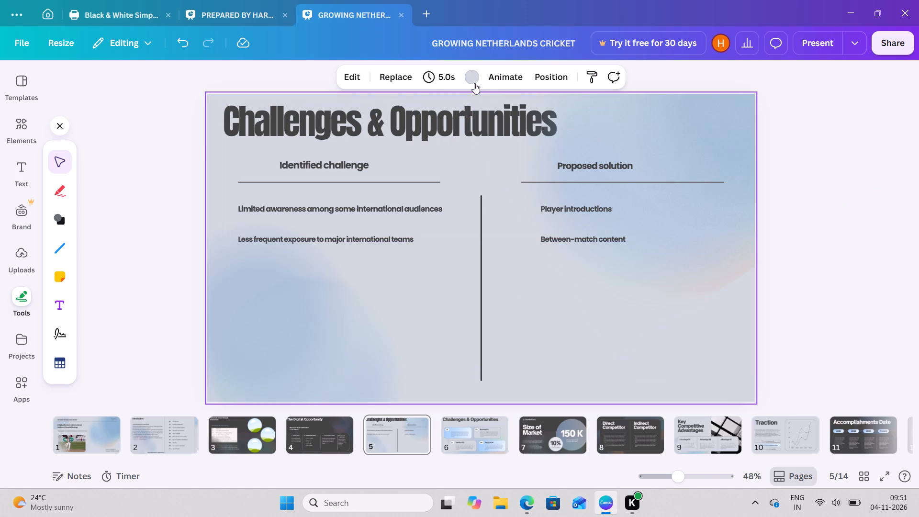
{"action": "left_click", "coordinate": [471, 71]}
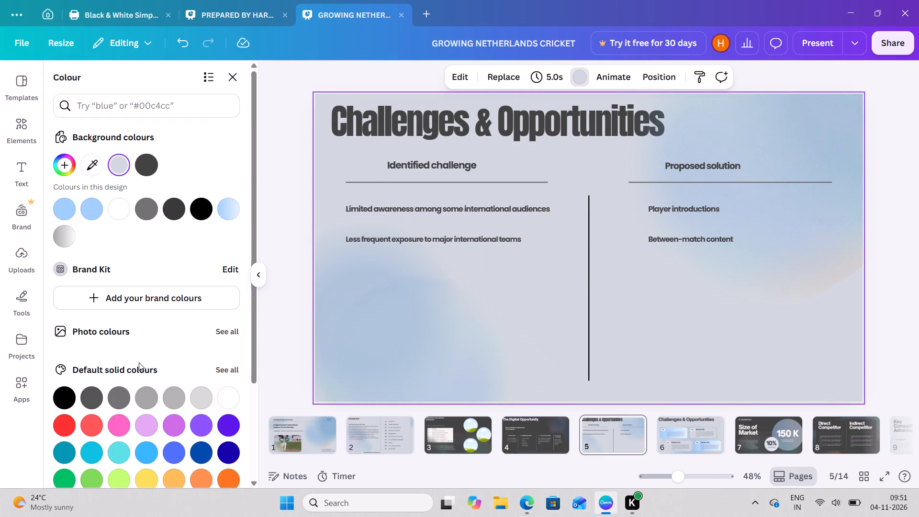
{"action": "left_click", "coordinate": [147, 393]}
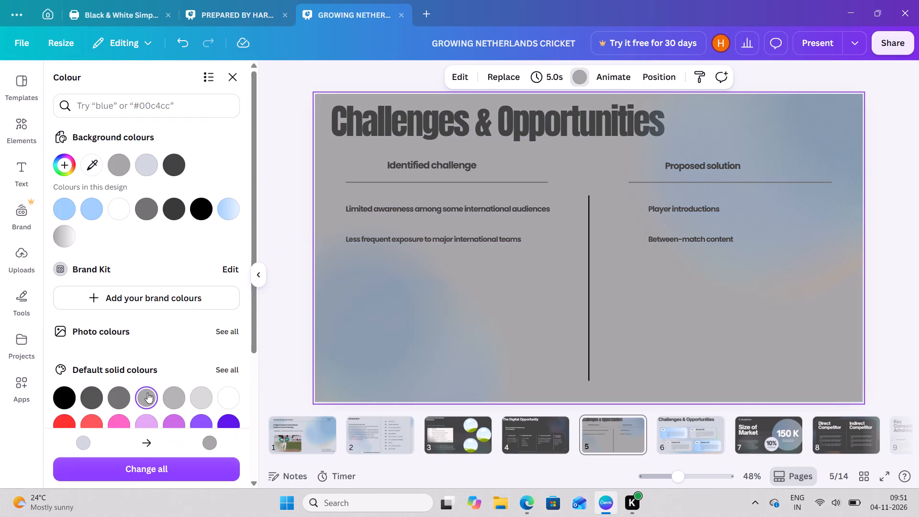
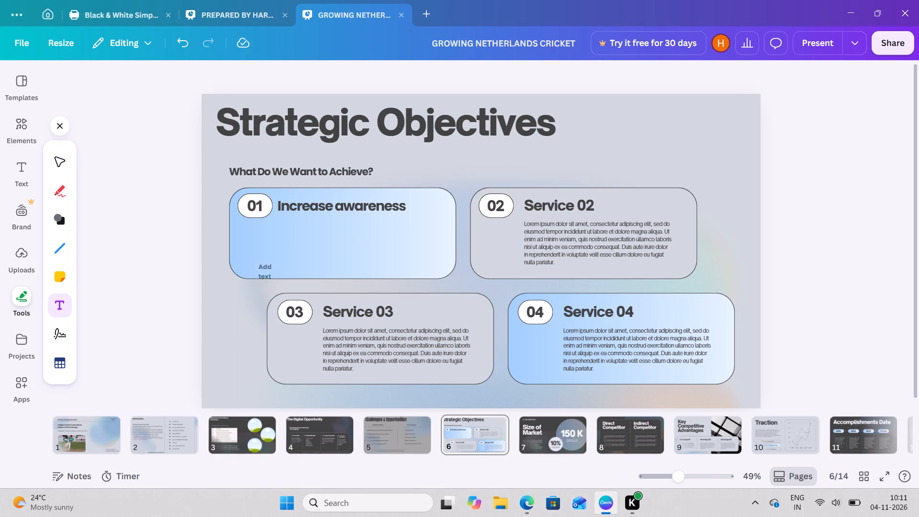
{"action": "left_click", "coordinate": [275, 222]}
{"action": "key", "text": "BackSpace"}
{"action": "key", "text": "ctrl+v"}
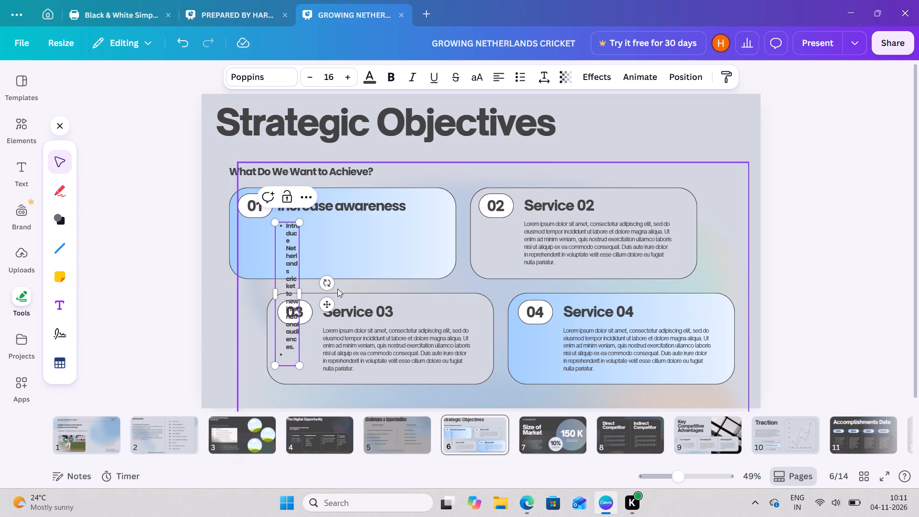
Widen card 01's description text box to nearly the card's right edge so the sentence wraps onto two lines.
{"action": "left_click_drag", "start_coordinate": [301, 291], "coordinate": [446, 224]}
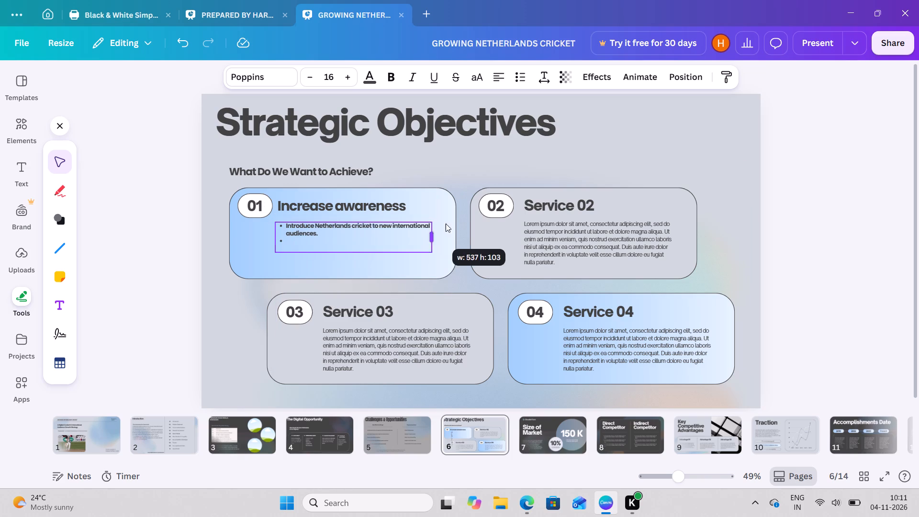
{"action": "left_click_drag", "start_coordinate": [446, 224], "coordinate": [449, 225]}
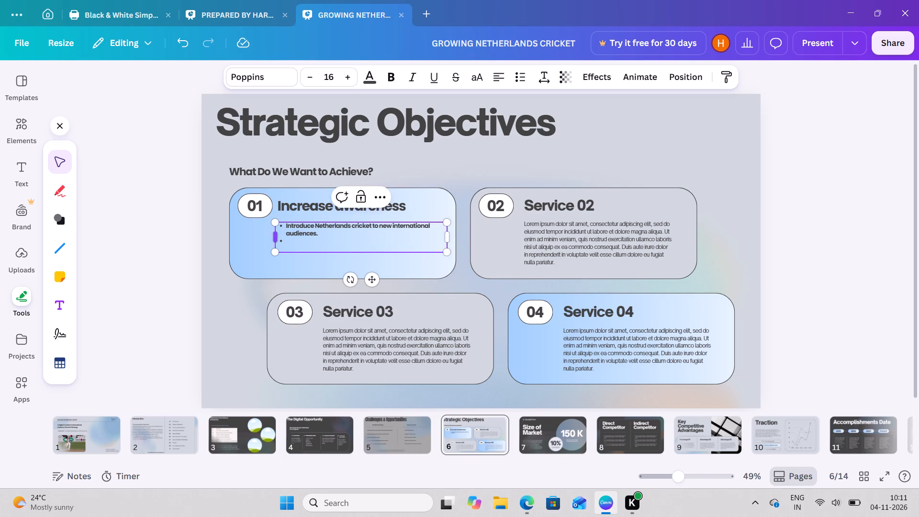
Delete the empty bullet line below card 01's description.
{"action": "left_click", "coordinate": [288, 246]}
{"action": "double_click", "coordinate": [288, 246]}
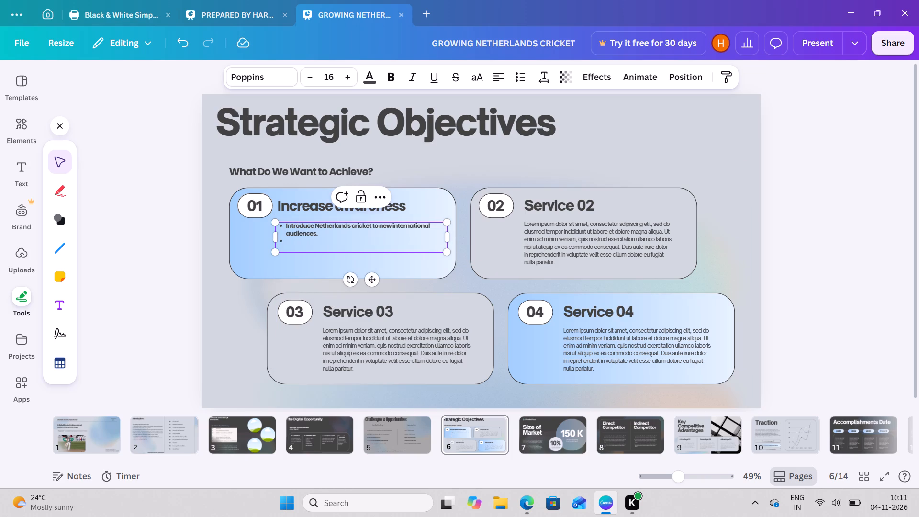
{"action": "left_click", "coordinate": [288, 246]}
{"action": "key", "text": "BackSpace"}
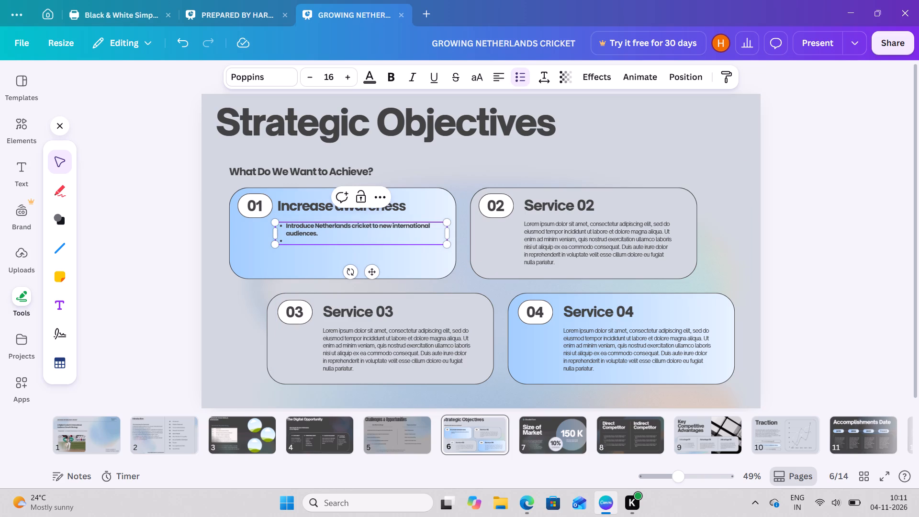
{"action": "key", "text": "BackSpace"}
Scale up card 01's description text box slightly to a font size of about 16.8.
{"action": "left_click_drag", "start_coordinate": [451, 246], "coordinate": [453, 277]}
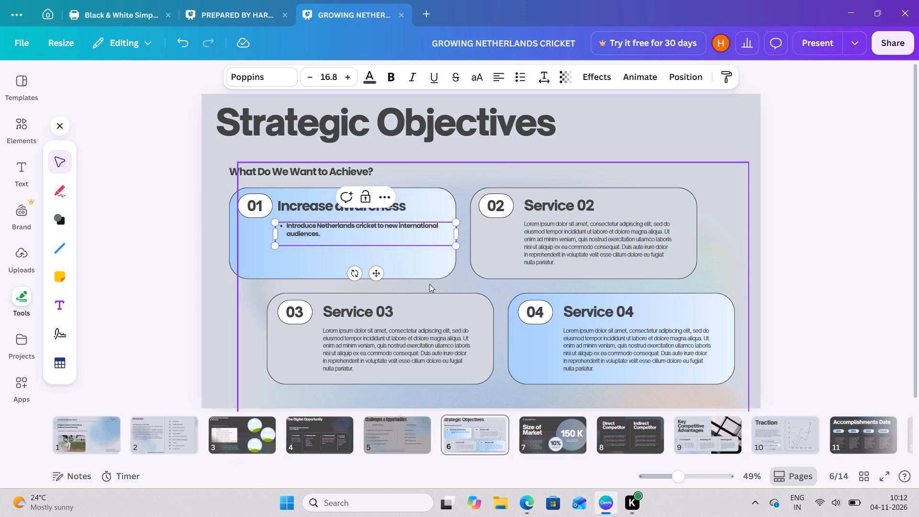
{"action": "left_click", "coordinate": [471, 281]}
Move card 01's description lower in the card, with its box's left edge aligned under the "Increase awareness" heading.
{"action": "left_click", "coordinate": [404, 231]}
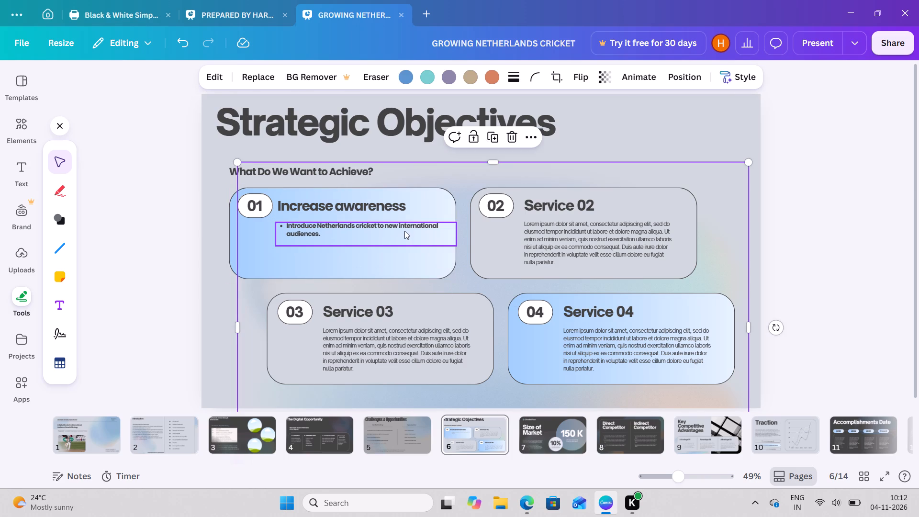
{"action": "left_click_drag", "start_coordinate": [404, 231], "coordinate": [381, 240]}
{"action": "left_click_drag", "start_coordinate": [381, 240], "coordinate": [397, 240]}
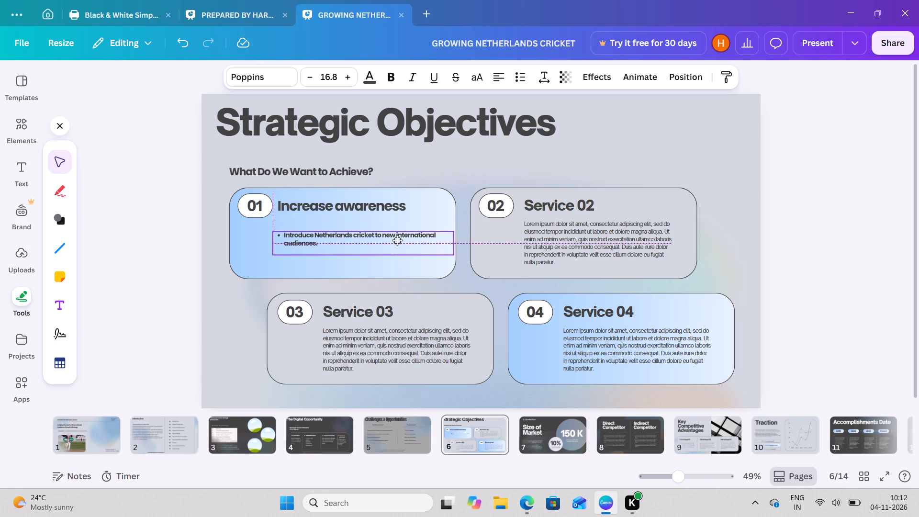
{"action": "left_click_drag", "start_coordinate": [397, 240], "coordinate": [406, 245]}
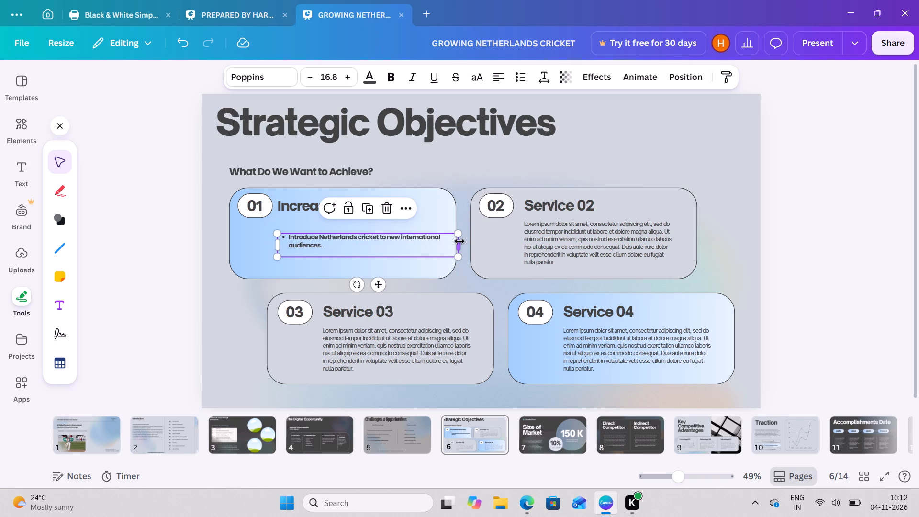
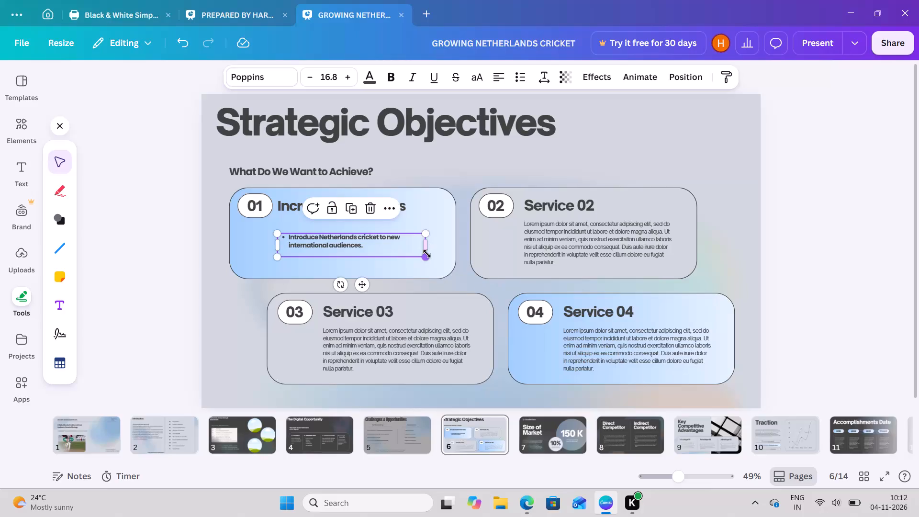
Enlarge the bullet text in card 01 to about size 20.3 and narrow its box to fit inside the card under the heading.
{"action": "left_click_drag", "start_coordinate": [427, 258], "coordinate": [437, 277]}
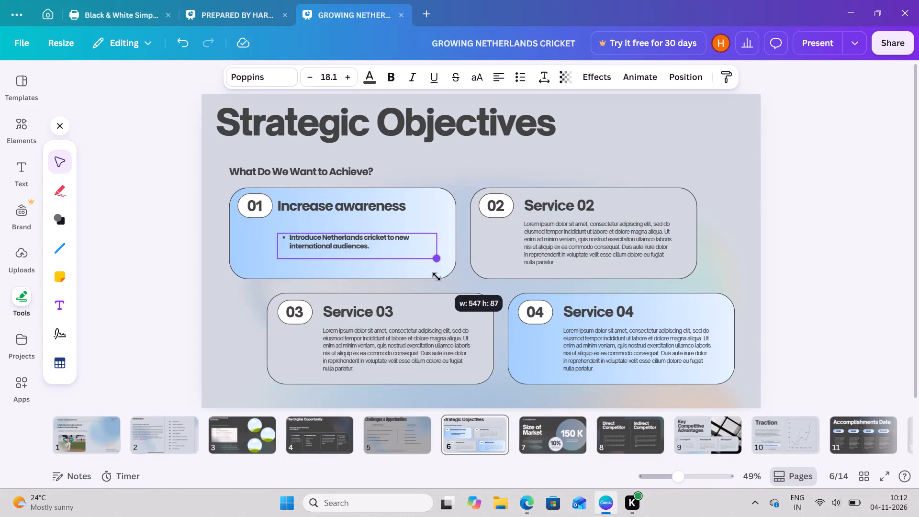
{"action": "left_click_drag", "start_coordinate": [437, 277], "coordinate": [449, 297]}
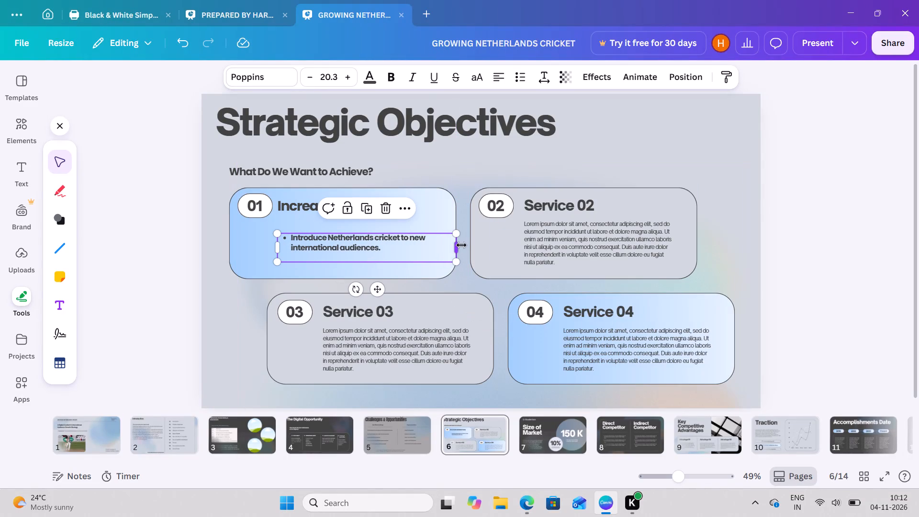
{"action": "left_click_drag", "start_coordinate": [461, 245], "coordinate": [426, 245]}
{"action": "left_click", "coordinate": [396, 250]}
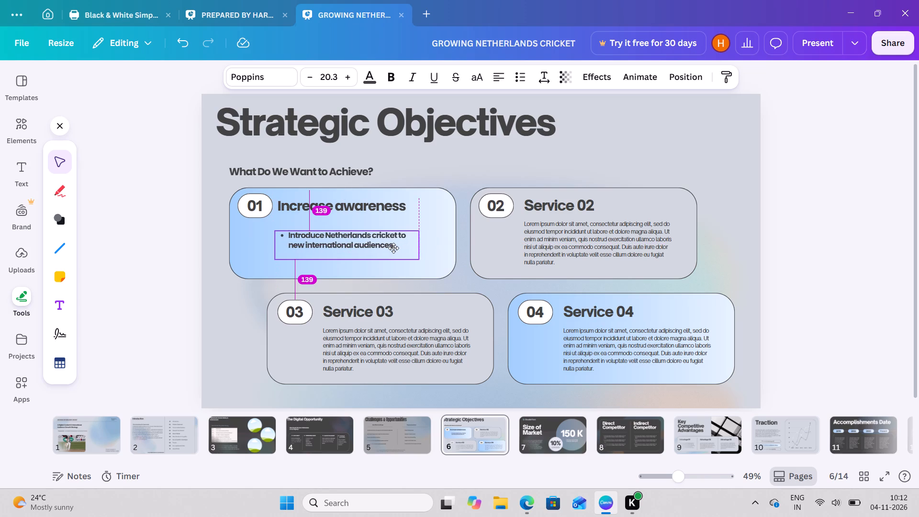
Search the fonts for "inter" for the bullet text in card 01.
{"action": "left_click", "coordinate": [269, 82]}
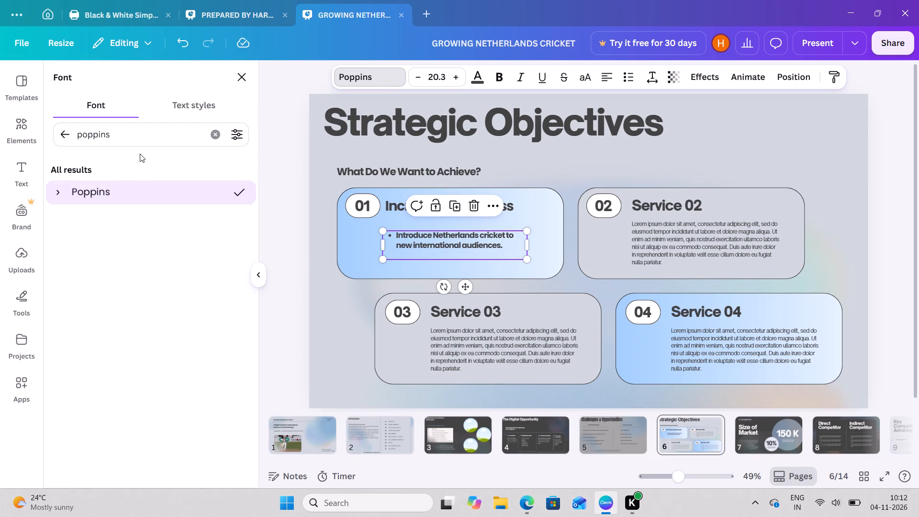
{"action": "left_click", "coordinate": [156, 140]}
{"action": "double_click", "coordinate": [156, 140]}
{"action": "key", "text": "BackSpace"}
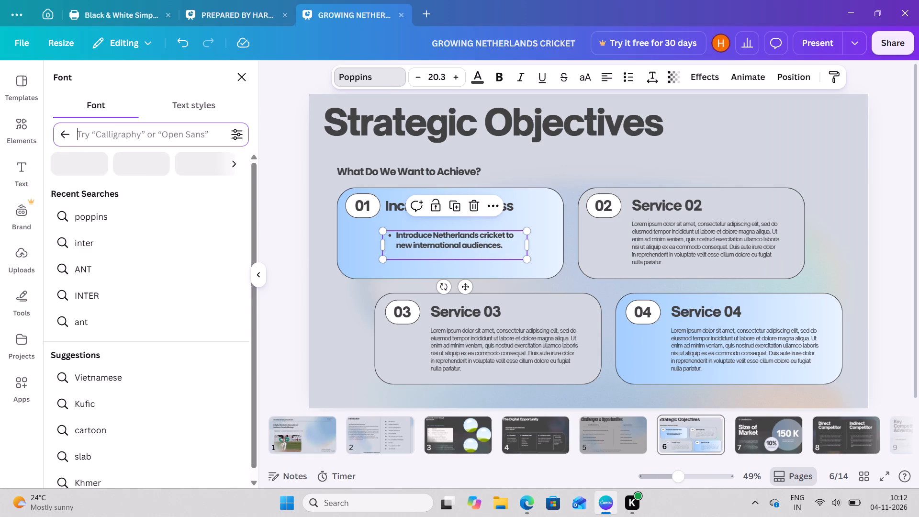
{"action": "type", "text": "inter"}
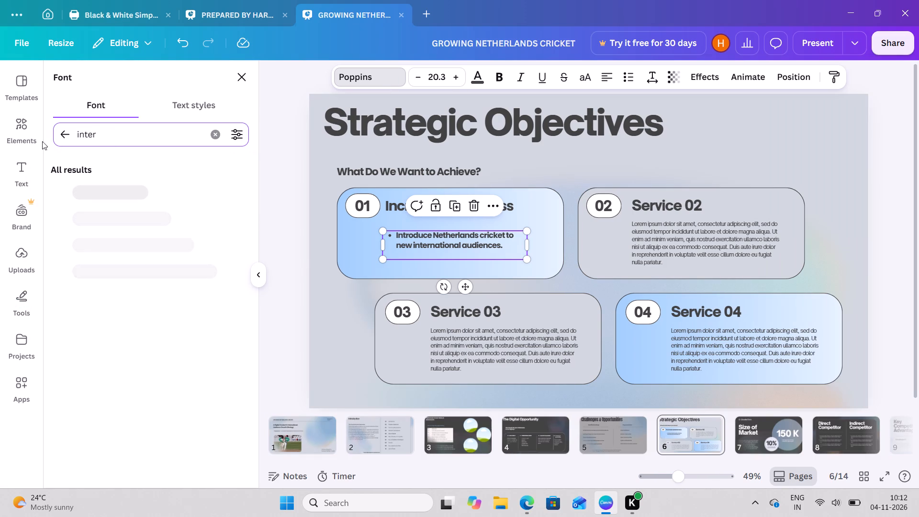
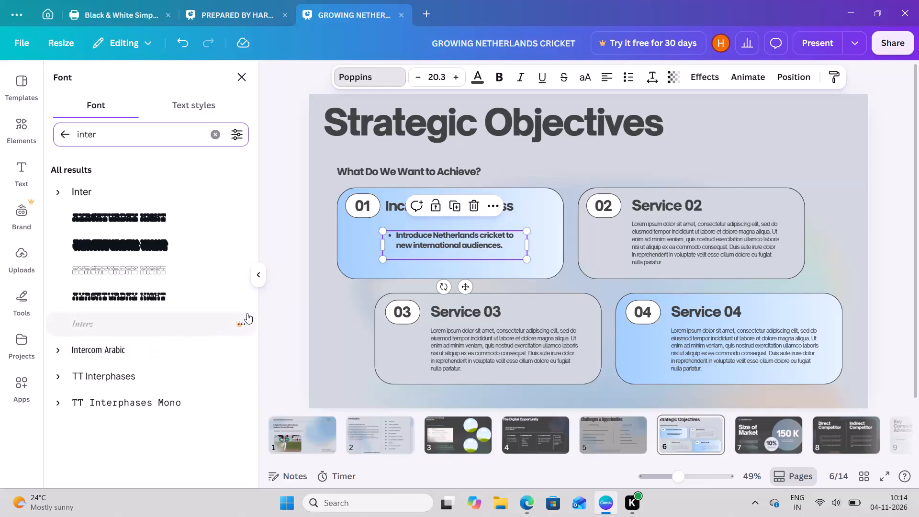
Move the bullet text box in card 01 slightly up, closer to the Increase awareness heading.
{"action": "left_click", "coordinate": [290, 334]}
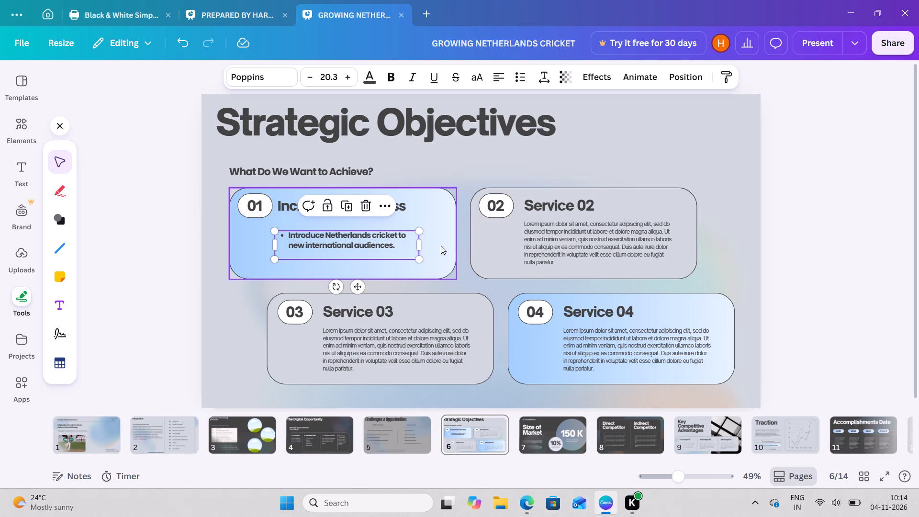
{"action": "left_click", "coordinate": [430, 268]}
{"action": "left_click", "coordinate": [396, 254]}
{"action": "left_click_drag", "start_coordinate": [396, 254], "coordinate": [387, 240]}
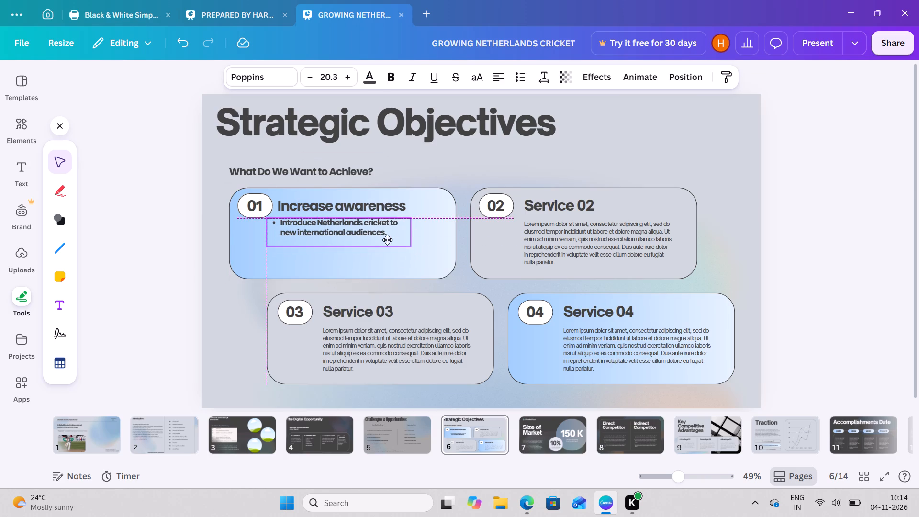
{"action": "left_click_drag", "start_coordinate": [387, 240], "coordinate": [396, 251]}
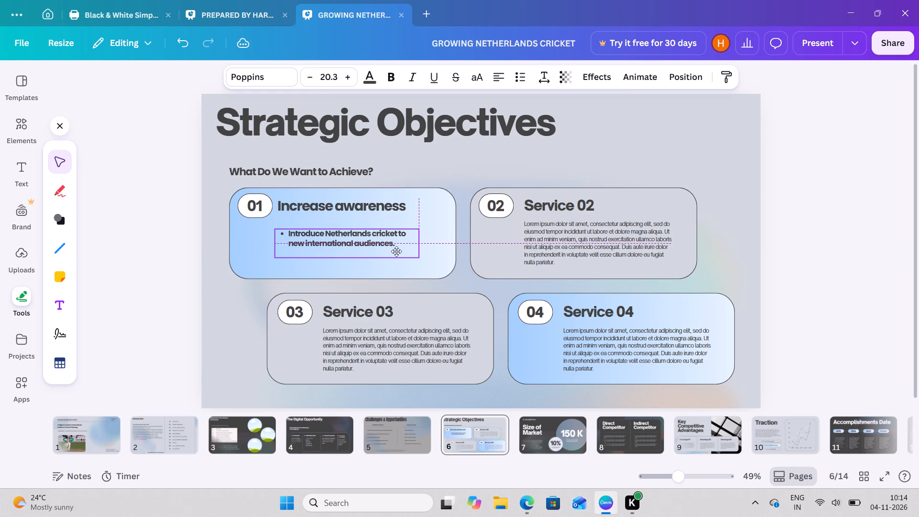
{"action": "left_click_drag", "start_coordinate": [396, 251], "coordinate": [395, 249]}
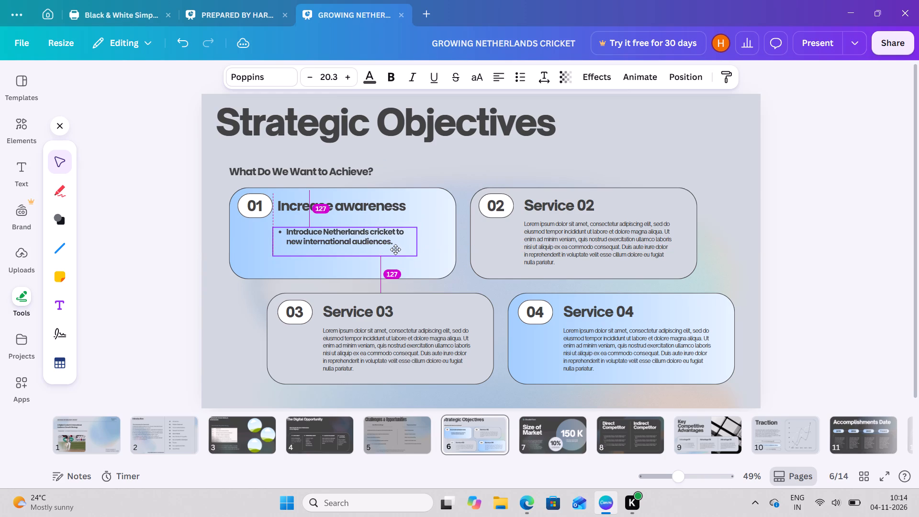
{"action": "left_click_drag", "start_coordinate": [395, 249], "coordinate": [396, 249]}
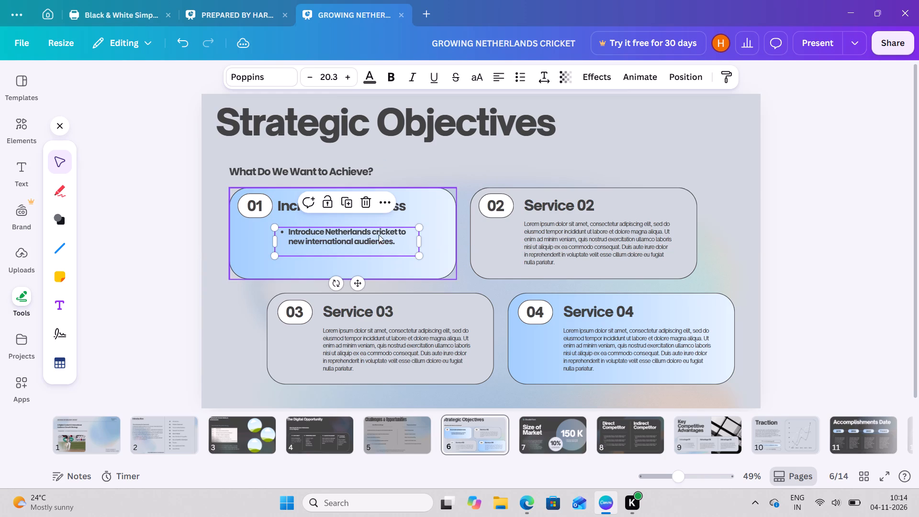
Set the font of the bullet text in card 01 to Inter Light.
{"action": "left_click", "coordinate": [225, 316]}
{"action": "left_click", "coordinate": [325, 241]}
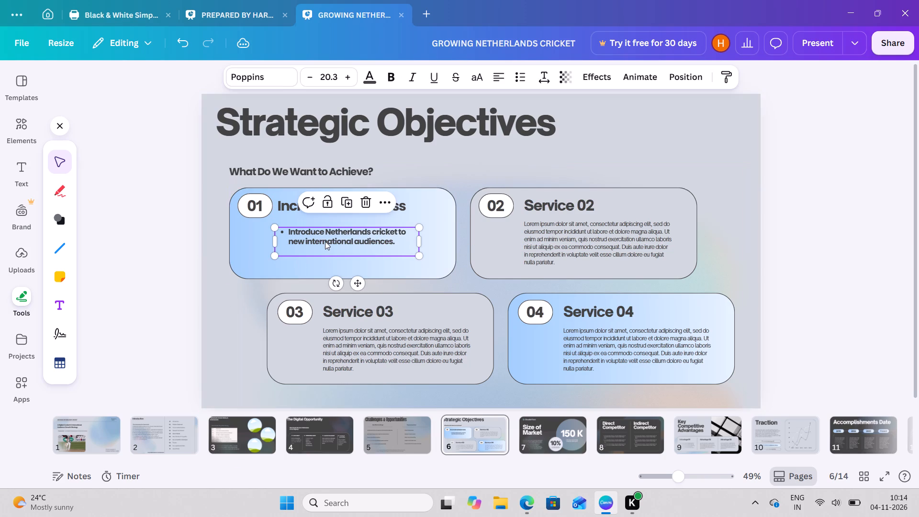
{"action": "left_click", "coordinate": [279, 79]}
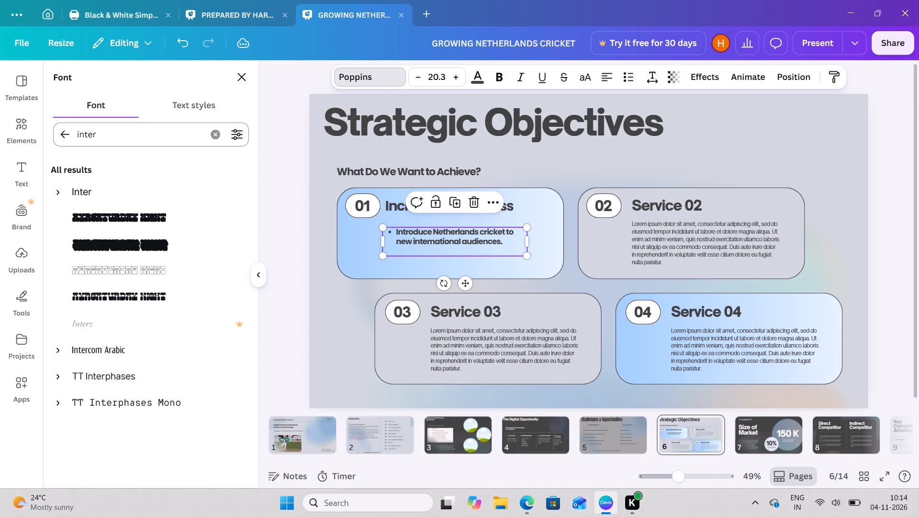
{"action": "left_click", "coordinate": [59, 192]}
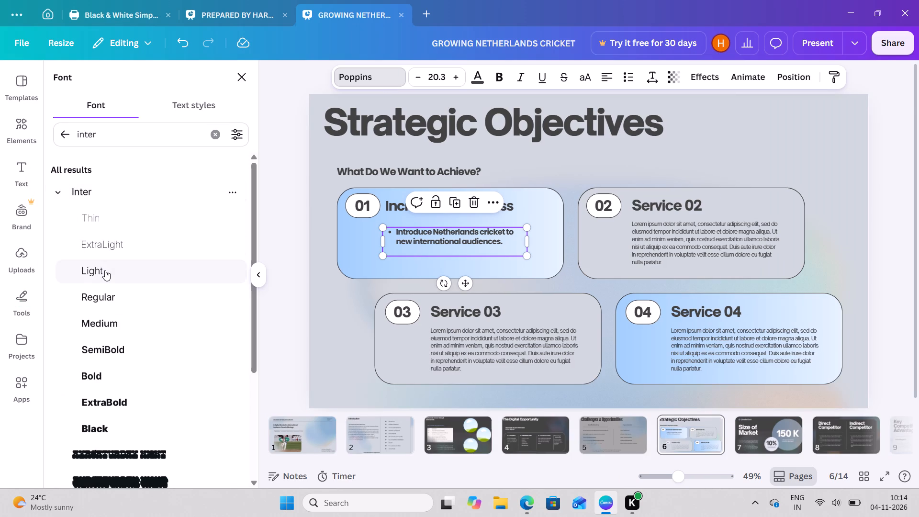
{"action": "left_click", "coordinate": [105, 270]}
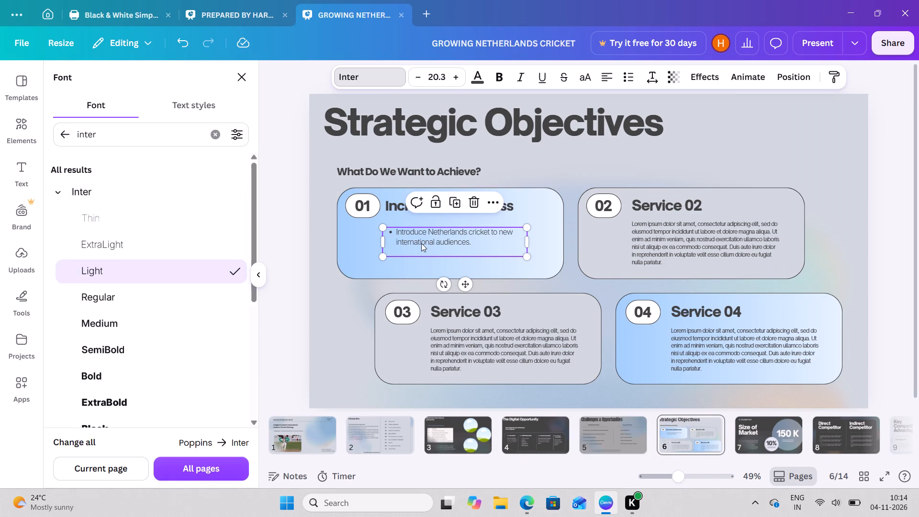
Fine-tune the position of the bullet text in card 01 below the heading, starting just beside the number badge.
{"action": "left_click_drag", "start_coordinate": [420, 253], "coordinate": [418, 238]}
{"action": "left_click_drag", "start_coordinate": [418, 238], "coordinate": [418, 246]}
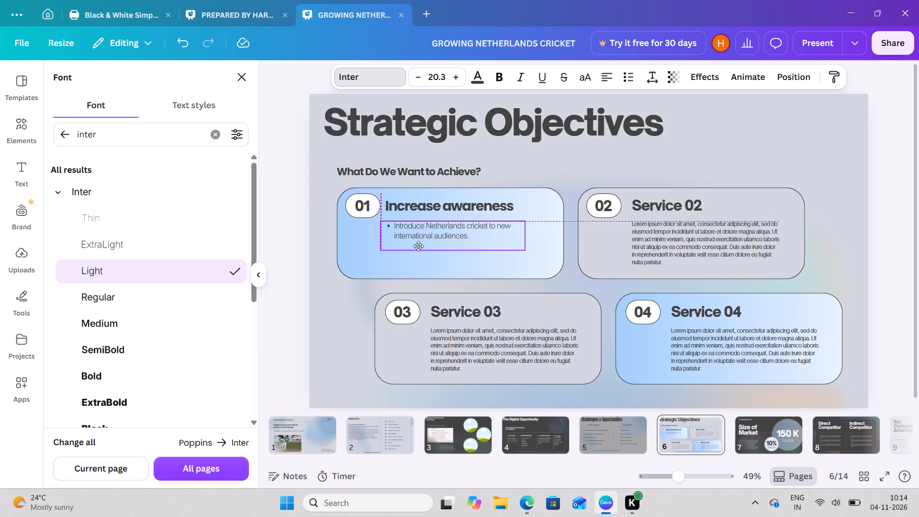
{"action": "left_click_drag", "start_coordinate": [418, 246], "coordinate": [419, 246]}
{"action": "left_click", "coordinate": [419, 246]}
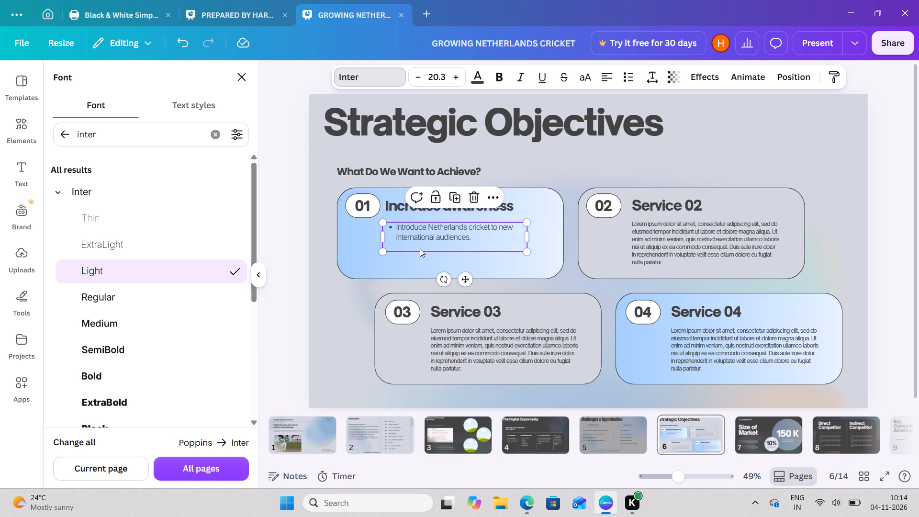
{"action": "left_click_drag", "start_coordinate": [420, 248], "coordinate": [420, 258]}
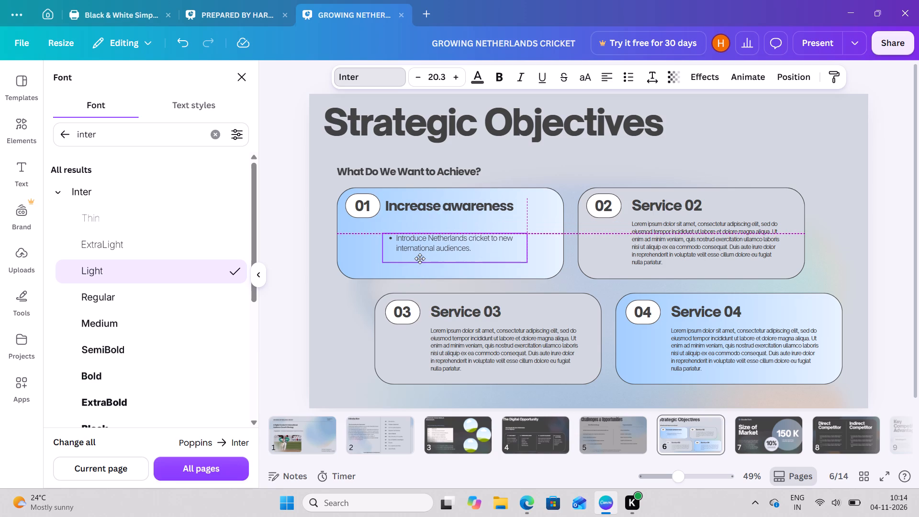
{"action": "left_click_drag", "start_coordinate": [420, 258], "coordinate": [419, 251]}
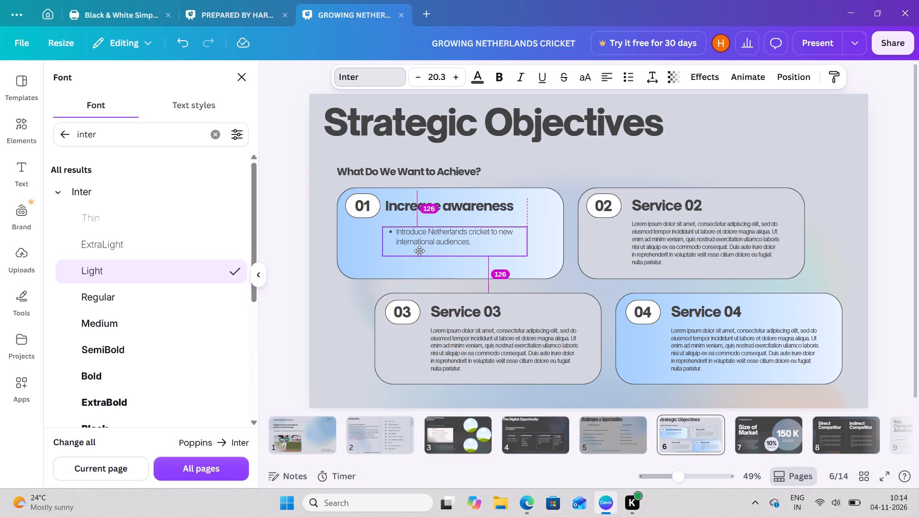
{"action": "left_click_drag", "start_coordinate": [419, 251], "coordinate": [418, 249]}
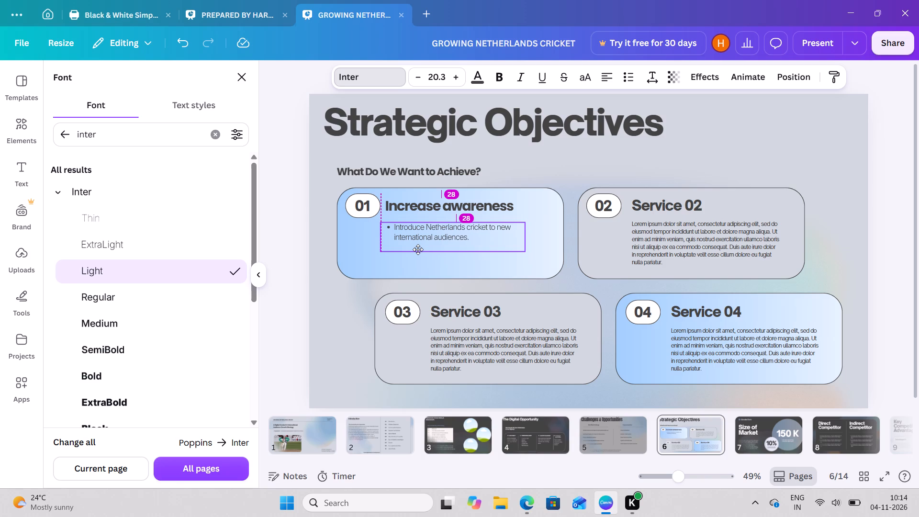
{"action": "left_click_drag", "start_coordinate": [418, 249], "coordinate": [418, 254]}
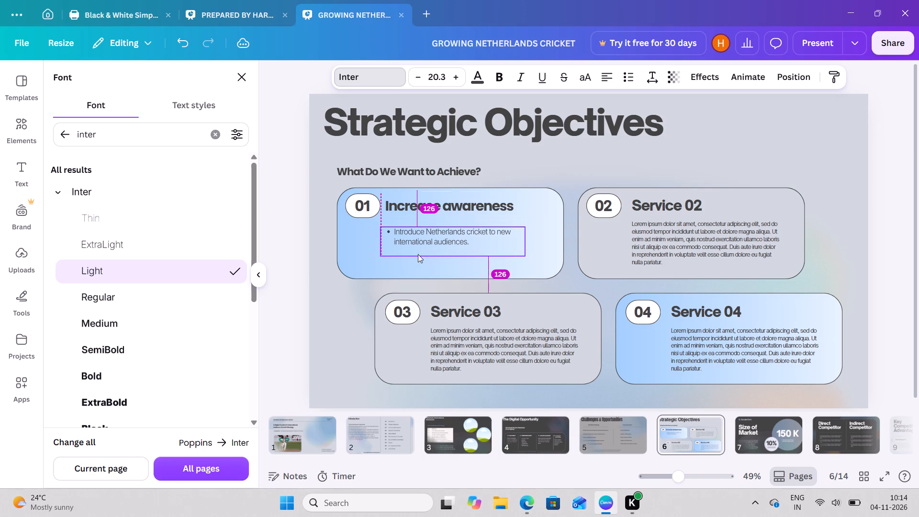
{"action": "double_click", "coordinate": [663, 202]}
{"action": "left_click", "coordinate": [663, 202]}
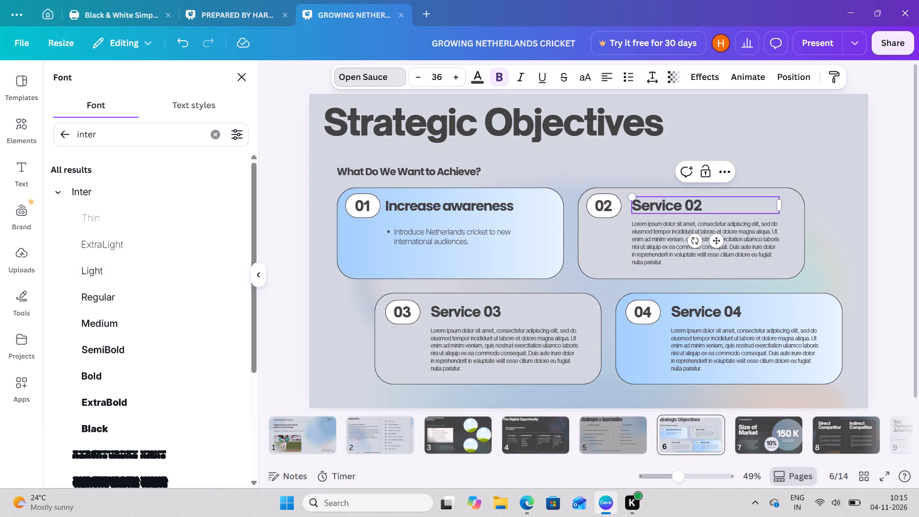
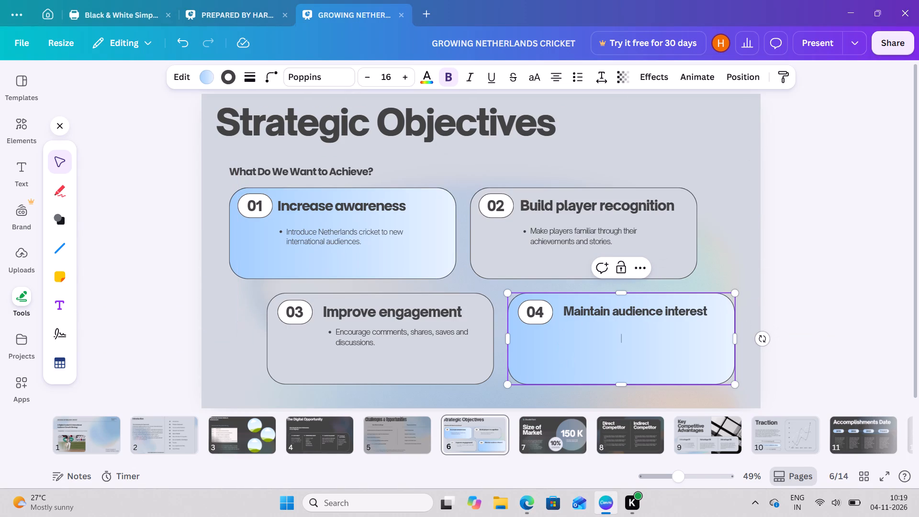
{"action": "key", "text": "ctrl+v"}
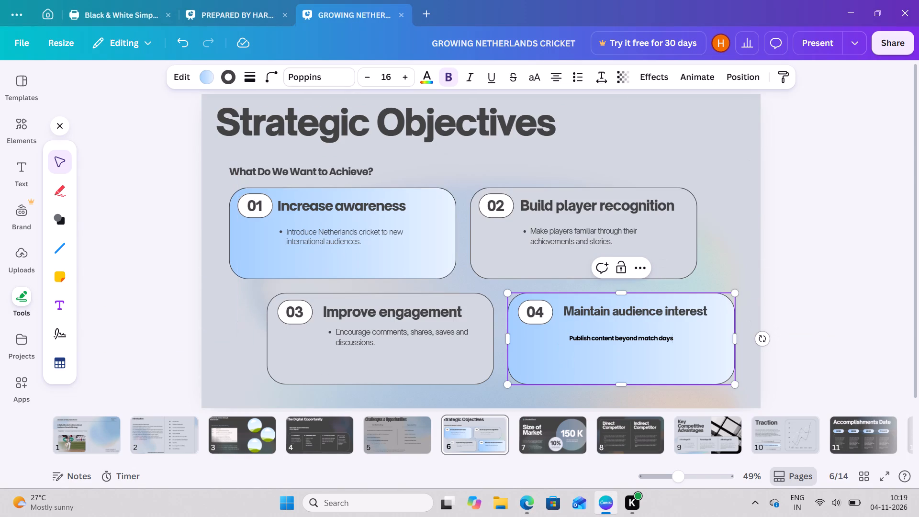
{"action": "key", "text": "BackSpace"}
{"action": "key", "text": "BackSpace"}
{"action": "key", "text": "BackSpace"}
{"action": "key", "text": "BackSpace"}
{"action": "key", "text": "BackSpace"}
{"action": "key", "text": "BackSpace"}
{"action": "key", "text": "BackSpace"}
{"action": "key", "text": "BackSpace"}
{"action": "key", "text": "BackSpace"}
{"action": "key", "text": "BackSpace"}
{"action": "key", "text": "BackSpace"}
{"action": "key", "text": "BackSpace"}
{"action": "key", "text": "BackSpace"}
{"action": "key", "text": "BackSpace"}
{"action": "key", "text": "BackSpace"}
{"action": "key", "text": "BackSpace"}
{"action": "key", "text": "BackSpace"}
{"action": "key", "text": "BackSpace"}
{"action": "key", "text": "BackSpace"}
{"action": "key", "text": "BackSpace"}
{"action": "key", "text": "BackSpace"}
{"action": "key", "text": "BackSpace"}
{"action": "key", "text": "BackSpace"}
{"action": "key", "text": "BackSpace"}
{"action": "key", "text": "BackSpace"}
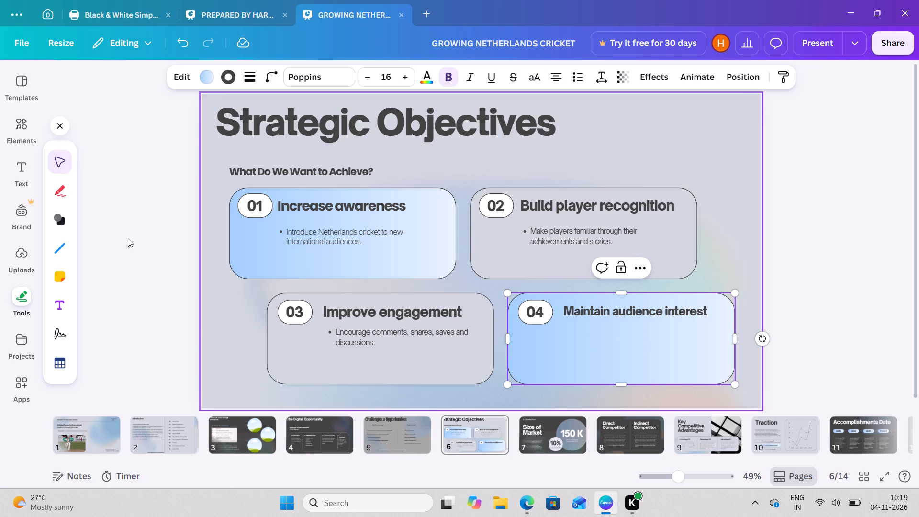
Add a text box under card 04's heading containing "Publish content beyond match days" and widen it to fit one line.
{"action": "left_click", "coordinate": [62, 298]}
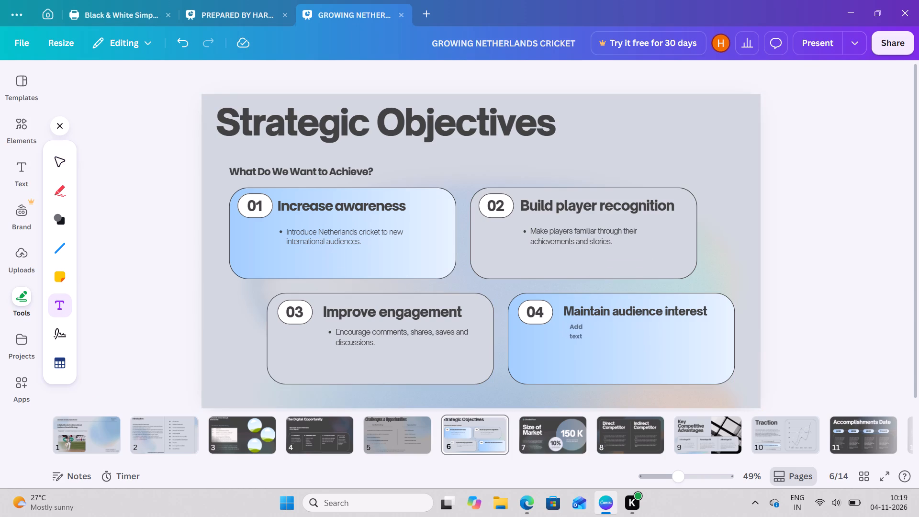
{"action": "left_click", "coordinate": [570, 323]}
{"action": "key", "text": "BackSpace"}
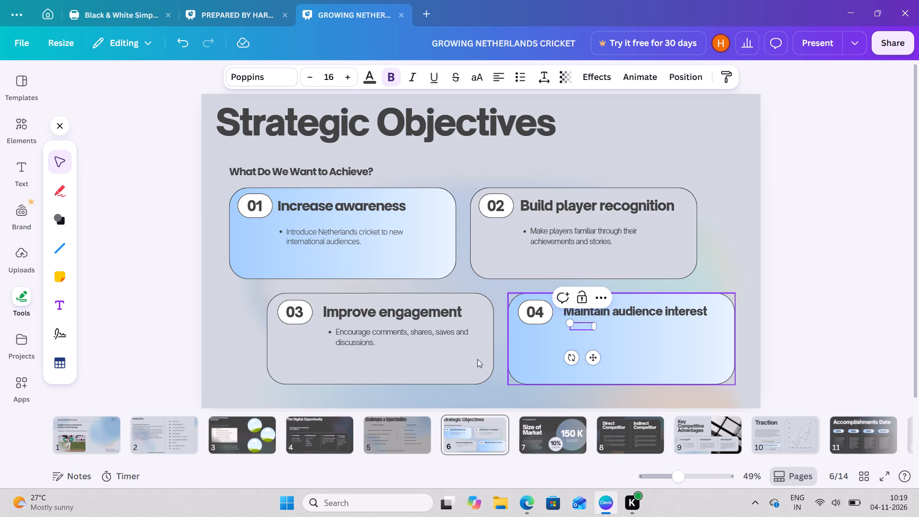
{"action": "key", "text": "ctrl+v"}
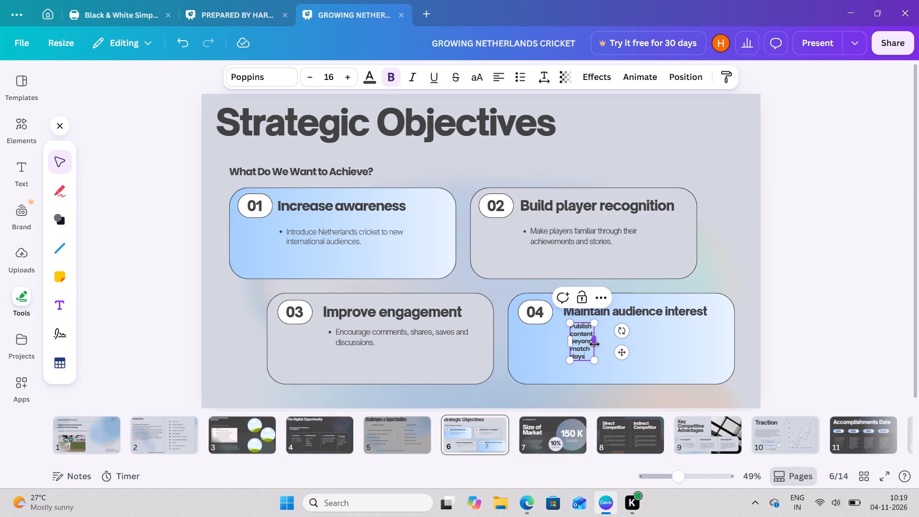
{"action": "left_click_drag", "start_coordinate": [594, 344], "coordinate": [673, 360]}
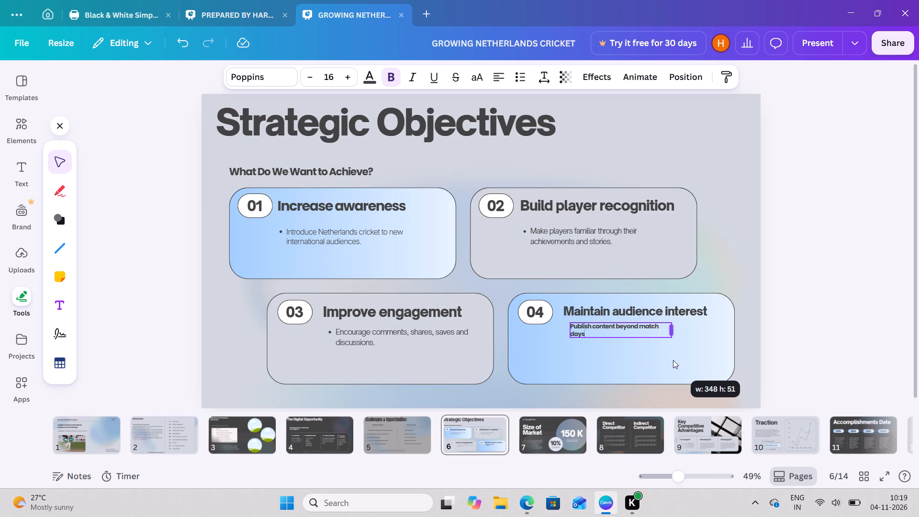
{"action": "left_click_drag", "start_coordinate": [673, 360], "coordinate": [675, 362]}
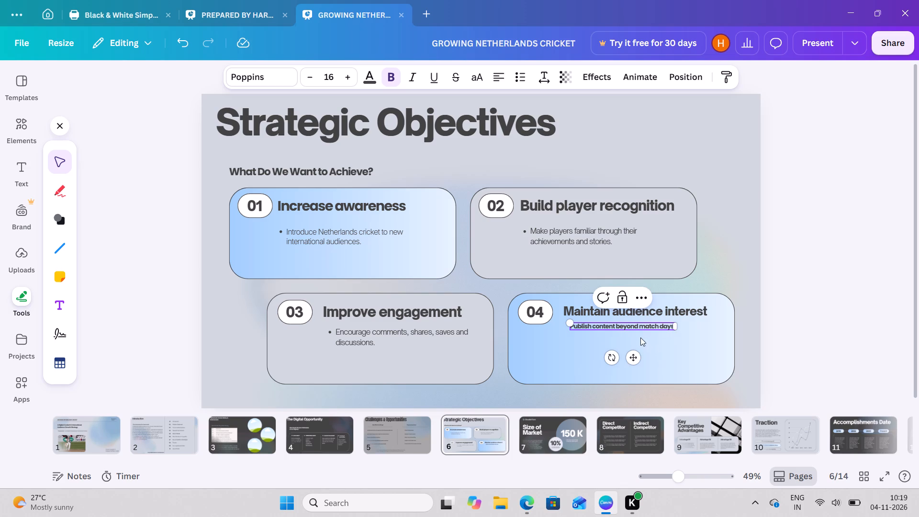
{"action": "left_click", "coordinate": [681, 353]}
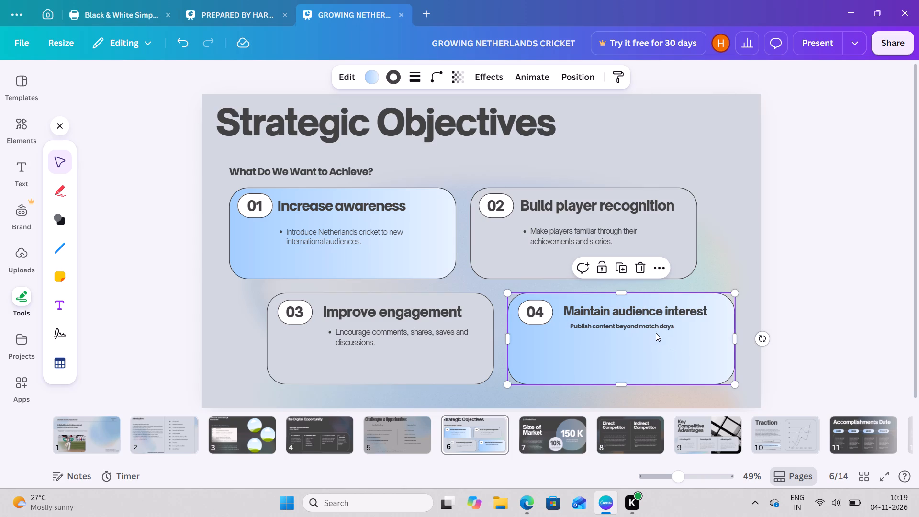
{"action": "left_click", "coordinate": [649, 326]}
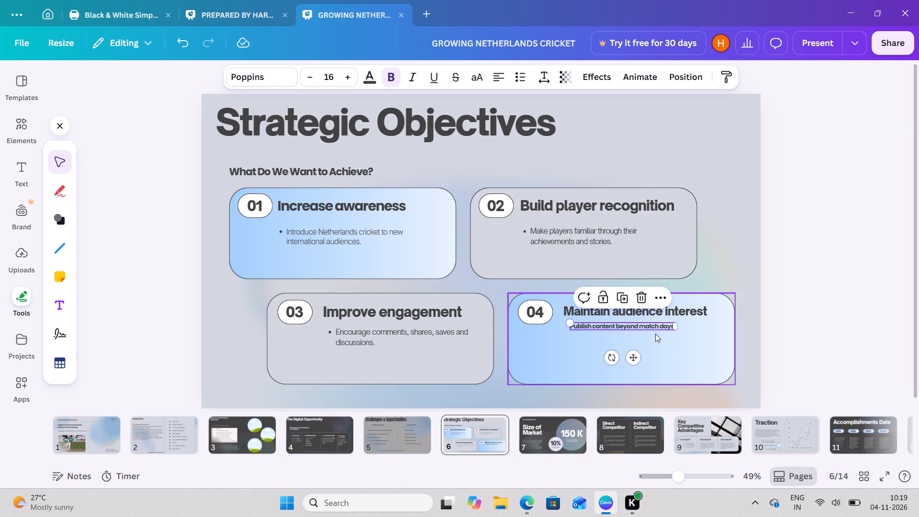
{"action": "left_click", "coordinate": [682, 352]}
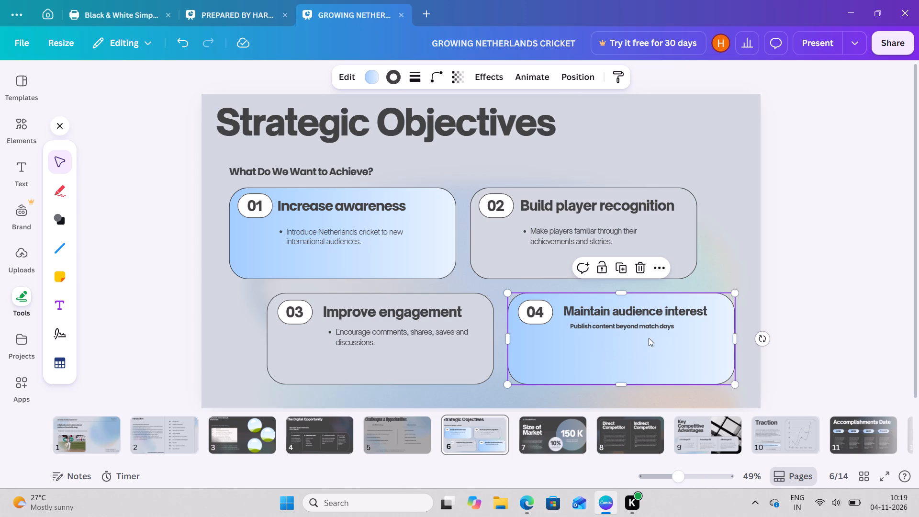
Enlarge card 04's description to size 25.2, position it below the heading, and narrow its box to wrap on two lines.
{"action": "left_click_drag", "start_coordinate": [636, 324], "coordinate": [640, 329]}
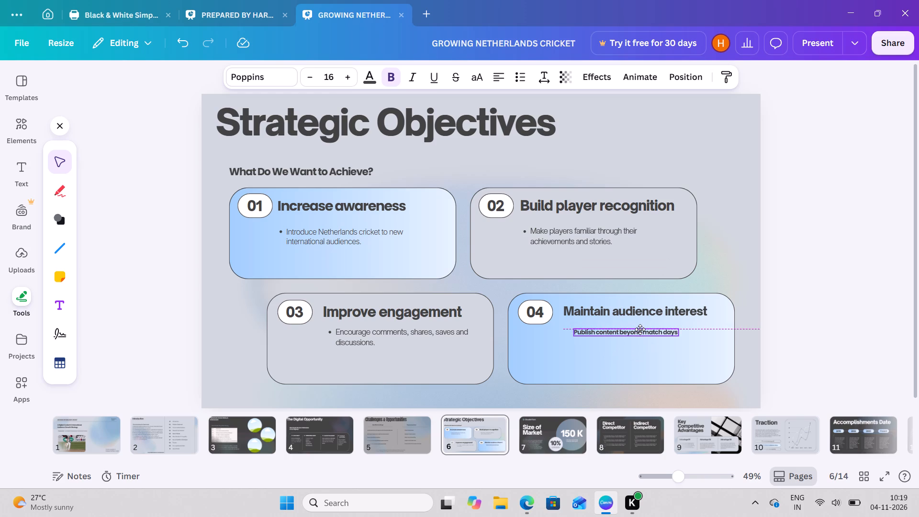
{"action": "left_click_drag", "start_coordinate": [640, 329], "coordinate": [640, 330]}
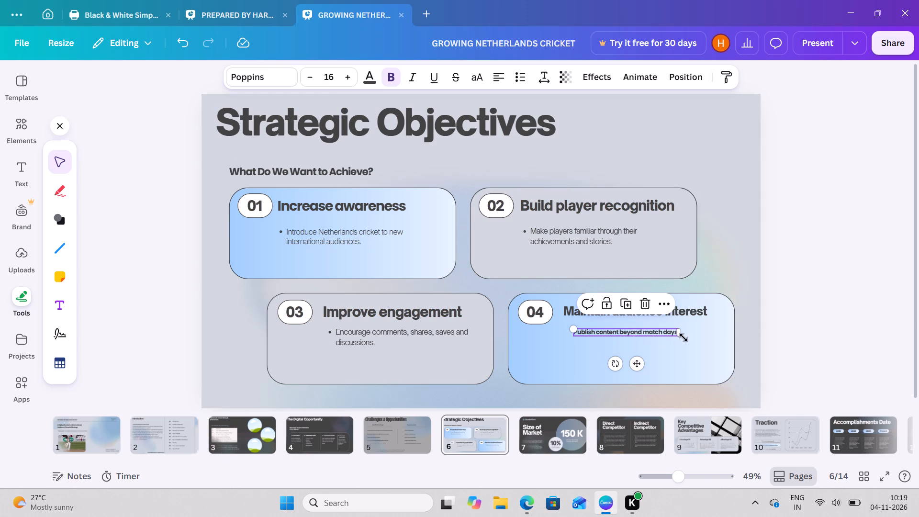
{"action": "left_click_drag", "start_coordinate": [684, 337], "coordinate": [738, 424]}
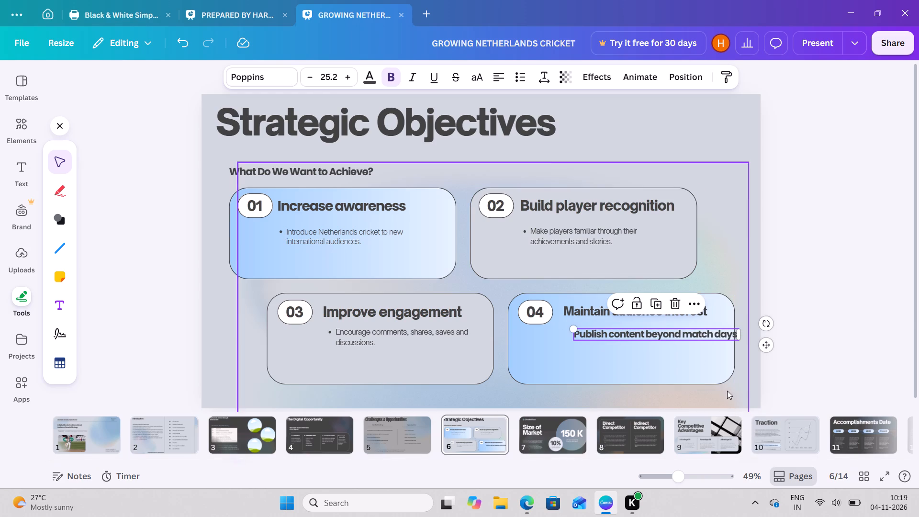
{"action": "left_click_drag", "start_coordinate": [725, 336], "coordinate": [690, 337]}
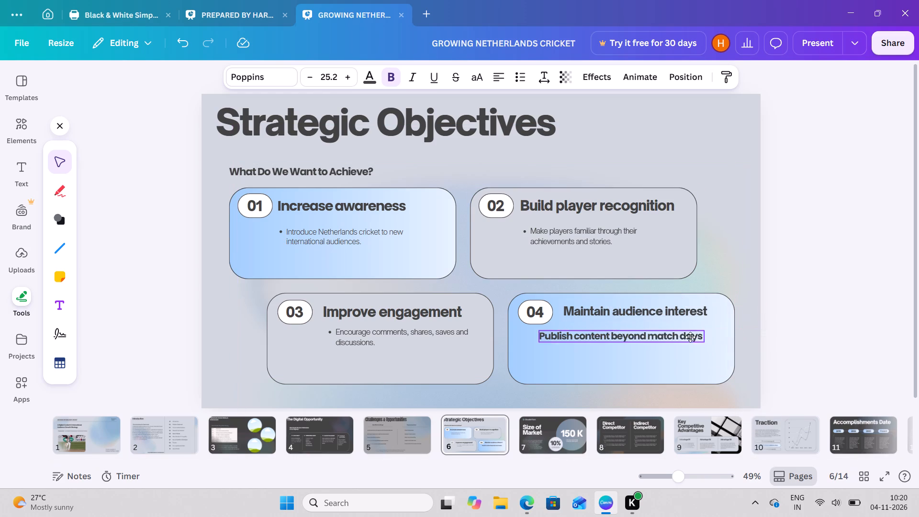
{"action": "left_click_drag", "start_coordinate": [690, 337], "coordinate": [703, 341]}
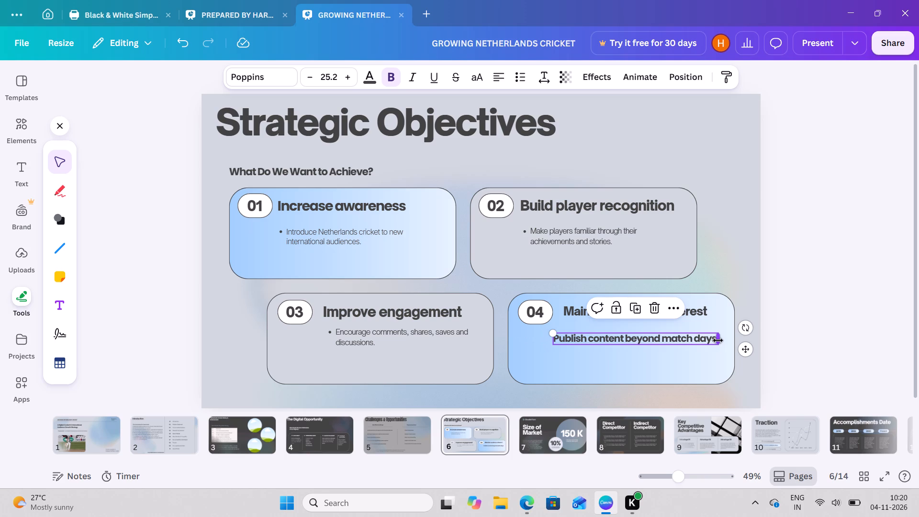
{"action": "left_click_drag", "start_coordinate": [718, 340], "coordinate": [703, 351]}
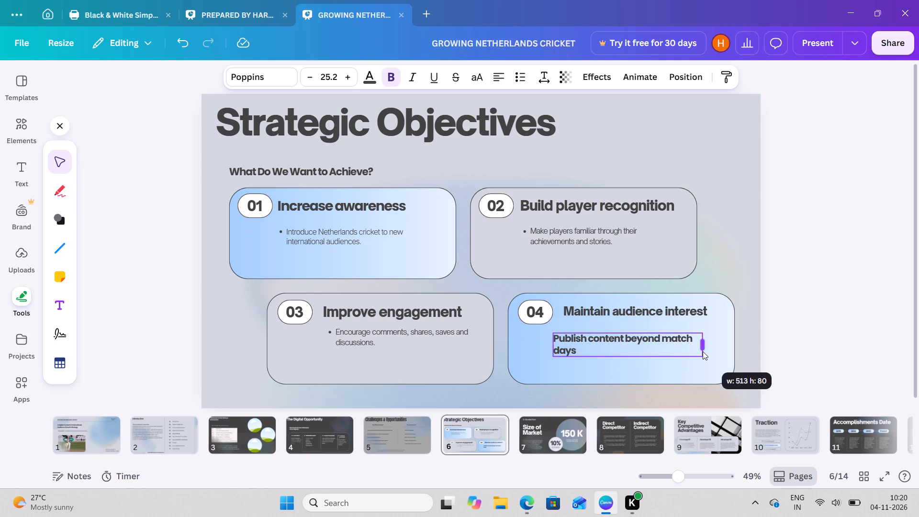
{"action": "left_click_drag", "start_coordinate": [703, 351], "coordinate": [702, 362]}
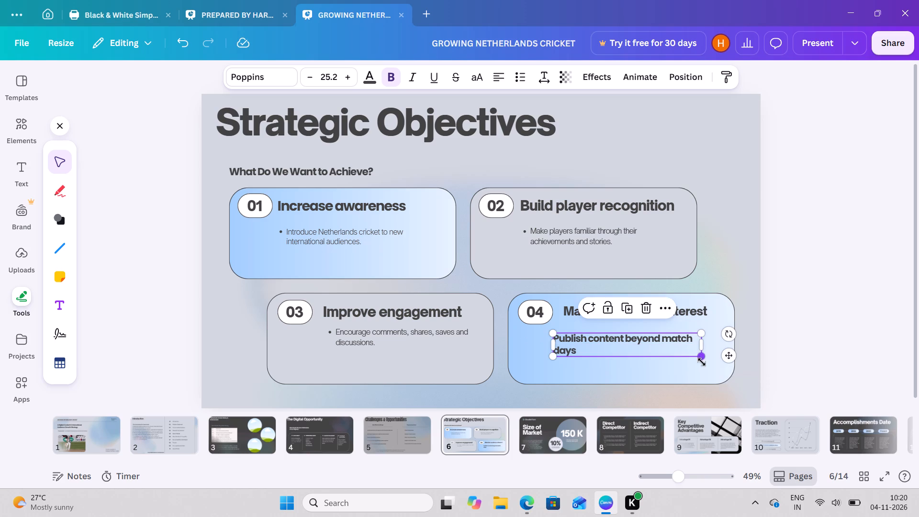
Set card 04's description font to Inter Light.
{"action": "left_click", "coordinate": [250, 80]}
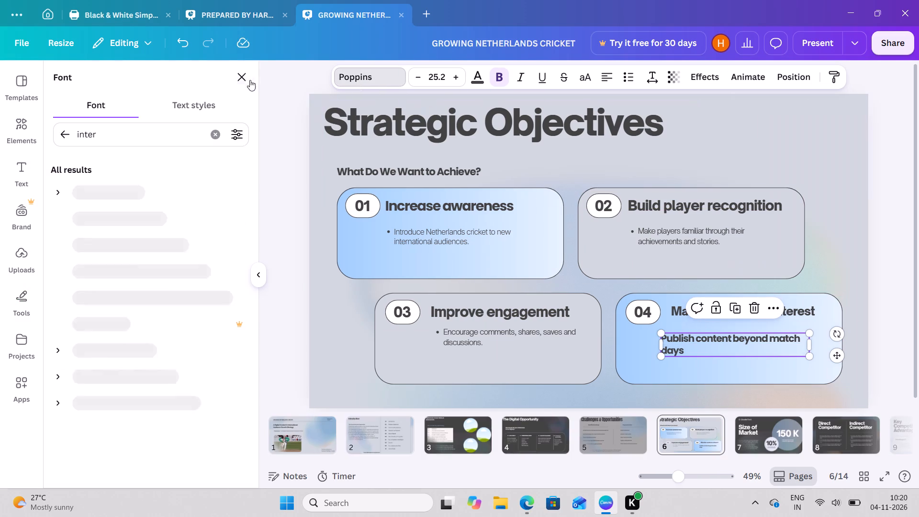
{"action": "left_click", "coordinate": [60, 199]}
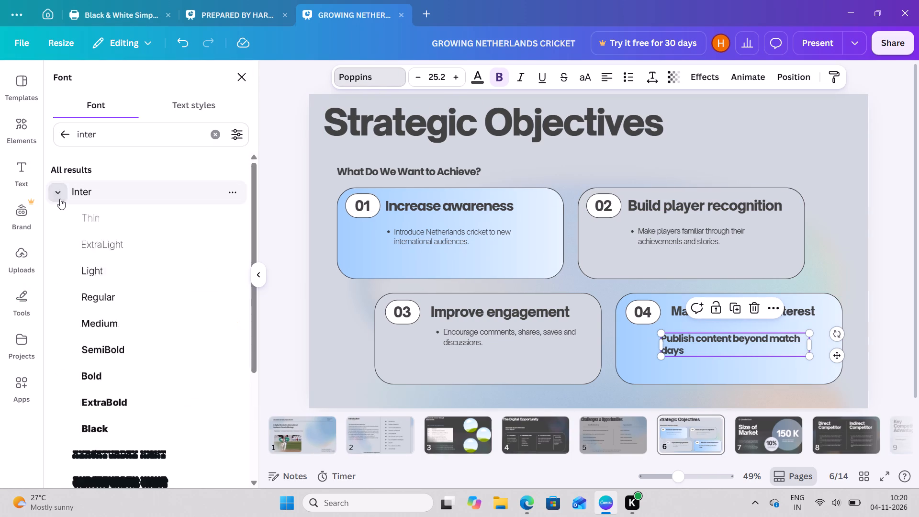
{"action": "left_click", "coordinate": [104, 265]}
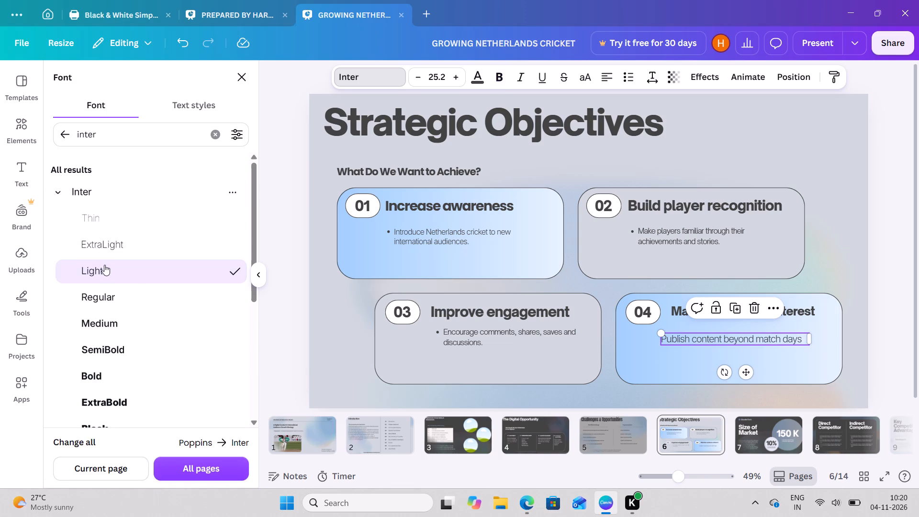
{"action": "left_click", "coordinate": [290, 354]}
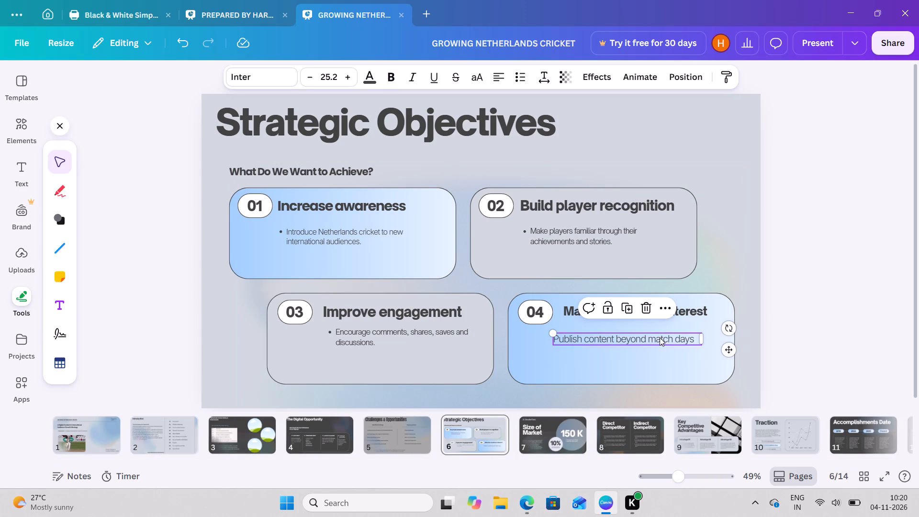
Narrow card 04's description box so it wraps on two lines, and shift it rightward beneath the heading.
{"action": "left_click_drag", "start_coordinate": [701, 338], "coordinate": [686, 343]}
{"action": "left_click", "coordinate": [650, 369]}
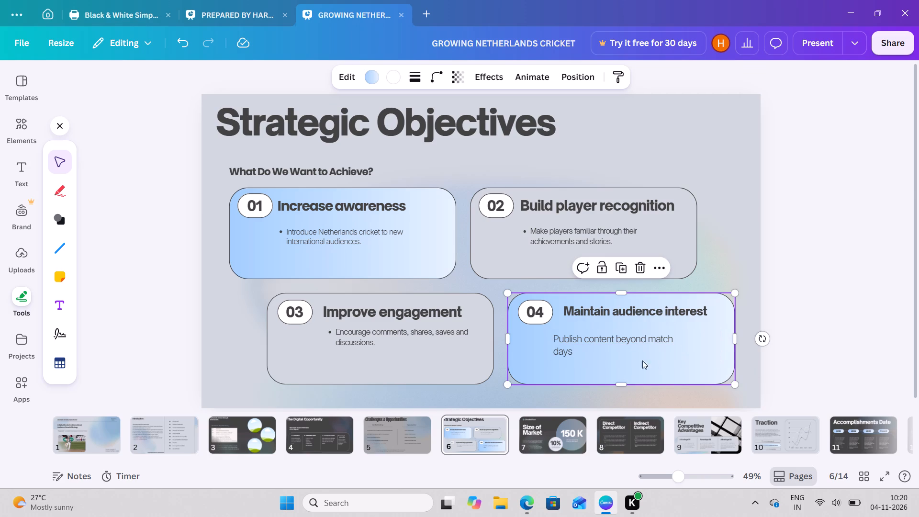
{"action": "left_click_drag", "start_coordinate": [629, 344], "coordinate": [646, 343]}
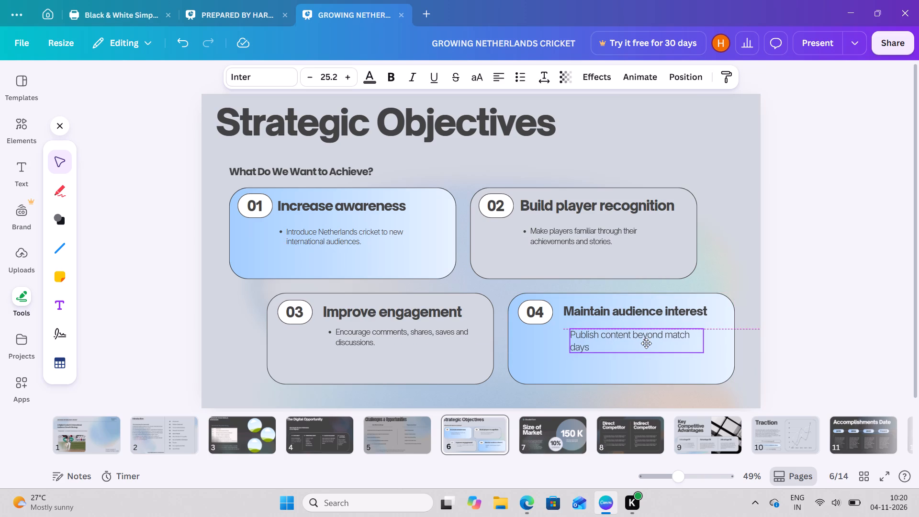
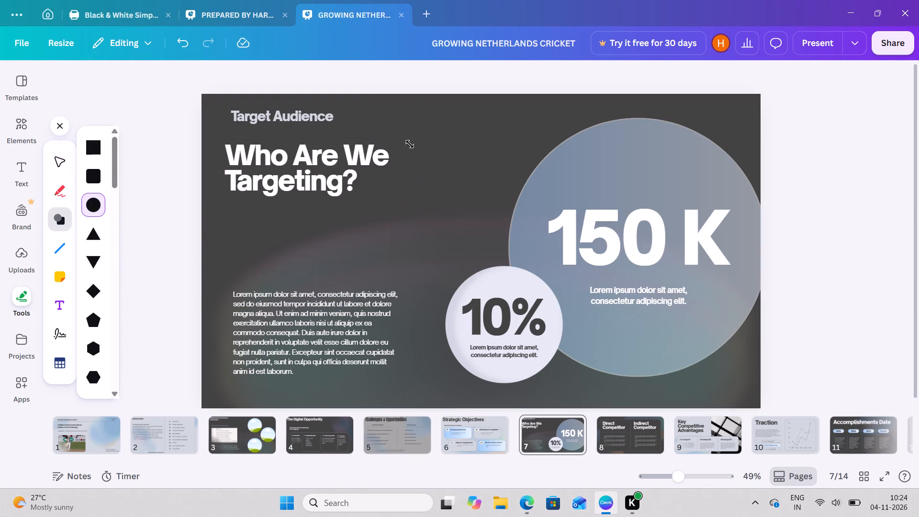
{"action": "left_click", "coordinate": [56, 219]}
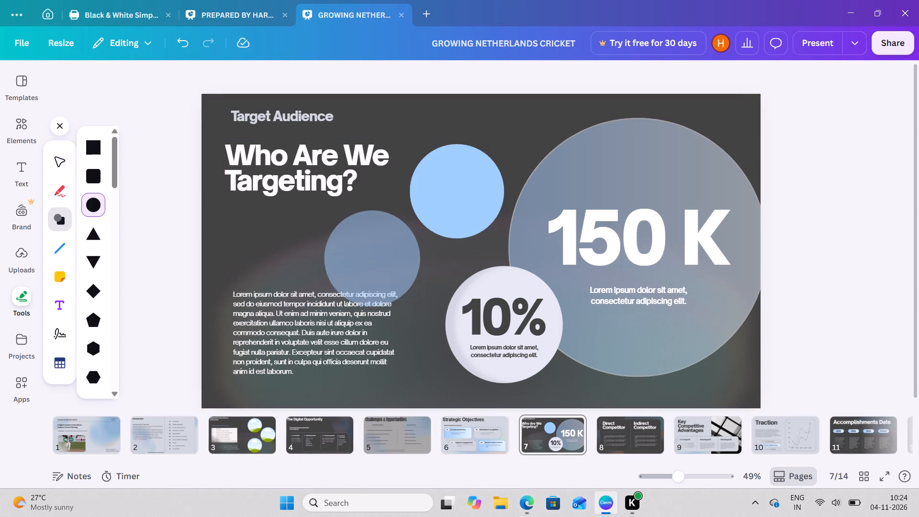
{"action": "left_click", "coordinate": [325, 211]}
{"action": "left_click", "coordinate": [66, 218]}
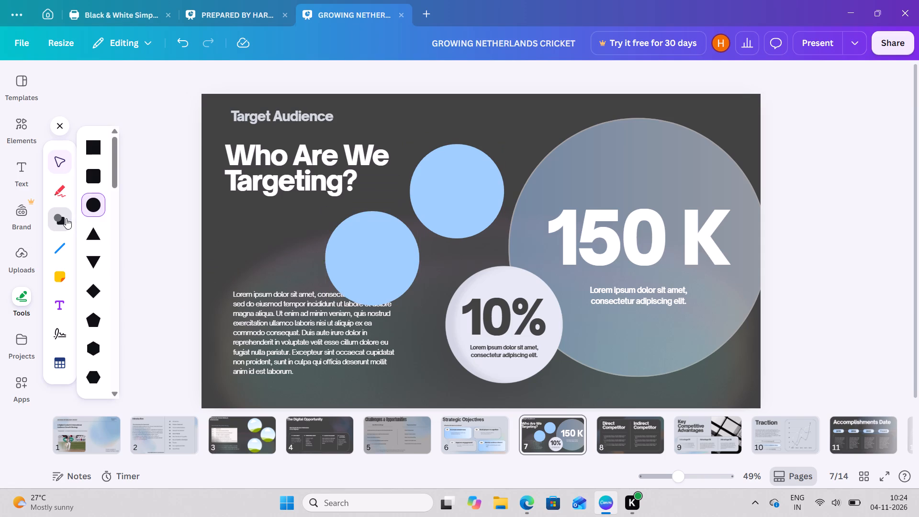
{"action": "left_click", "coordinate": [247, 207]}
Clear slide 7's placeholder texts: the lorem ipsum paragraph, the "10%" and "150 K" figures, and both of their captions.
{"action": "double_click", "coordinate": [302, 361]}
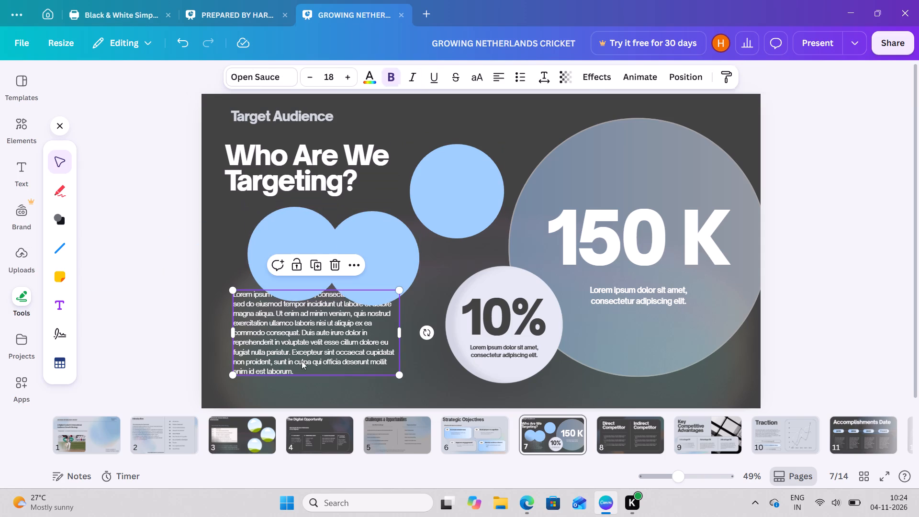
{"action": "key", "text": "BackSpace"}
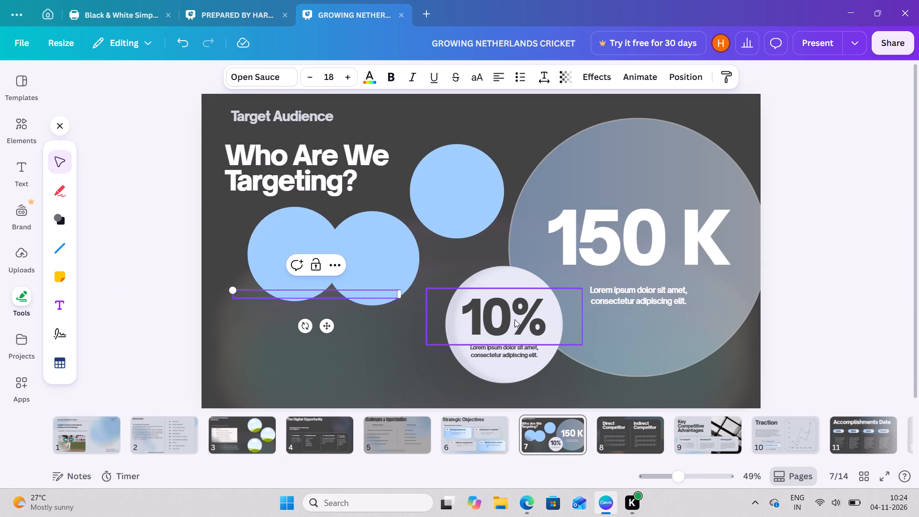
{"action": "left_click", "coordinate": [510, 314]}
{"action": "double_click", "coordinate": [510, 314]}
{"action": "key", "text": "BackSpace"}
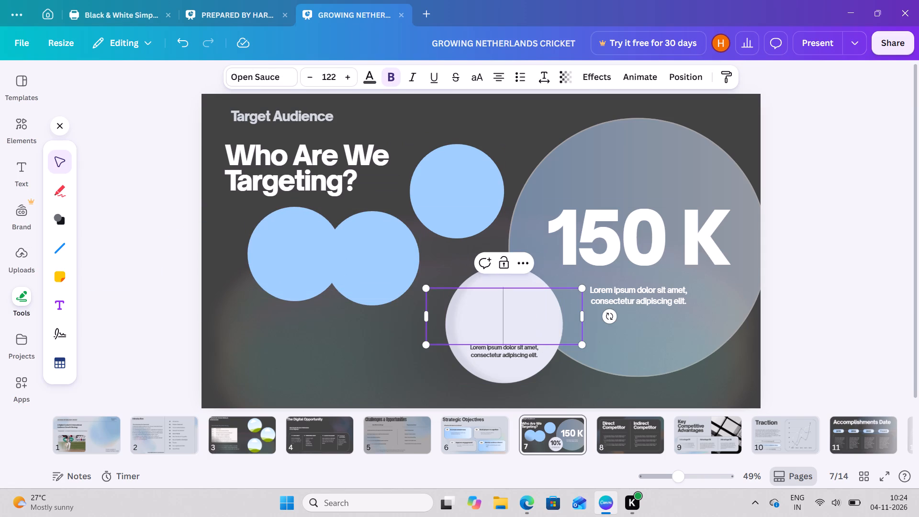
{"action": "left_click", "coordinate": [533, 355]}
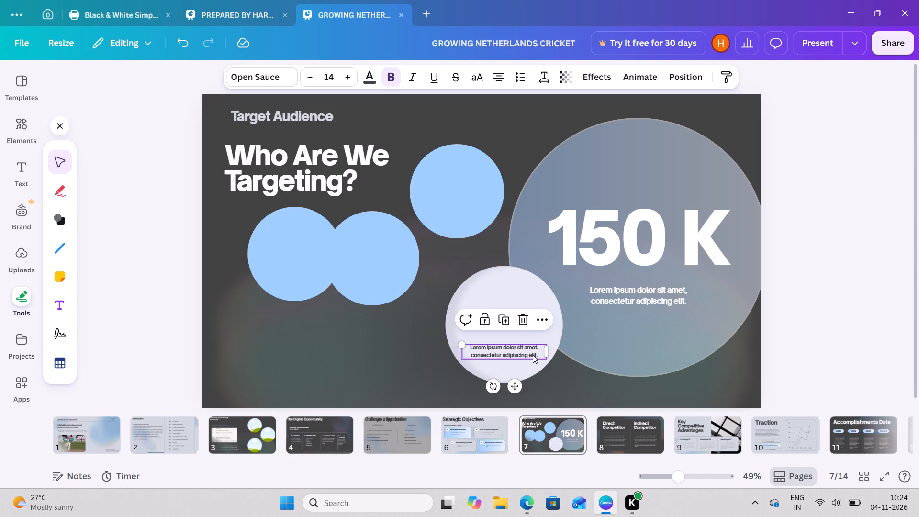
{"action": "key", "text": "BackSpace"}
{"action": "left_click", "coordinate": [619, 274]}
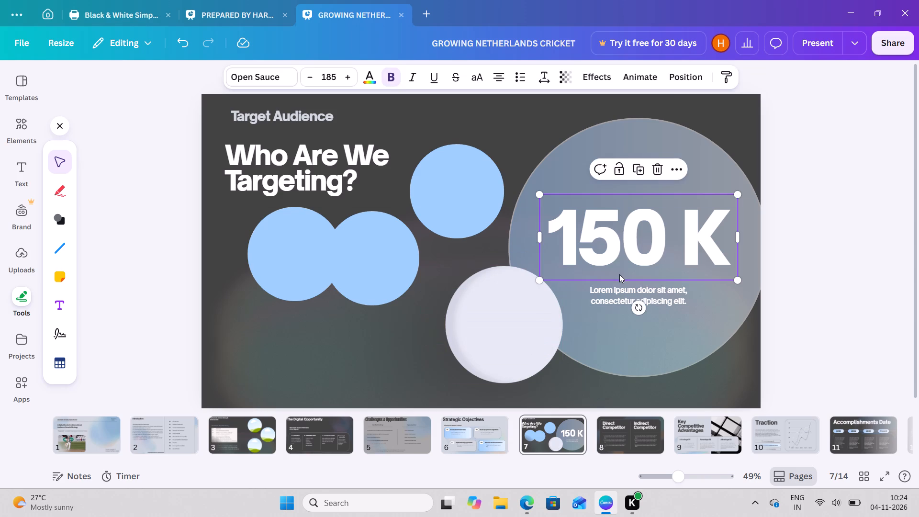
{"action": "key", "text": "BackSpace"}
{"action": "left_click", "coordinate": [640, 302]}
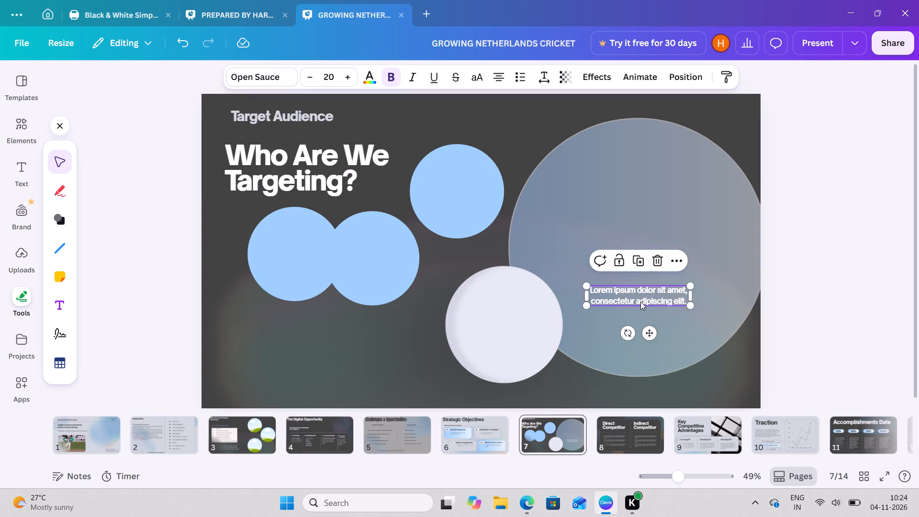
{"action": "key", "text": "BackSpace"}
Shrink the large gradient circle toward the slide's lower-right area.
{"action": "left_click", "coordinate": [656, 300]}
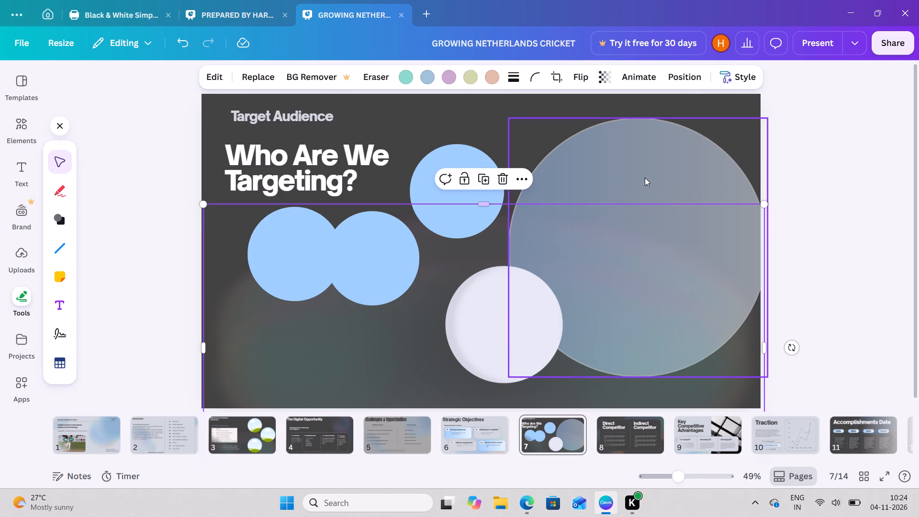
{"action": "left_click", "coordinate": [645, 174]}
{"action": "left_click_drag", "start_coordinate": [512, 114], "coordinate": [522, 122]}
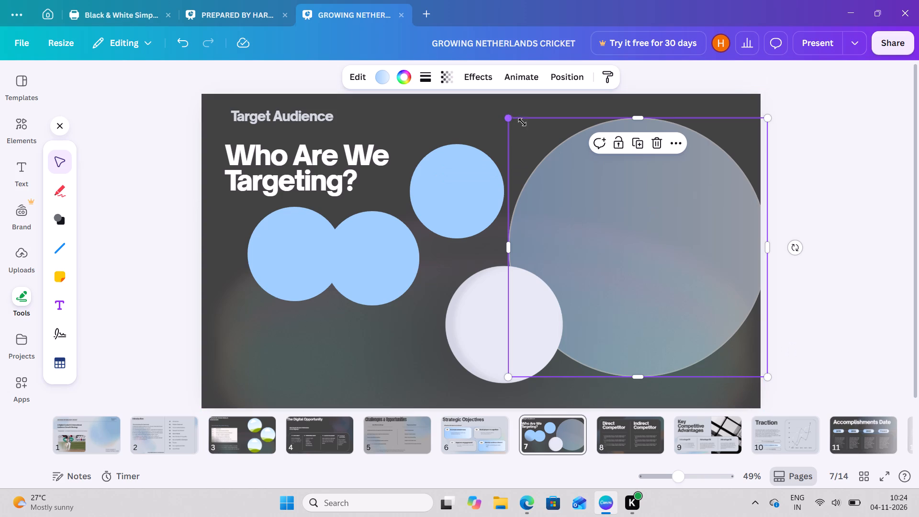
{"action": "left_click_drag", "start_coordinate": [522, 122], "coordinate": [628, 217]}
Shrink the pale lavender circle to roughly the size of the blue ones and move it below them at the slide's bottom edge.
{"action": "left_click", "coordinate": [536, 327]}
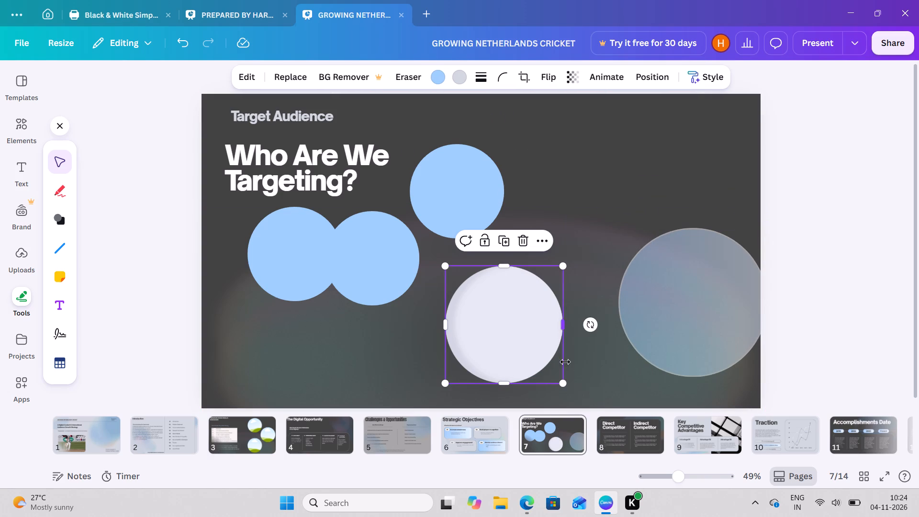
{"action": "left_click_drag", "start_coordinate": [564, 384], "coordinate": [545, 372]}
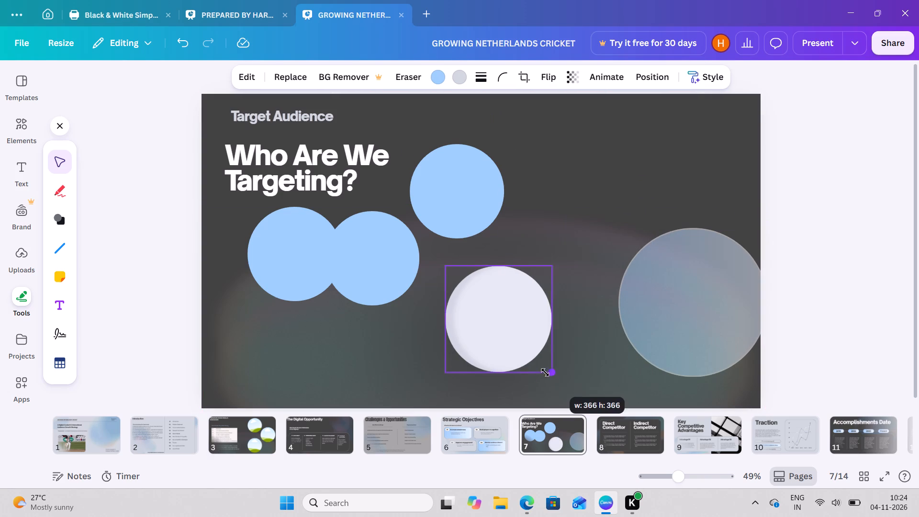
{"action": "left_click_drag", "start_coordinate": [545, 372], "coordinate": [539, 367]}
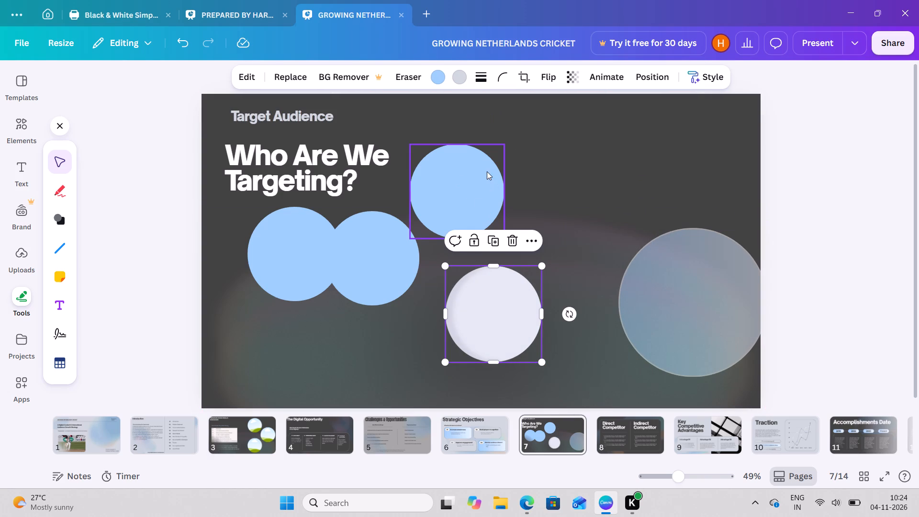
{"action": "left_click_drag", "start_coordinate": [503, 333], "coordinate": [320, 410]}
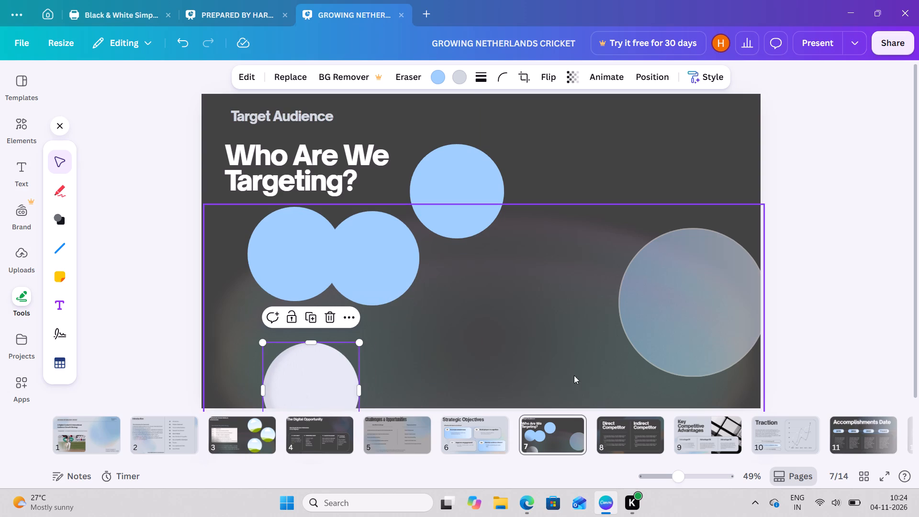
Move the background gradient glow up toward the slide's upper-right corner, away from the gradient circle.
{"action": "left_click", "coordinate": [665, 329]}
{"action": "left_click_drag", "start_coordinate": [665, 329], "coordinate": [742, 262]}
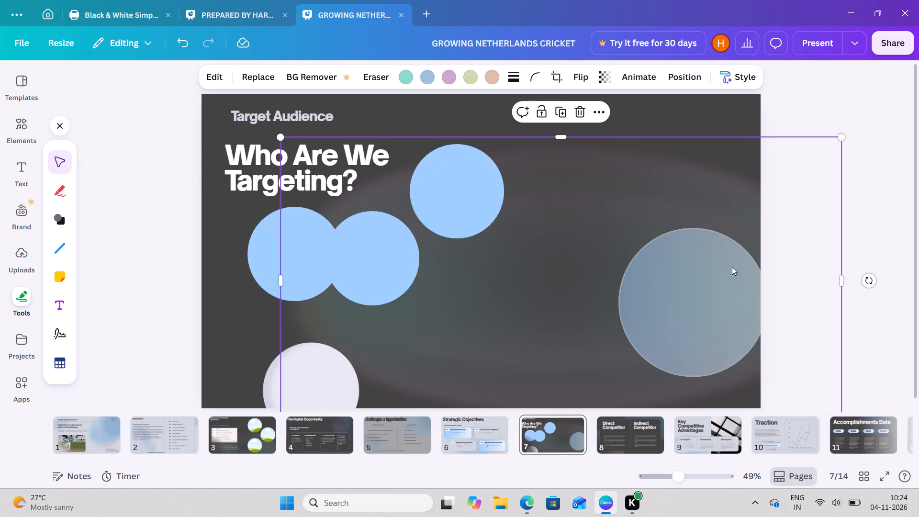
{"action": "left_click_drag", "start_coordinate": [622, 279], "coordinate": [550, 316]}
{"action": "double_click", "coordinate": [732, 263]}
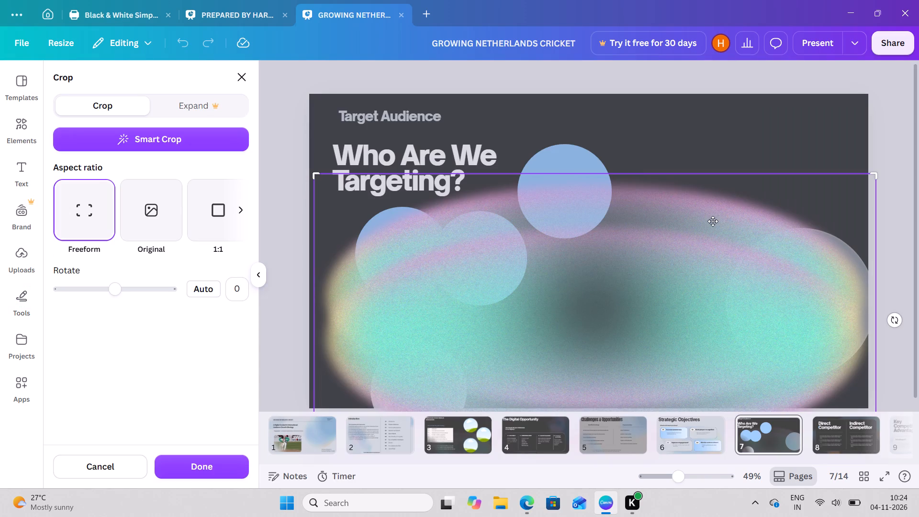
{"action": "left_click", "coordinate": [764, 109]}
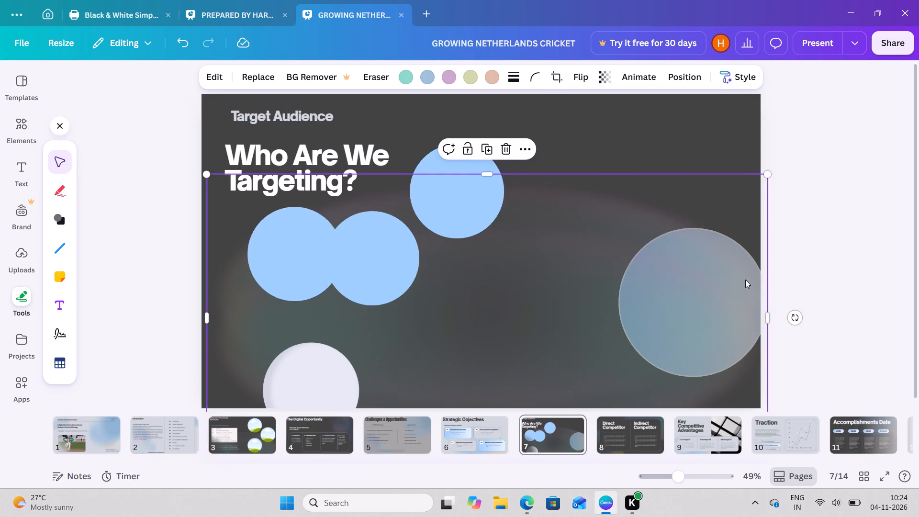
{"action": "left_click_drag", "start_coordinate": [737, 284], "coordinate": [918, 83]}
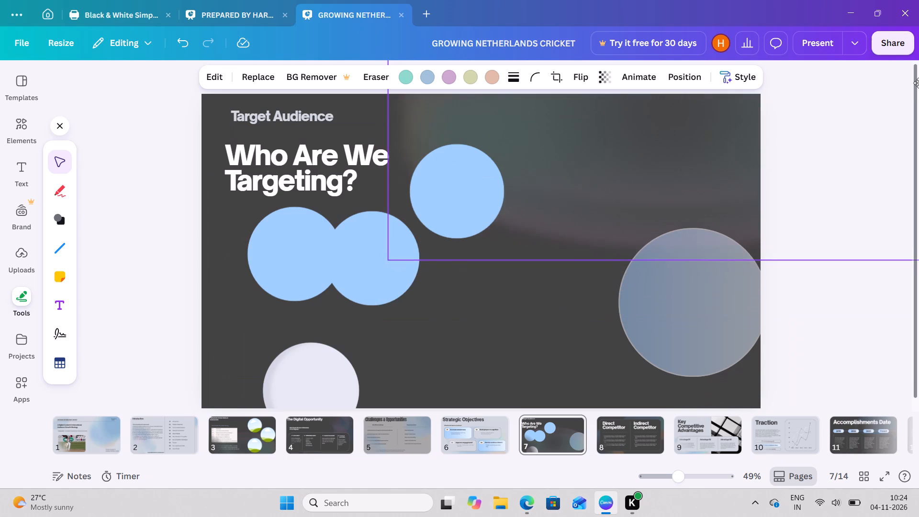
{"action": "left_click_drag", "start_coordinate": [918, 83], "coordinate": [918, 0]}
{"action": "scroll", "coordinate": [815, 225], "scroll_direction": "up", "scroll_amount": 2}
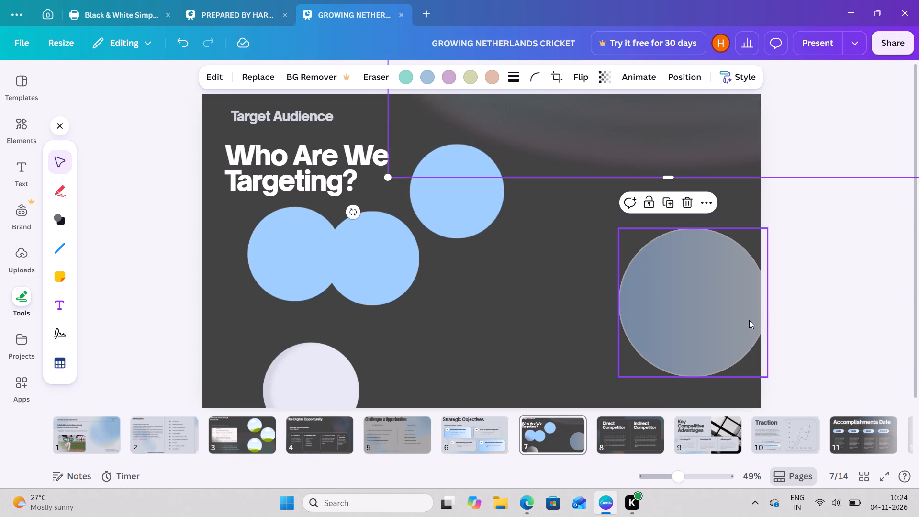
Move the gradient circle fully inside the slide and shrink it to a small circle near the lower-right corner.
{"action": "left_click", "coordinate": [730, 326]}
{"action": "left_click_drag", "start_coordinate": [730, 326], "coordinate": [671, 333]}
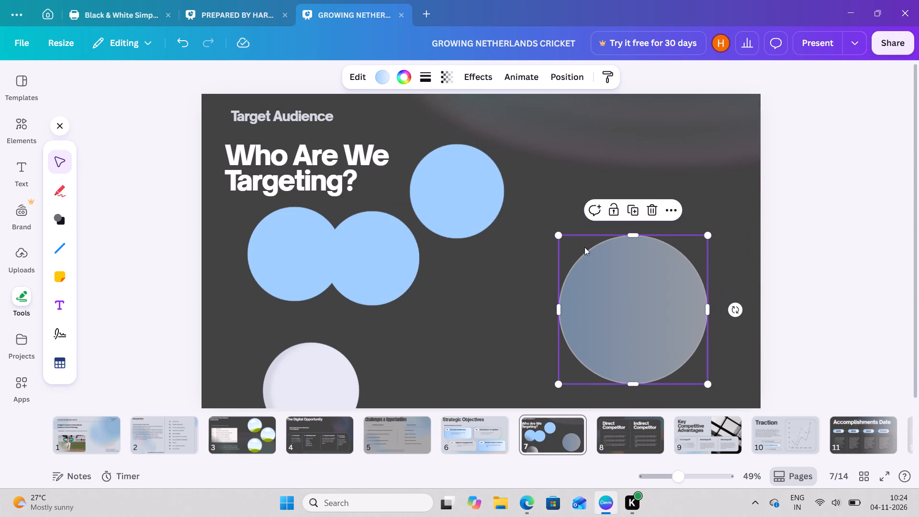
{"action": "left_click_drag", "start_coordinate": [557, 236], "coordinate": [642, 327]}
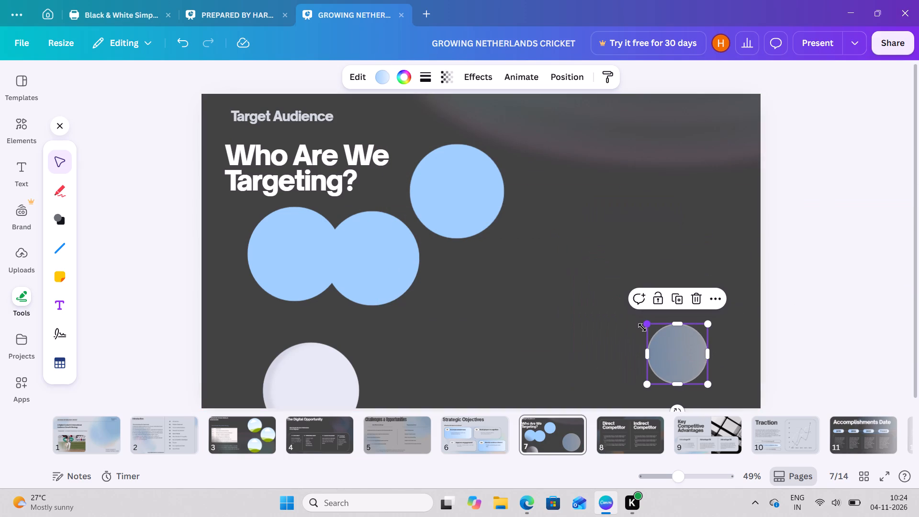
Move the blue circle beside the title to the slide's upper-right area and enlarge it.
{"action": "left_click_drag", "start_coordinate": [461, 226], "coordinate": [613, 212]}
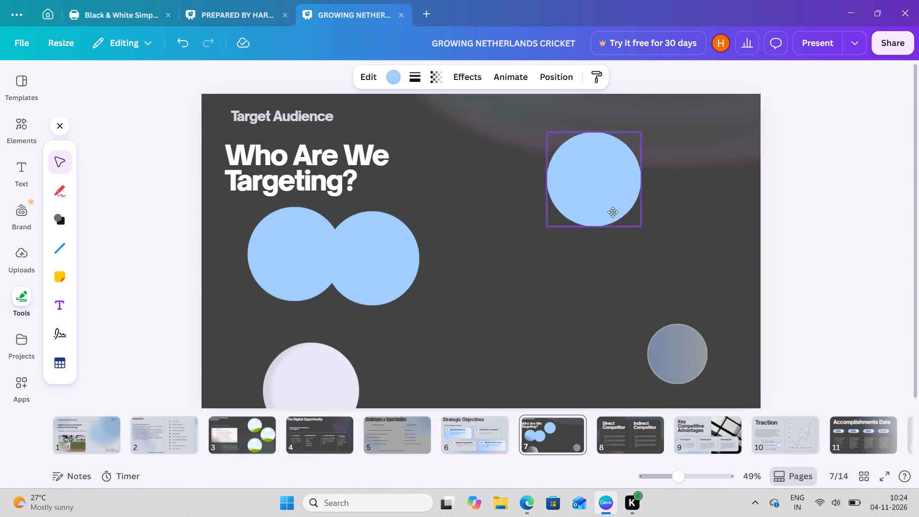
{"action": "left_click_drag", "start_coordinate": [613, 212], "coordinate": [665, 211]}
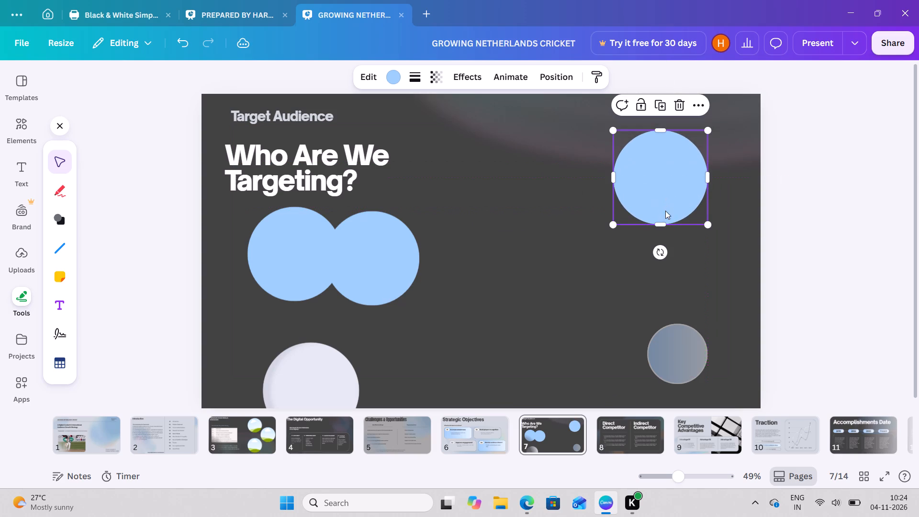
{"action": "left_click_drag", "start_coordinate": [707, 225], "coordinate": [734, 258]}
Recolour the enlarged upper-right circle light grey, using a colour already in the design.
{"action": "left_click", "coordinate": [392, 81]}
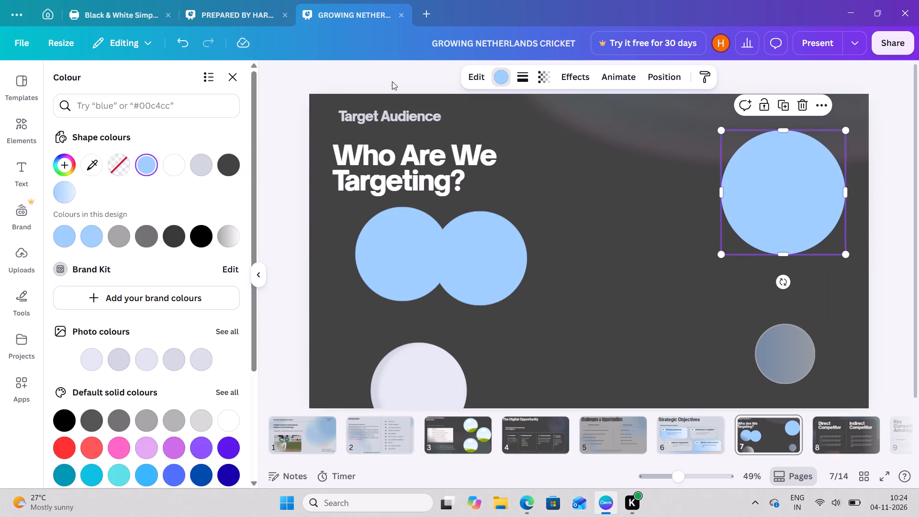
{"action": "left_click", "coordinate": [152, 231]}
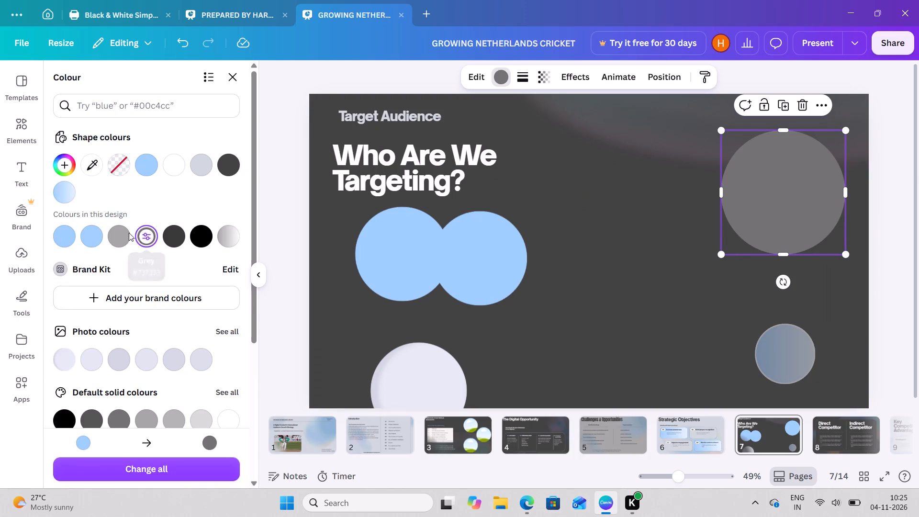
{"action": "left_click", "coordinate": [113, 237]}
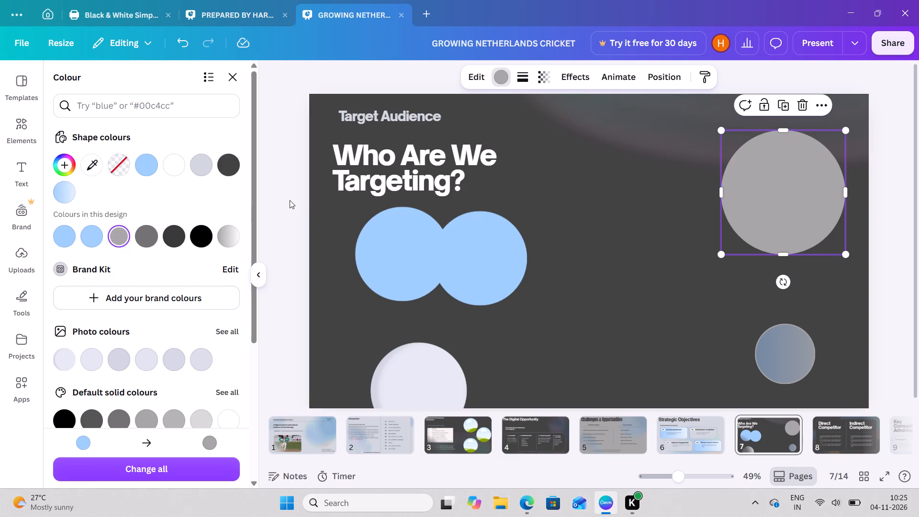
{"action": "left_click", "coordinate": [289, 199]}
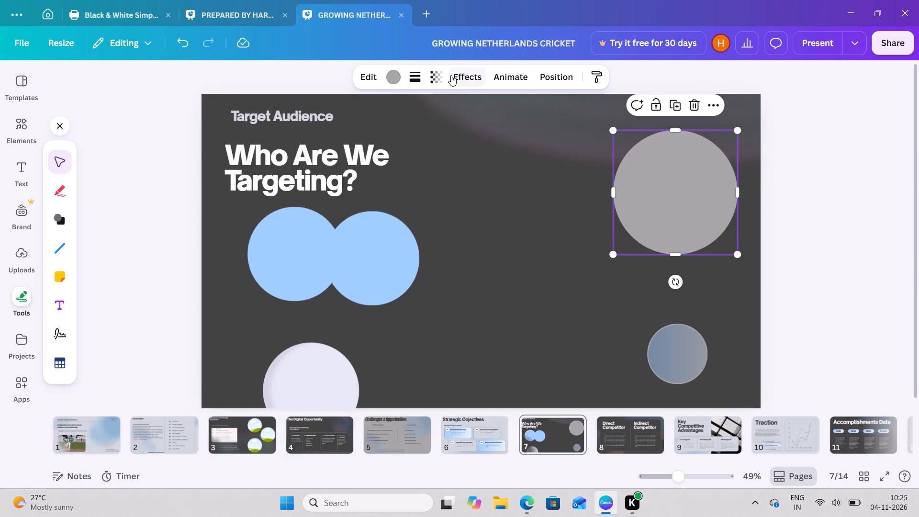
Convert the enlarged upper-right circle into an image frame.
{"action": "left_click", "coordinate": [710, 110]}
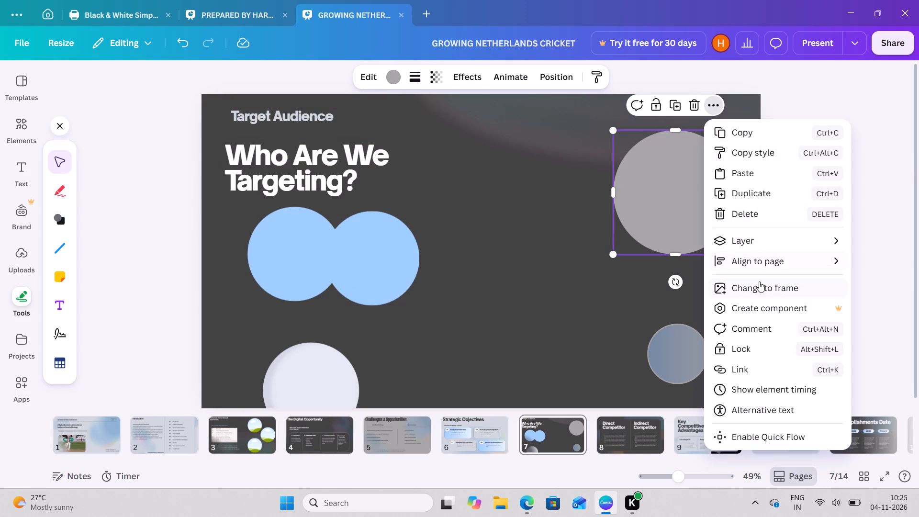
{"action": "left_click", "coordinate": [759, 281]}
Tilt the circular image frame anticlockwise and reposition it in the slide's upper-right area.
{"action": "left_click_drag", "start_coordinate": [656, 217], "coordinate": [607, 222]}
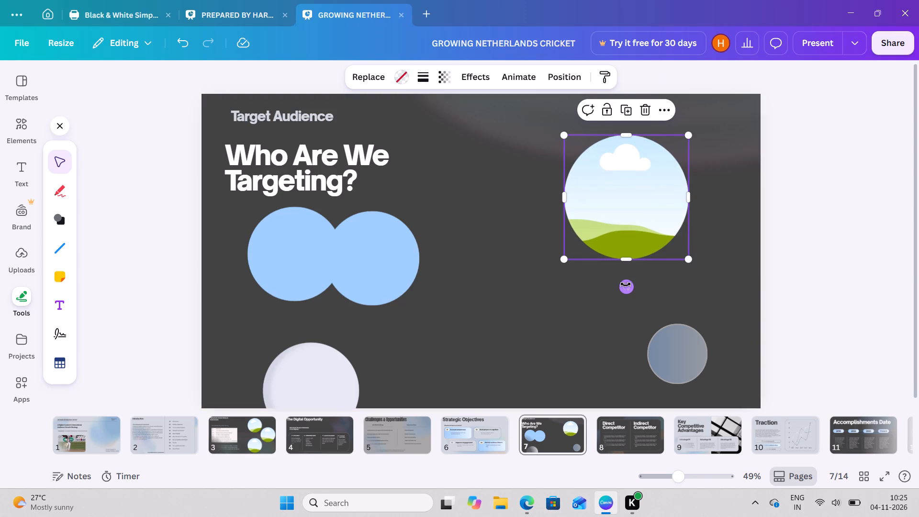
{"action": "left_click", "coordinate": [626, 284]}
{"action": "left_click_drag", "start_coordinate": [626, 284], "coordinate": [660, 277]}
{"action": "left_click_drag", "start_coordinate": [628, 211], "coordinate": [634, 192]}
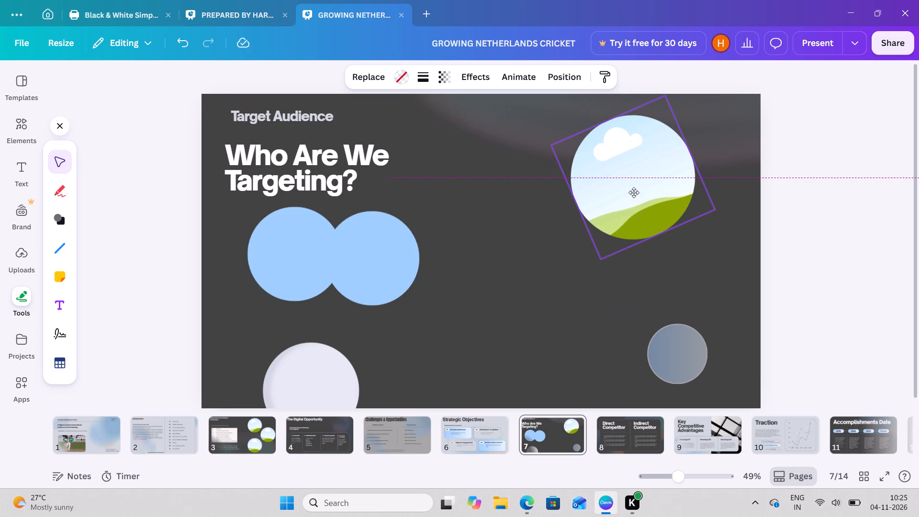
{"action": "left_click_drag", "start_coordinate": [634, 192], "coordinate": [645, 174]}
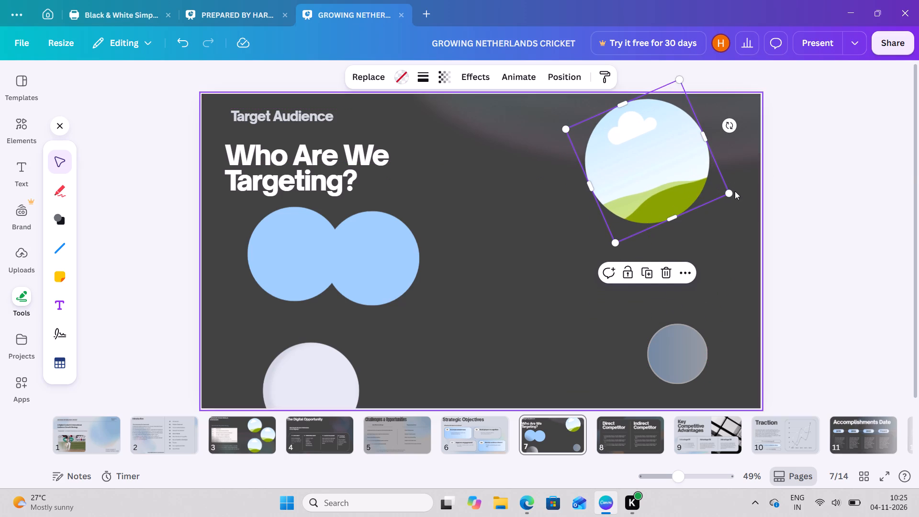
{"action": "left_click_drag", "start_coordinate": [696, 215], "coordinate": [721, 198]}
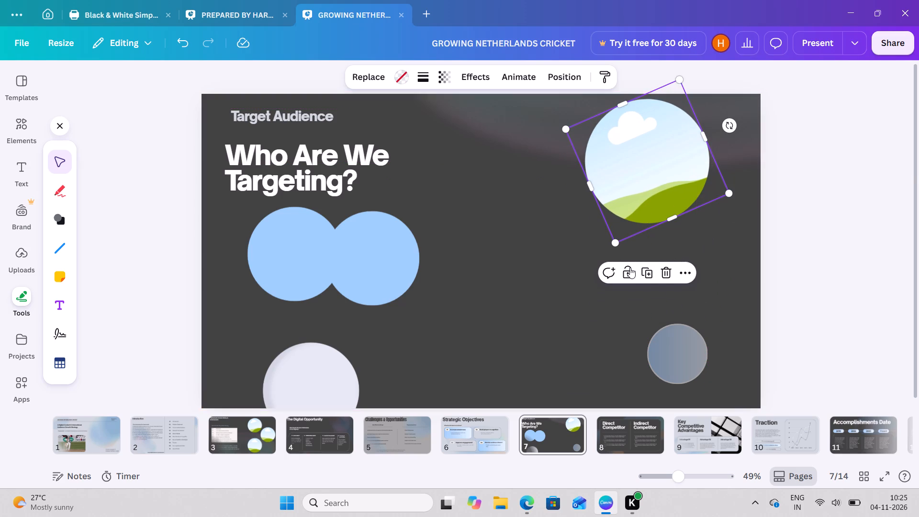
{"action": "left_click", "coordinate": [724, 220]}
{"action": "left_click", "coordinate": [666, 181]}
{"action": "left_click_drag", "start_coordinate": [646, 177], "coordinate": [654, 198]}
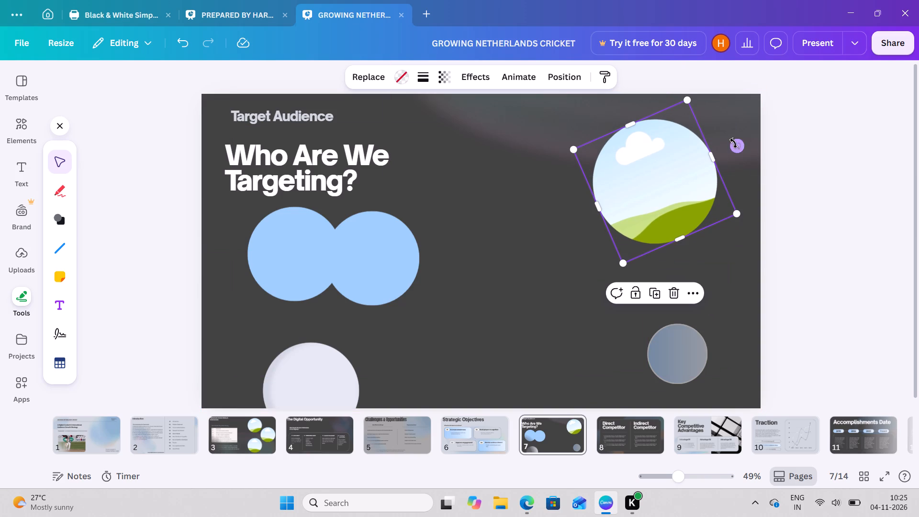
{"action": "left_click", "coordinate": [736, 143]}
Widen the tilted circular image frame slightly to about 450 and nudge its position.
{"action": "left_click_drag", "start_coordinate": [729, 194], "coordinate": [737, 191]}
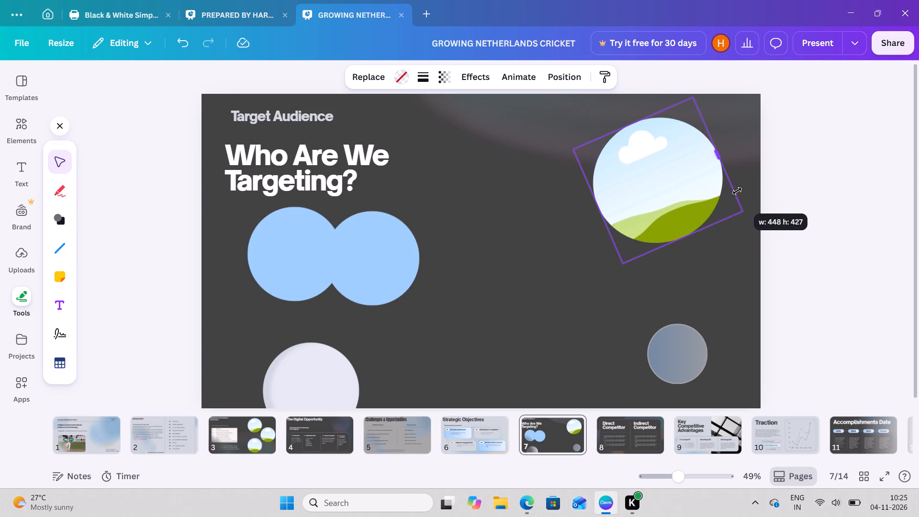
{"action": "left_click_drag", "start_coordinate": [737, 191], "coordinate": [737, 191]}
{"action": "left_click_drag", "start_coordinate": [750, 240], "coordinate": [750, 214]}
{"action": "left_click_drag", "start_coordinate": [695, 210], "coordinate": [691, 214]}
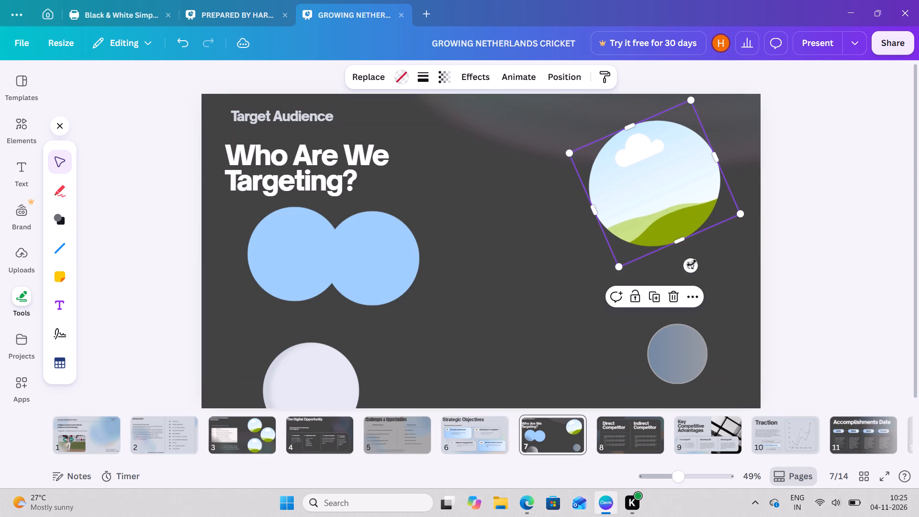
{"action": "left_click", "coordinate": [691, 263]}
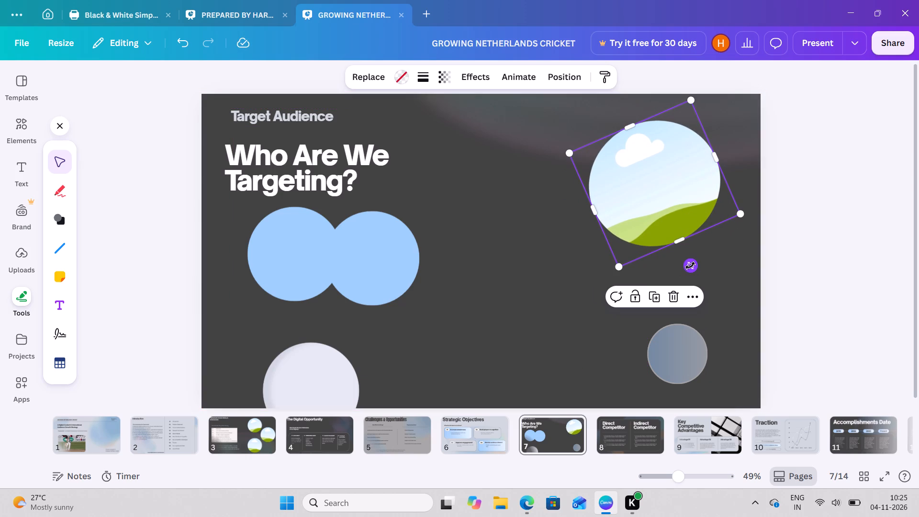
{"action": "double_click", "coordinate": [690, 266]}
{"action": "left_click_drag", "start_coordinate": [690, 266], "coordinate": [620, 251]}
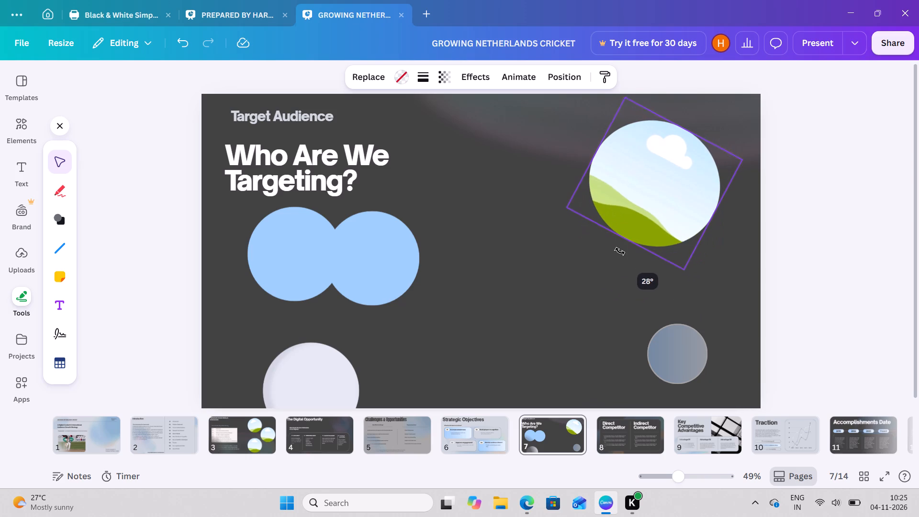
{"action": "left_click_drag", "start_coordinate": [620, 251], "coordinate": [642, 239]}
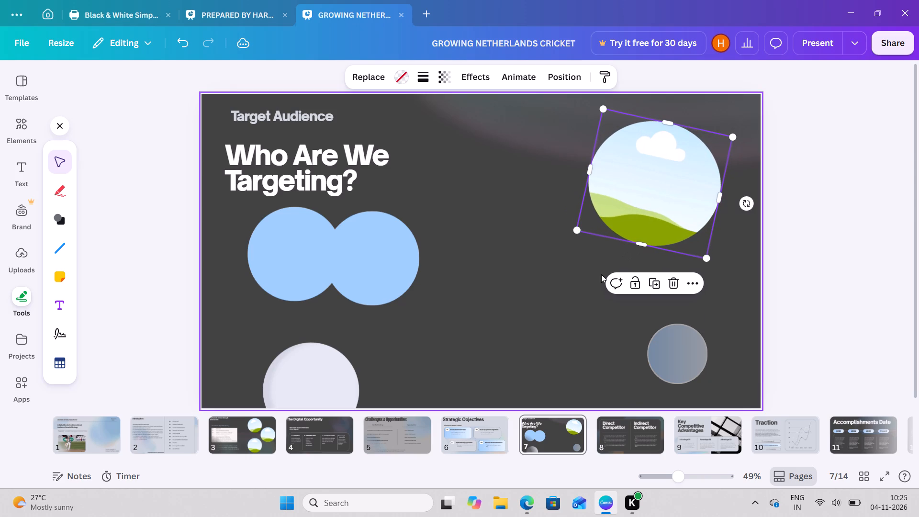
{"action": "left_click_drag", "start_coordinate": [588, 279], "coordinate": [641, 213]}
{"action": "left_click_drag", "start_coordinate": [637, 223], "coordinate": [657, 203]}
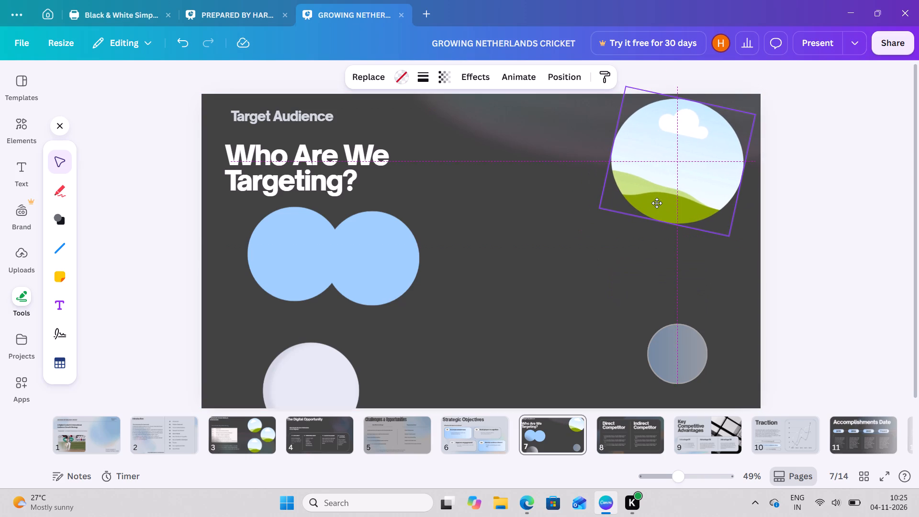
{"action": "left_click_drag", "start_coordinate": [657, 203], "coordinate": [655, 203]}
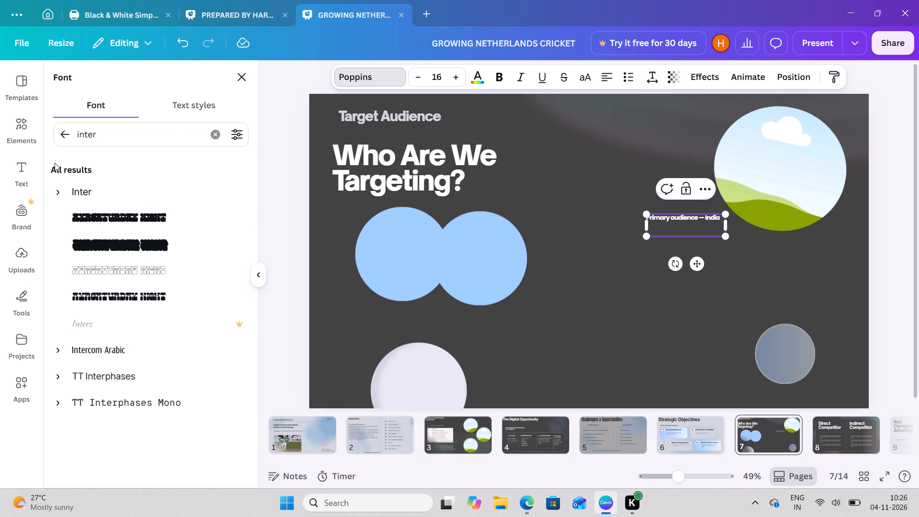
{"action": "left_click", "coordinate": [63, 189]}
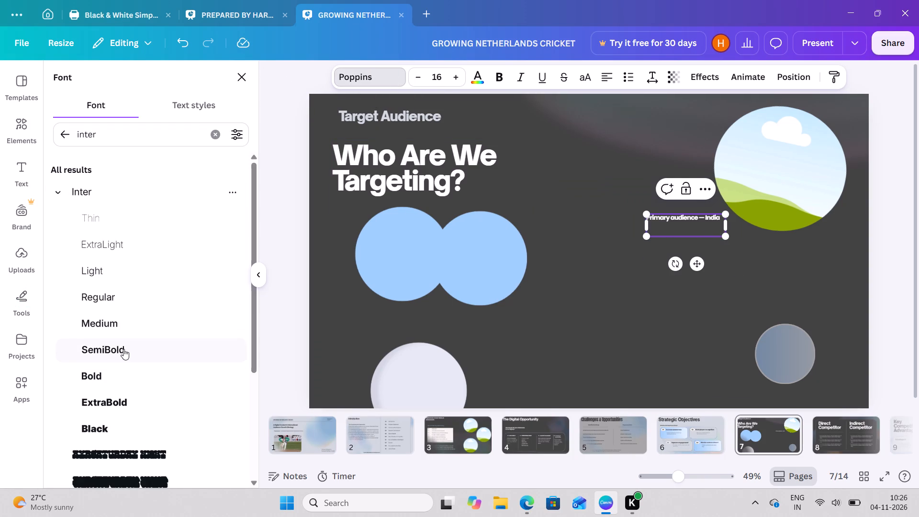
{"action": "left_click", "coordinate": [123, 349]}
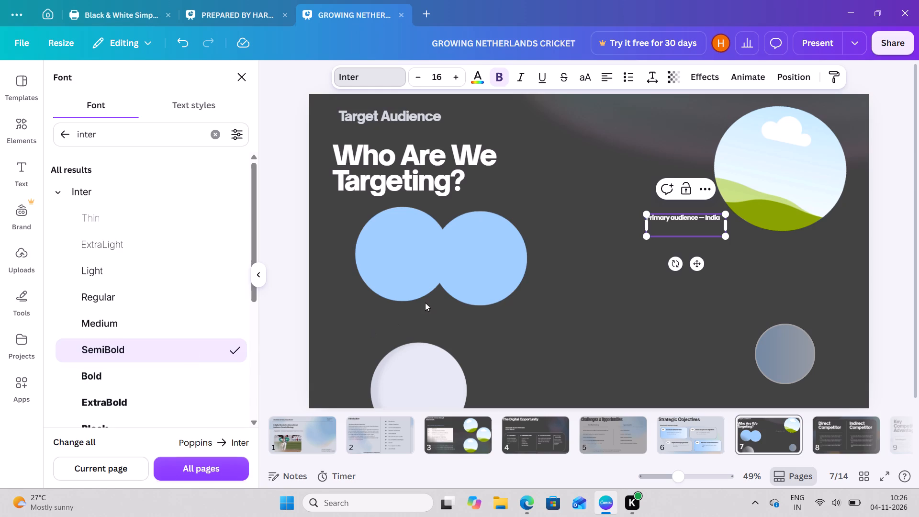
{"action": "left_click", "coordinate": [580, 304]}
{"action": "left_click", "coordinate": [575, 221]}
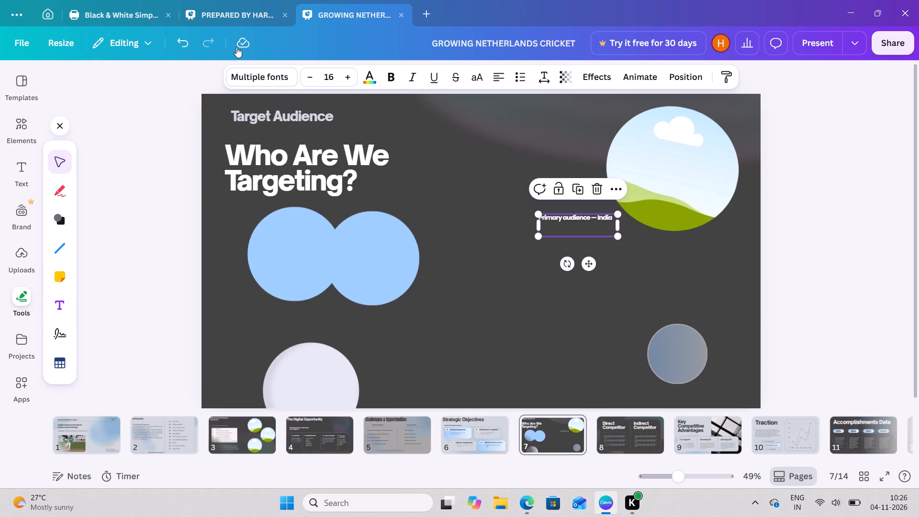
{"action": "left_click", "coordinate": [249, 73]}
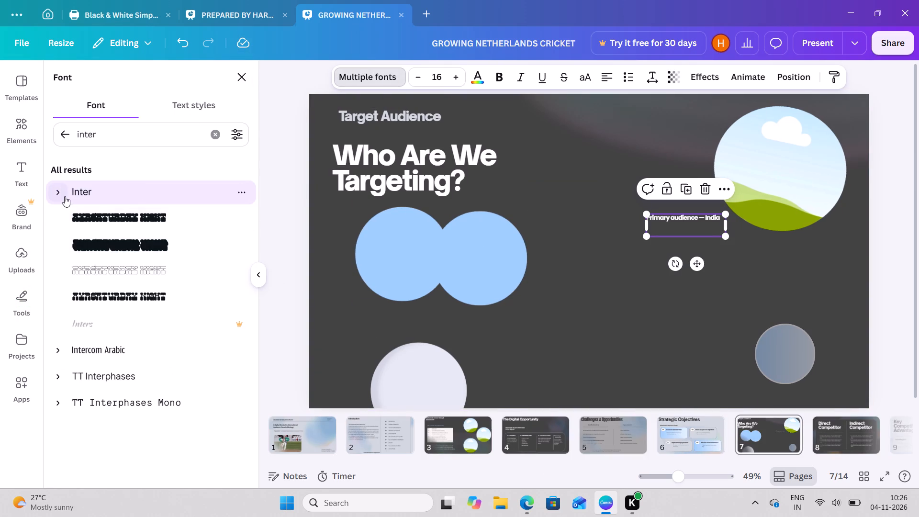
{"action": "left_click", "coordinate": [62, 193]}
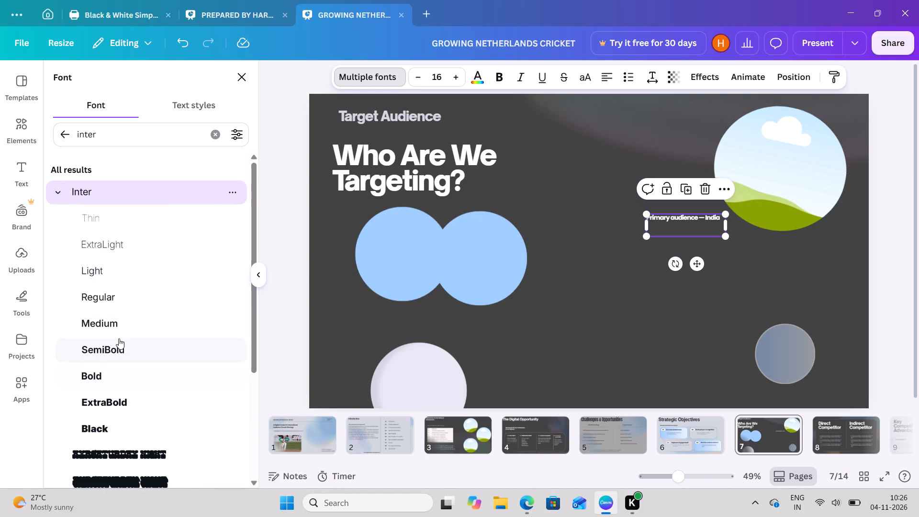
{"action": "left_click", "coordinate": [119, 338]}
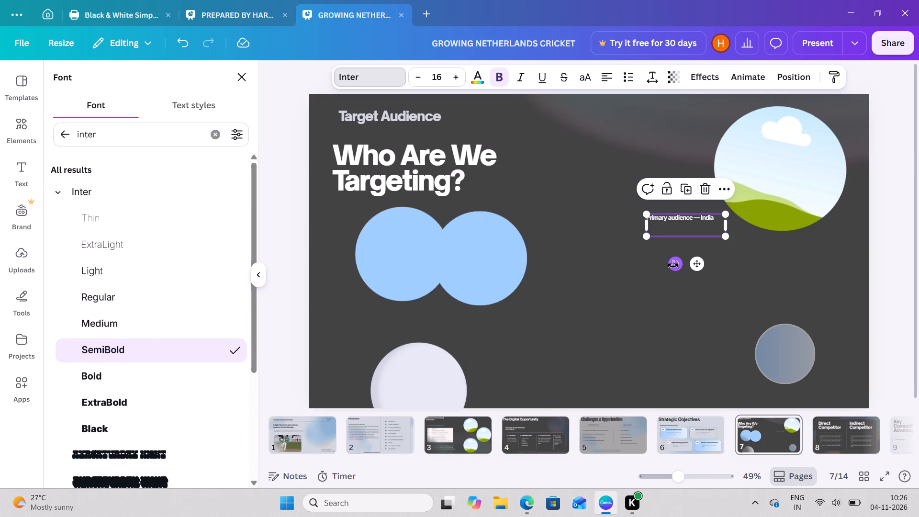
Tilt the "Primary audience — India" text clockwise and place it along the lower-left edge of the circular image frame.
{"action": "left_click", "coordinate": [673, 266]}
{"action": "left_click_drag", "start_coordinate": [673, 266], "coordinate": [683, 278]}
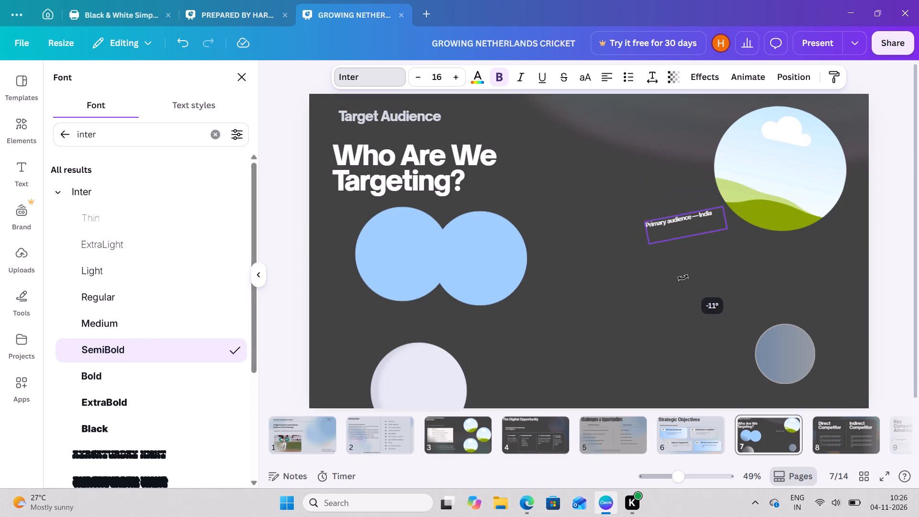
{"action": "left_click_drag", "start_coordinate": [683, 278], "coordinate": [639, 248]}
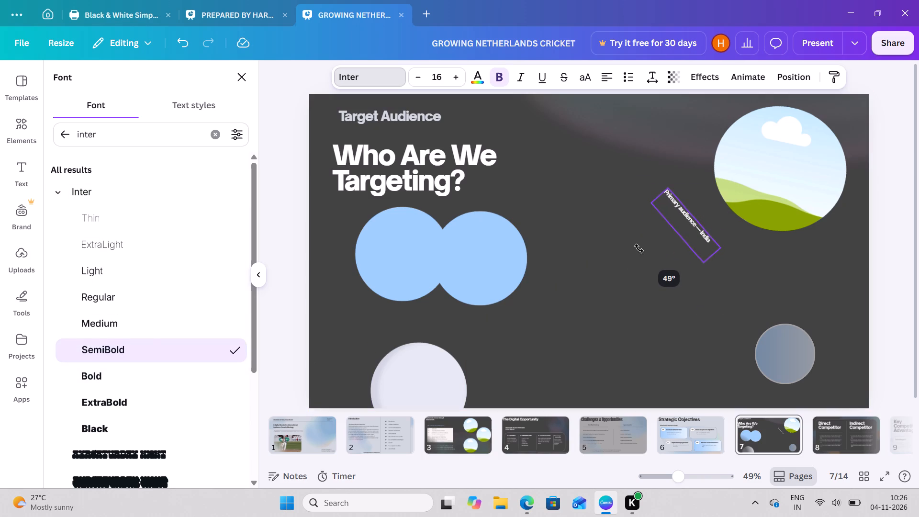
{"action": "left_click_drag", "start_coordinate": [639, 248], "coordinate": [642, 255]}
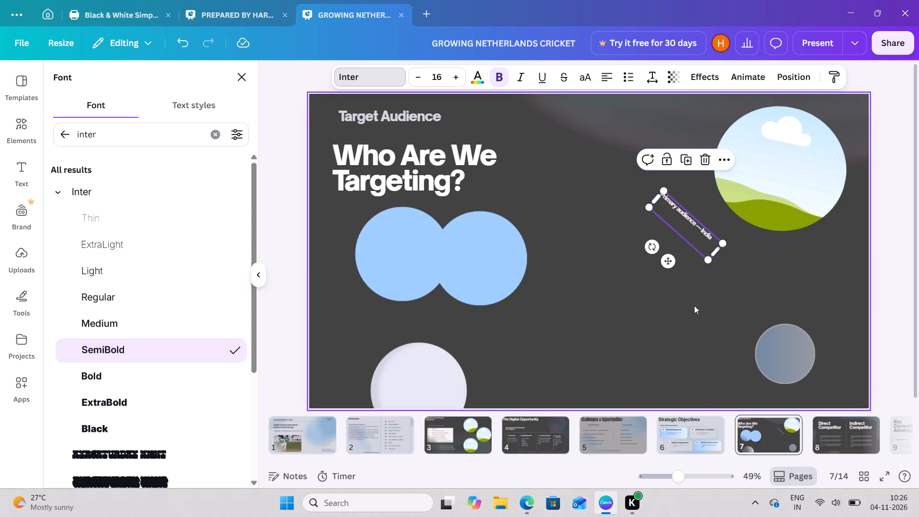
{"action": "left_click", "coordinate": [694, 305]}
{"action": "left_click_drag", "start_coordinate": [593, 234], "coordinate": [607, 237]}
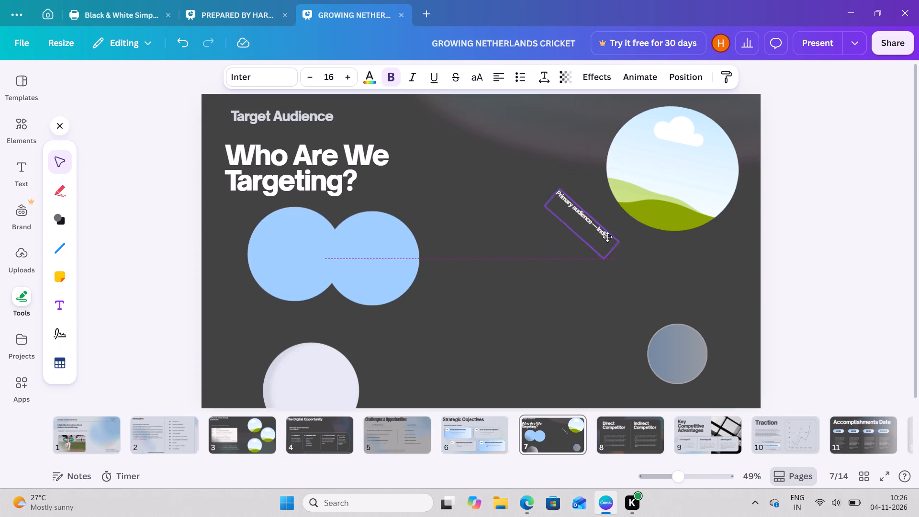
{"action": "left_click_drag", "start_coordinate": [607, 237], "coordinate": [630, 245]}
{"action": "left_click_drag", "start_coordinate": [576, 258], "coordinate": [578, 259]}
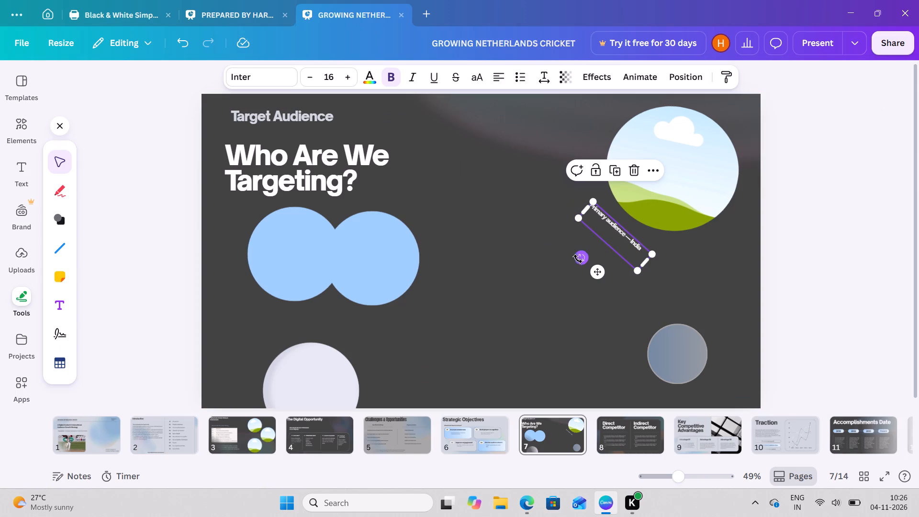
{"action": "left_click_drag", "start_coordinate": [578, 259], "coordinate": [588, 268]}
{"action": "left_click", "coordinate": [588, 268]}
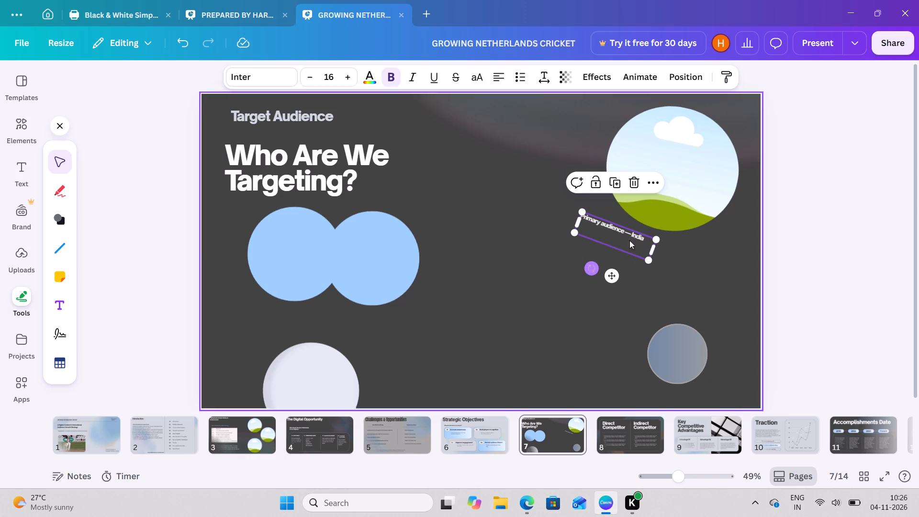
Move the circular image frame further into the slide's upper-right corner and narrow it to a nearly perfect circle.
{"action": "left_click_drag", "start_coordinate": [654, 193], "coordinate": [666, 184]}
{"action": "left_click_drag", "start_coordinate": [748, 178], "coordinate": [734, 178]}
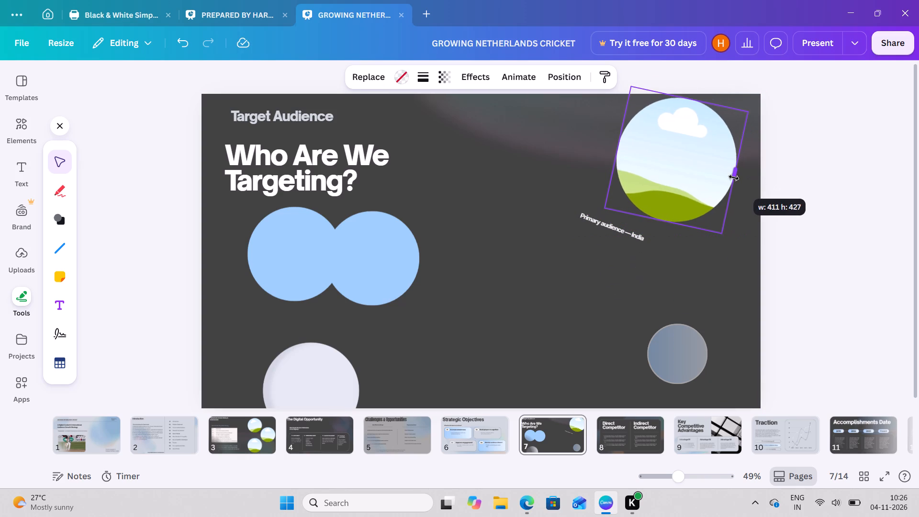
{"action": "left_click_drag", "start_coordinate": [734, 178], "coordinate": [739, 180]}
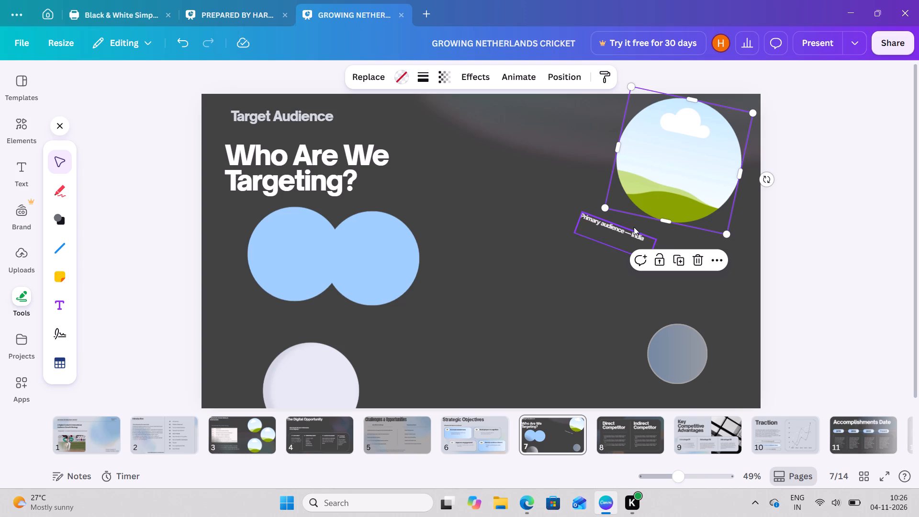
Move the "Primary audience — India" label beneath the circular image frame and slightly reduce its clockwise tilt.
{"action": "left_click_drag", "start_coordinate": [622, 228], "coordinate": [636, 228]}
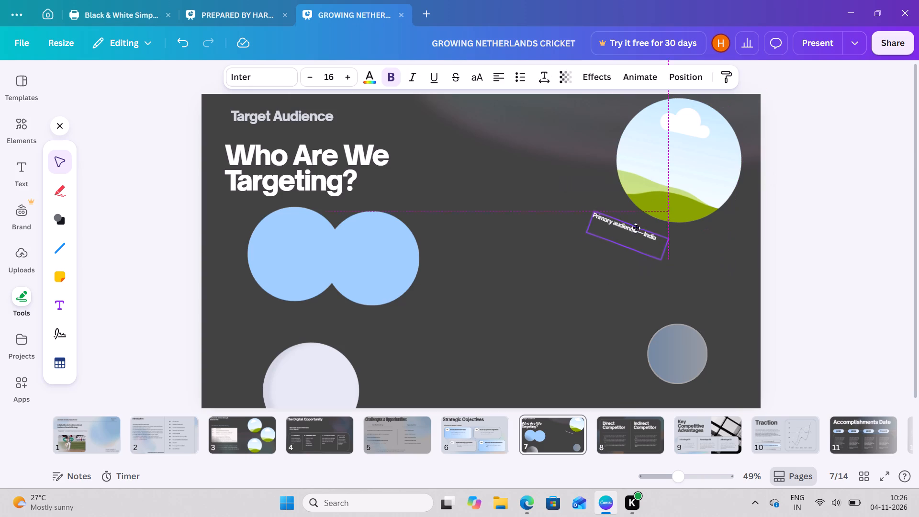
{"action": "left_click_drag", "start_coordinate": [636, 228], "coordinate": [650, 232]}
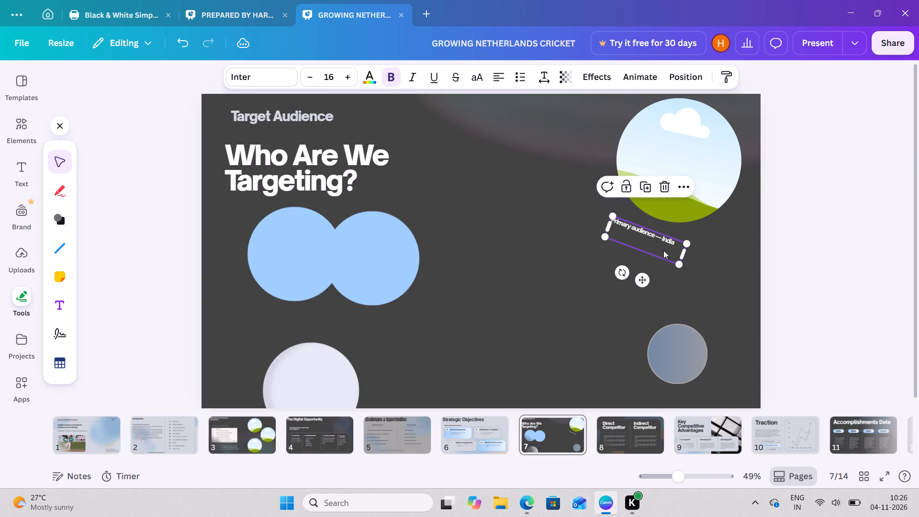
{"action": "left_click", "coordinate": [624, 275]}
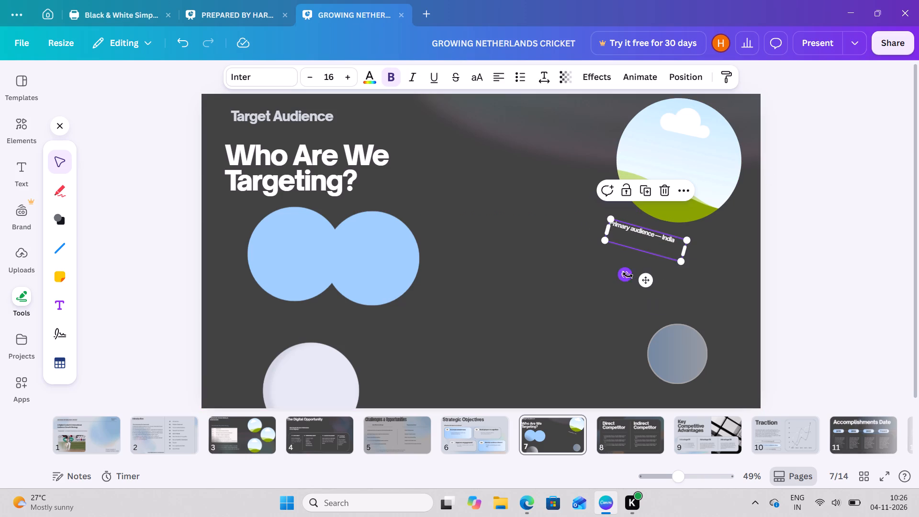
{"action": "left_click", "coordinate": [678, 280]}
{"action": "left_click_drag", "start_coordinate": [658, 240], "coordinate": [673, 241]}
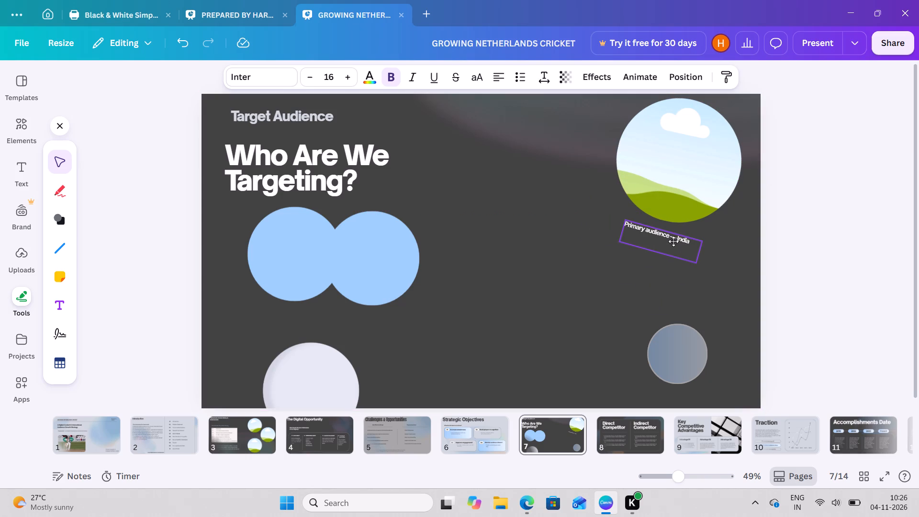
{"action": "left_click_drag", "start_coordinate": [673, 241], "coordinate": [671, 243]}
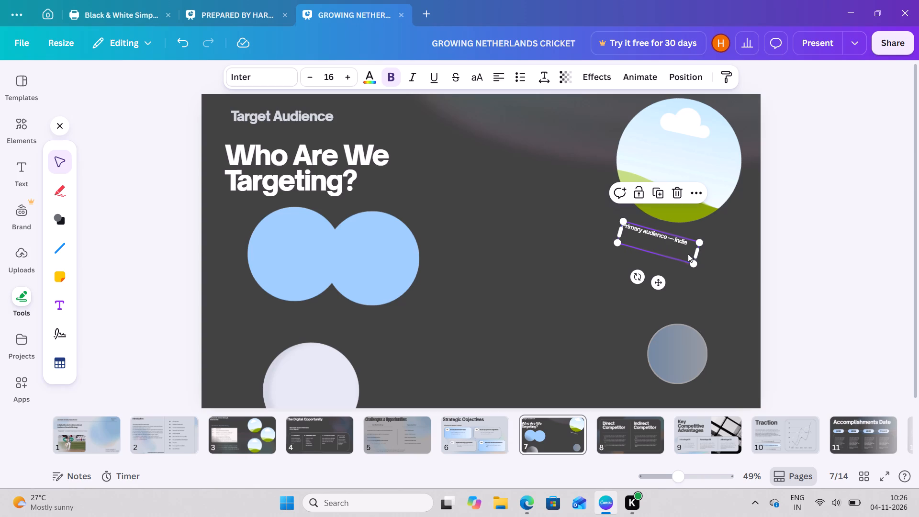
Enlarge the "Primary audience — India" label to font size 19.2 and reposition it just below the circular image frame.
{"action": "left_click_drag", "start_coordinate": [693, 263], "coordinate": [703, 278]}
{"action": "left_click", "coordinate": [602, 278]}
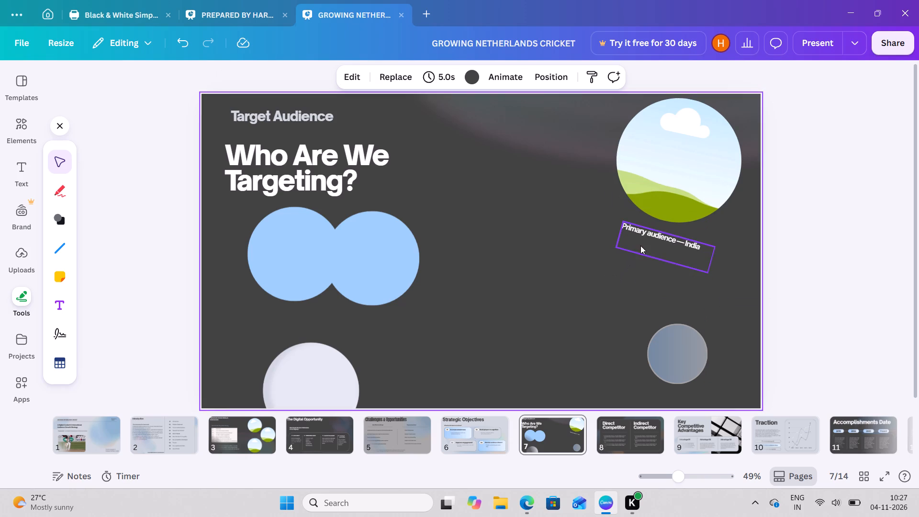
{"action": "left_click_drag", "start_coordinate": [641, 245], "coordinate": [618, 234]}
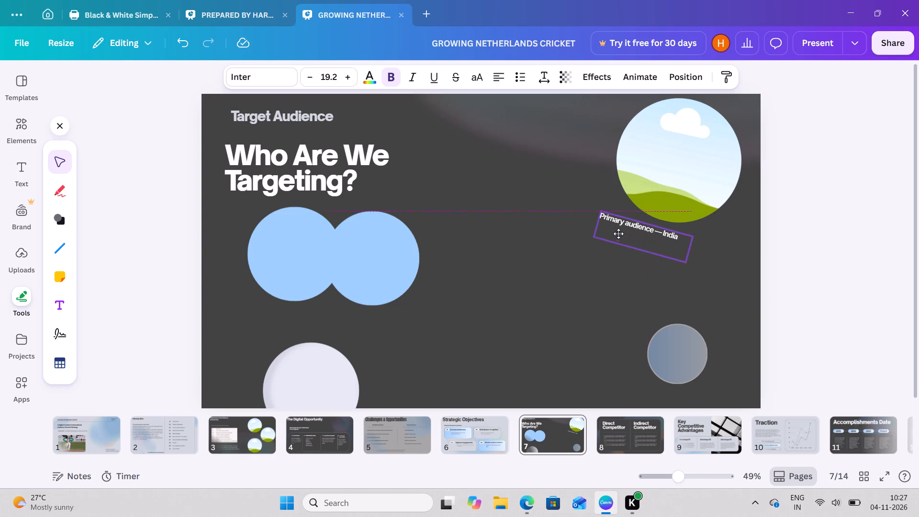
{"action": "left_click_drag", "start_coordinate": [618, 234], "coordinate": [627, 239]}
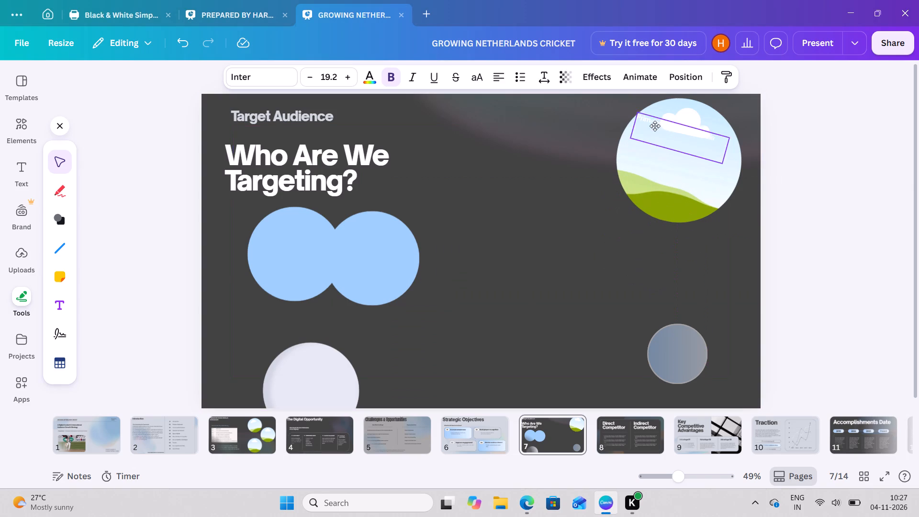
{"action": "left_click_drag", "start_coordinate": [655, 126], "coordinate": [658, 122]}
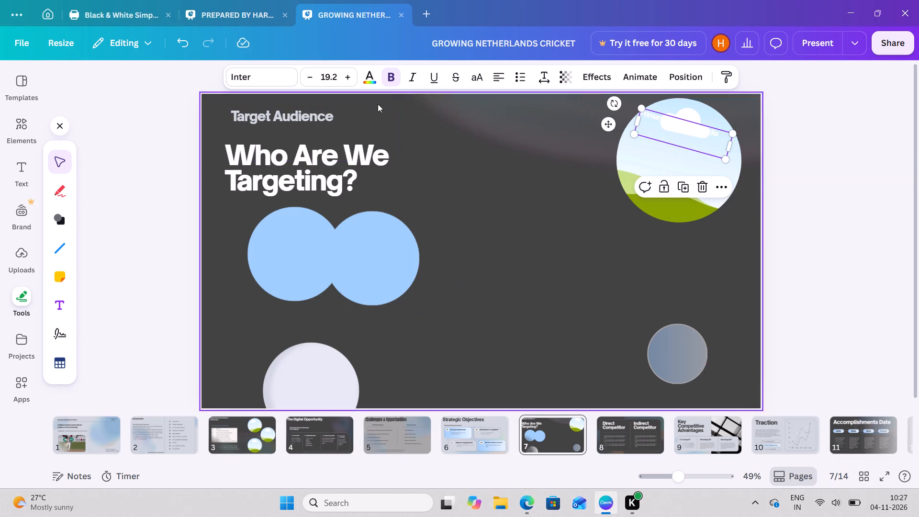
{"action": "left_click", "coordinate": [371, 75]}
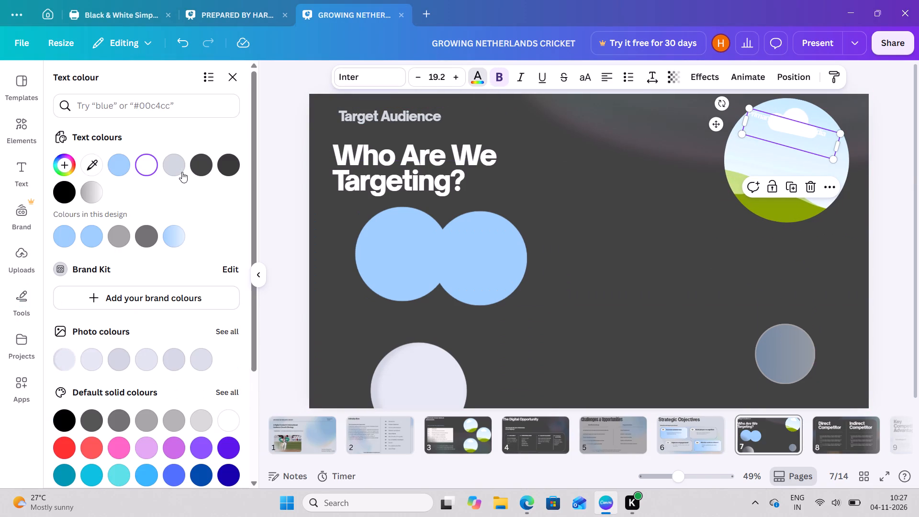
{"action": "left_click", "coordinate": [204, 167]}
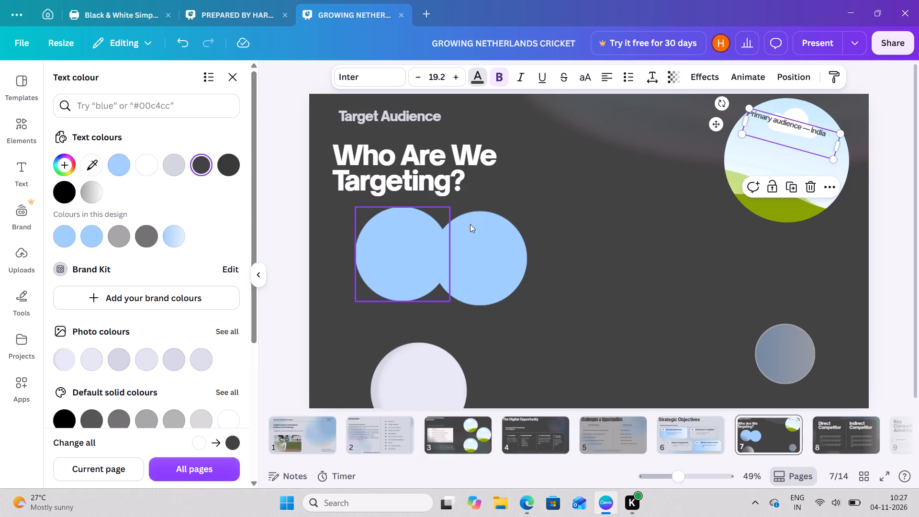
{"action": "left_click", "coordinate": [575, 213]}
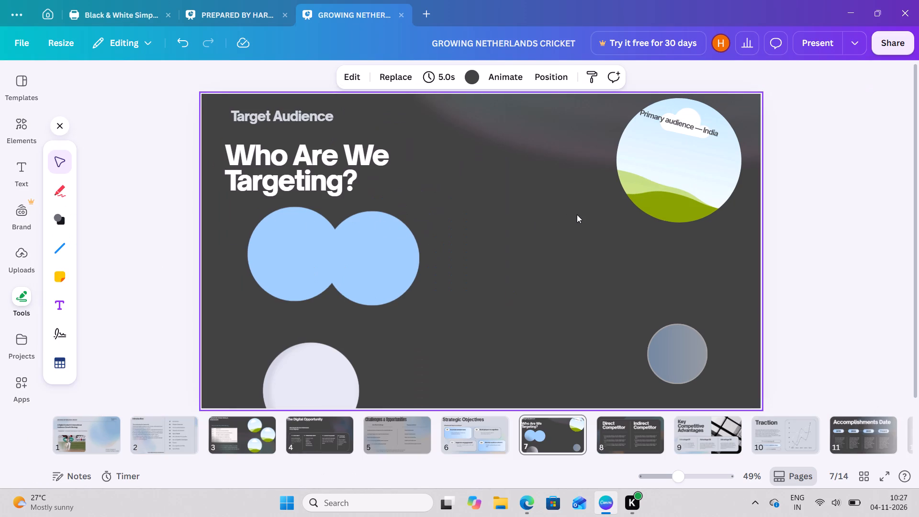
{"action": "left_click_drag", "start_coordinate": [660, 117], "coordinate": [667, 119]}
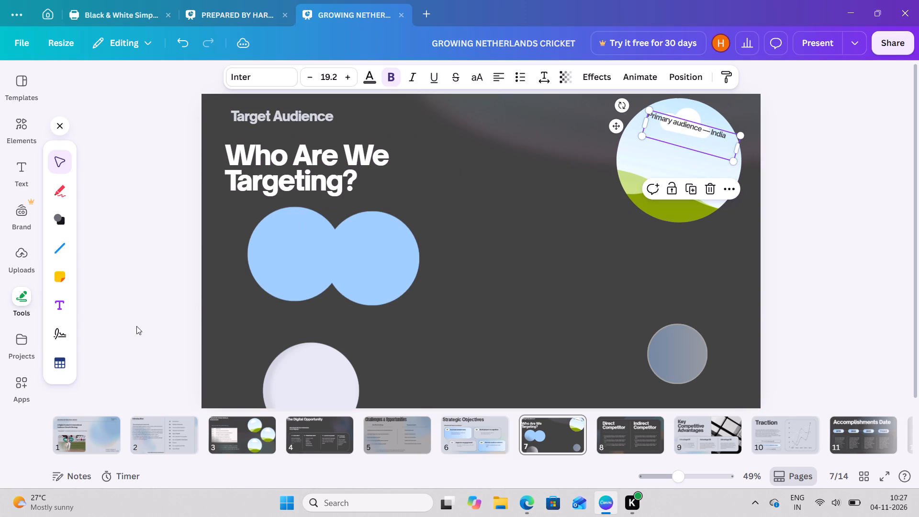
Add a text box near the circular image frame with the copied primary audience description, widened so it wraps onto five lines.
{"action": "left_click", "coordinate": [69, 305]}
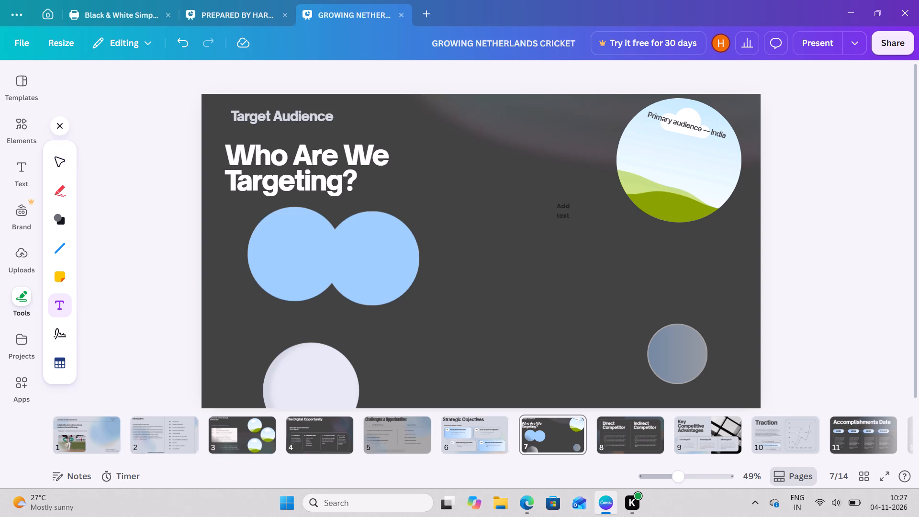
{"action": "double_click", "coordinate": [559, 202]}
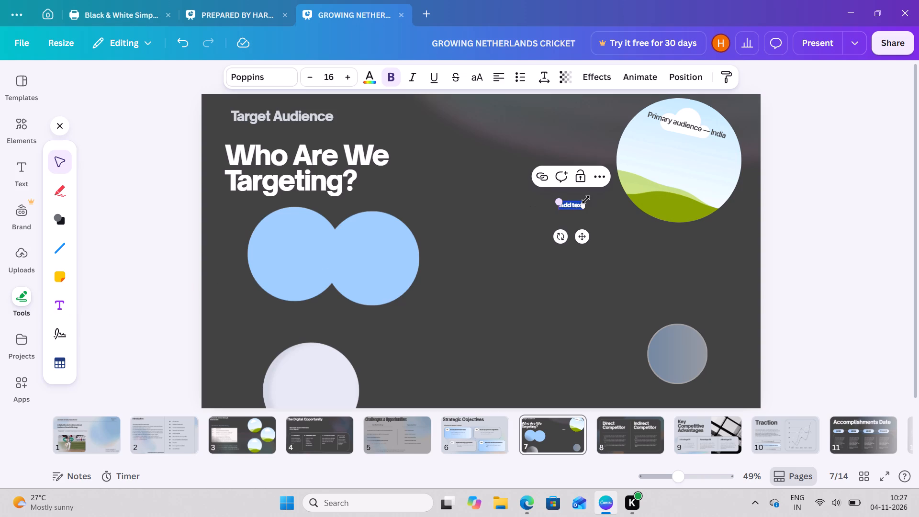
{"action": "key", "text": "BackSpace"}
{"action": "key", "text": "ctrl+v"}
{"action": "left_click", "coordinate": [586, 200], "text": "ctrl"}
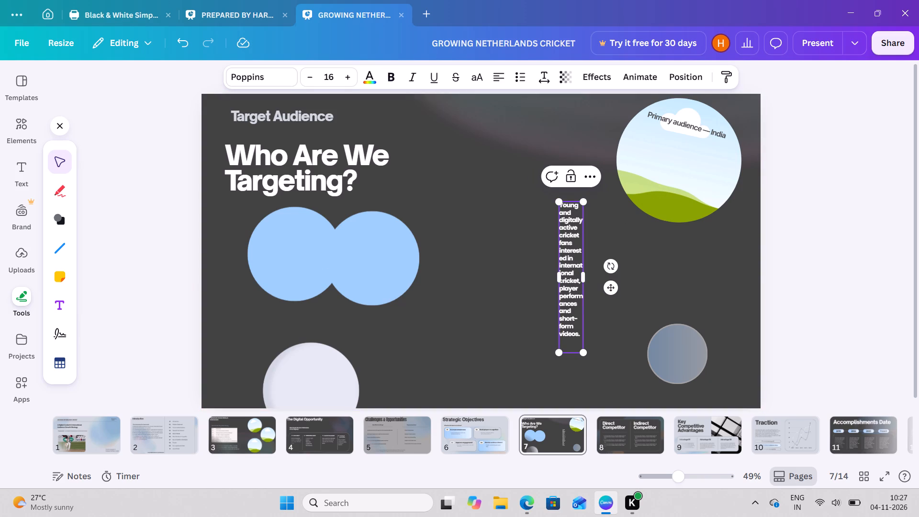
{"action": "left_click_drag", "start_coordinate": [587, 279], "coordinate": [686, 306]}
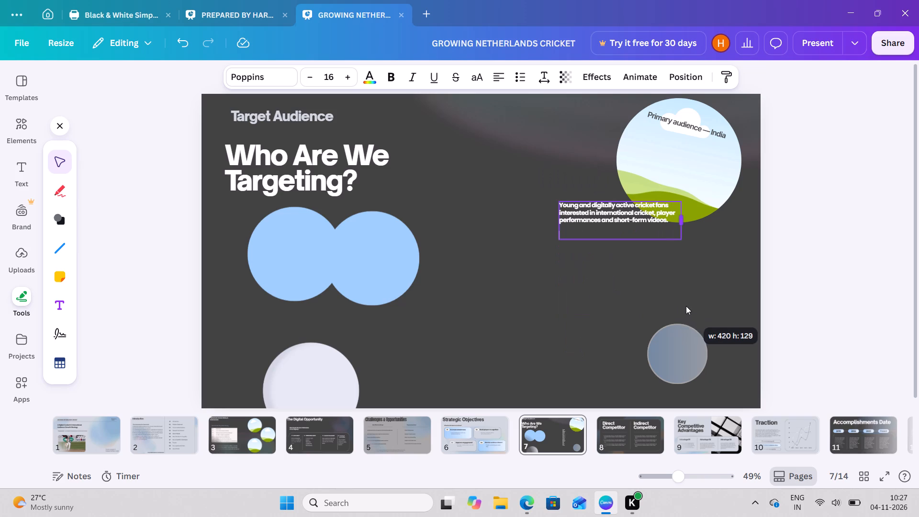
{"action": "left_click_drag", "start_coordinate": [686, 306], "coordinate": [640, 310]}
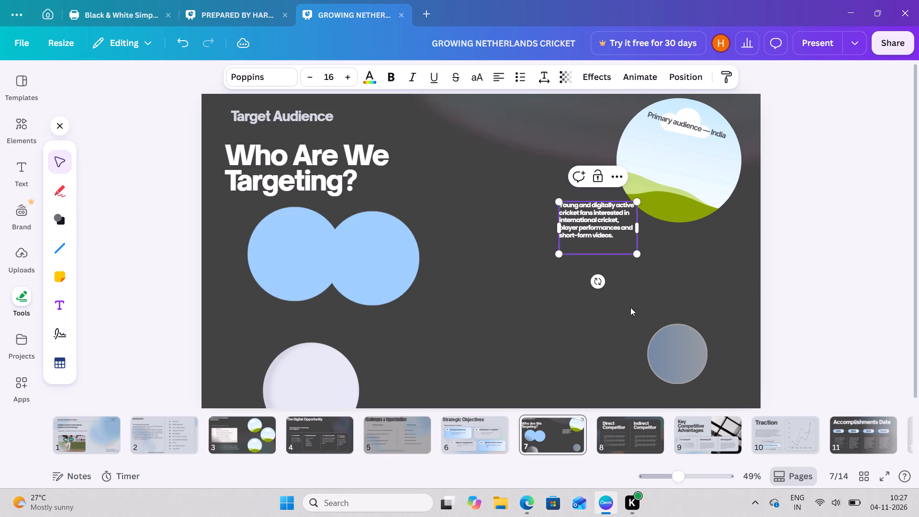
{"action": "left_click", "coordinate": [503, 312]}
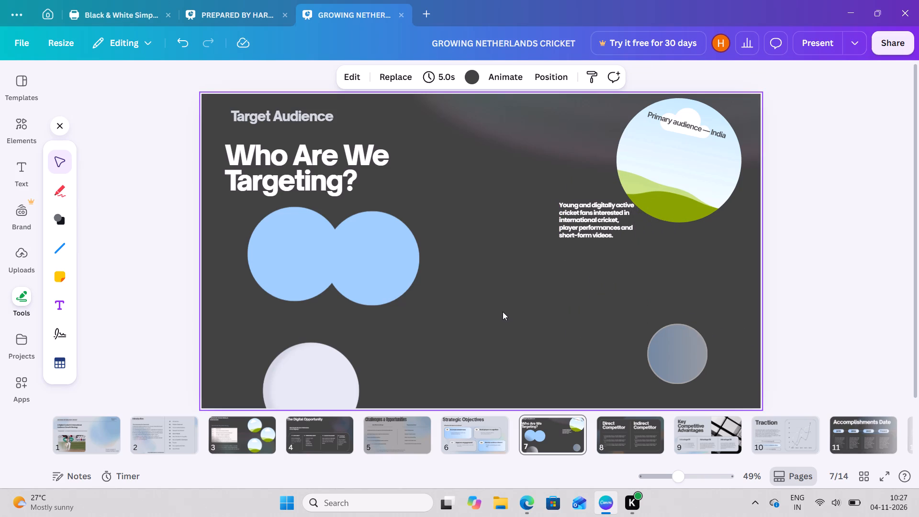
Set the primary audience description to the Inter Light font.
{"action": "left_click", "coordinate": [580, 242]}
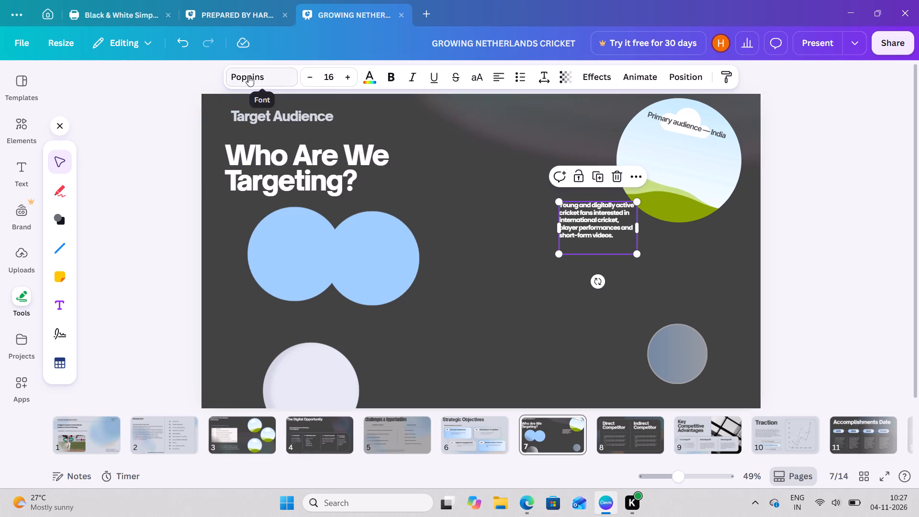
{"action": "left_click", "coordinate": [248, 76]}
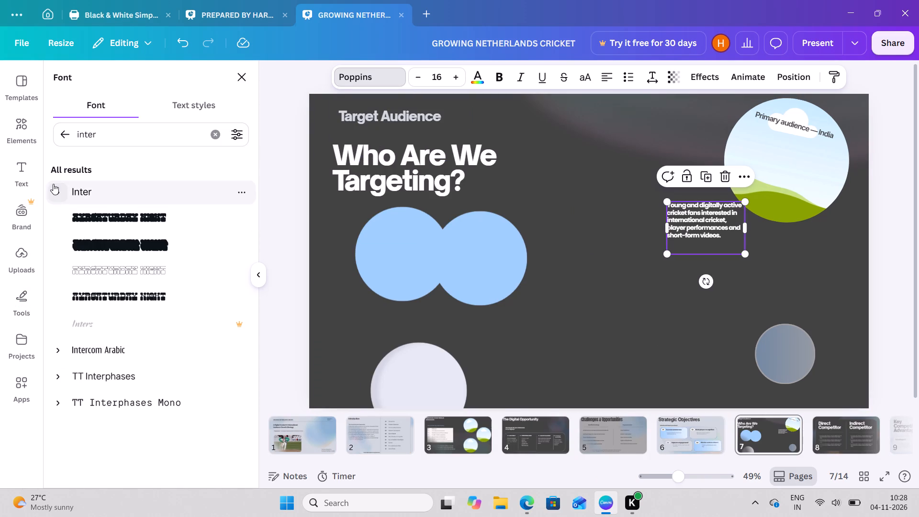
{"action": "left_click", "coordinate": [53, 184]}
{"action": "left_click", "coordinate": [101, 277]}
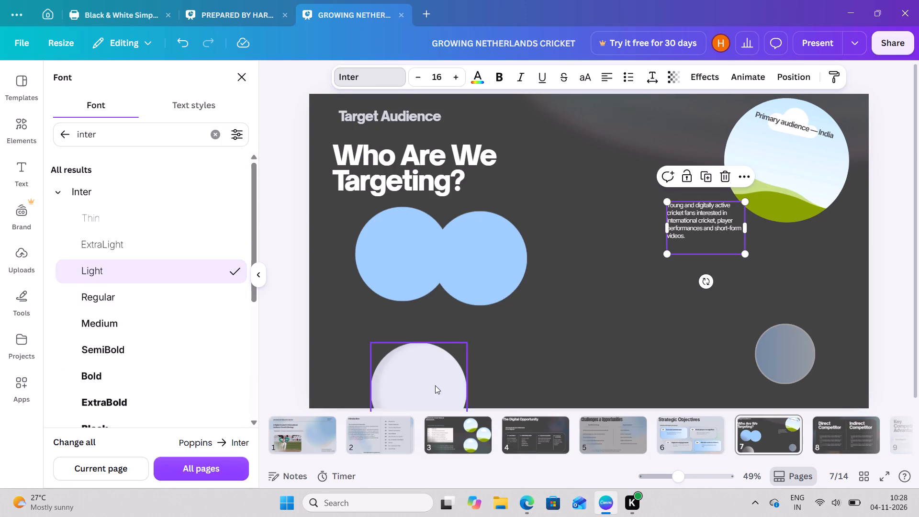
{"action": "left_click", "coordinate": [605, 331]}
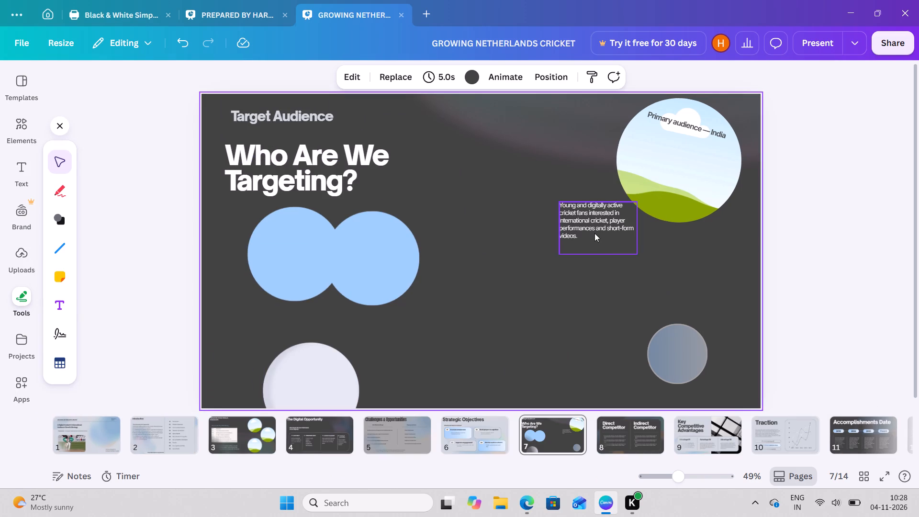
Move the primary audience description up so it overlaps the left edge of the circular image frame.
{"action": "left_click_drag", "start_coordinate": [594, 233], "coordinate": [633, 253]}
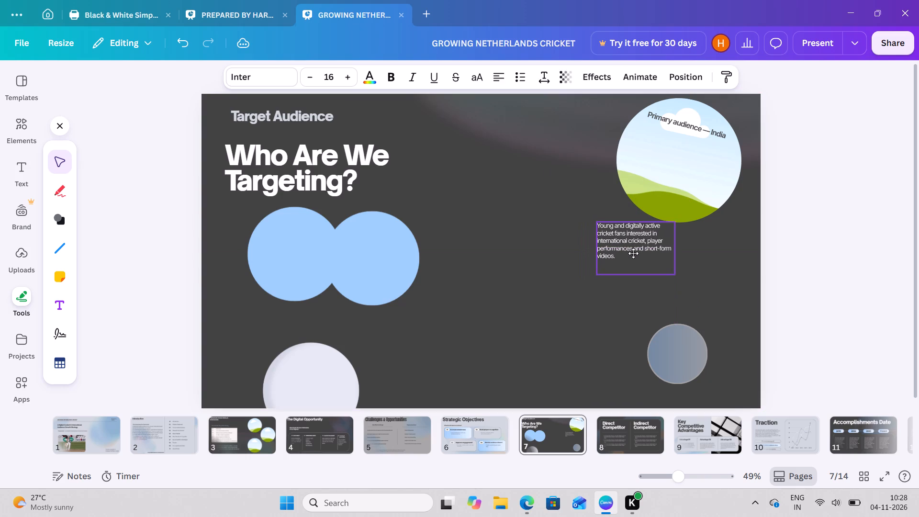
{"action": "left_click_drag", "start_coordinate": [633, 253], "coordinate": [632, 181]}
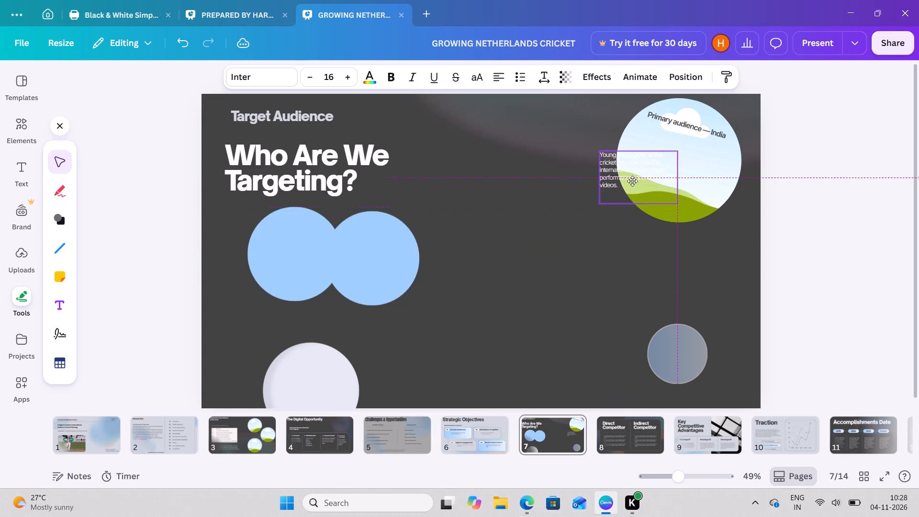
{"action": "left_click_drag", "start_coordinate": [632, 181], "coordinate": [617, 172]}
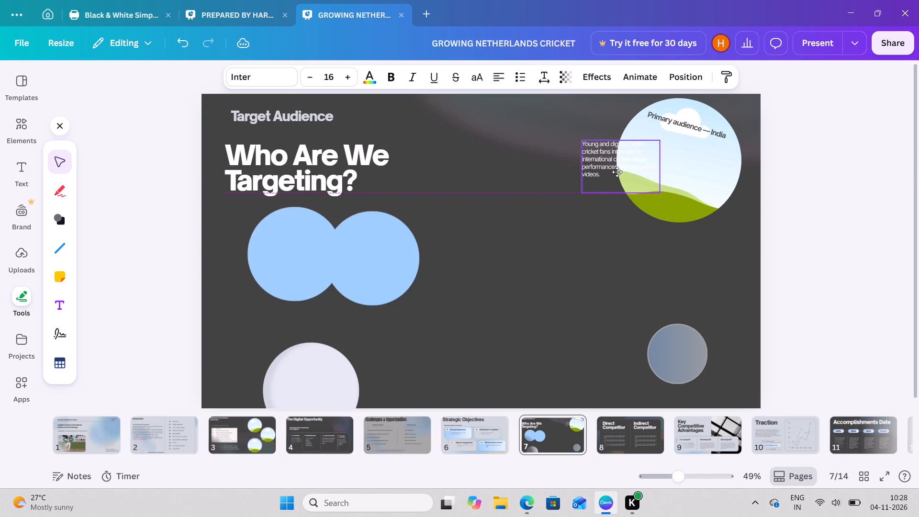
{"action": "left_click_drag", "start_coordinate": [617, 172], "coordinate": [611, 184]}
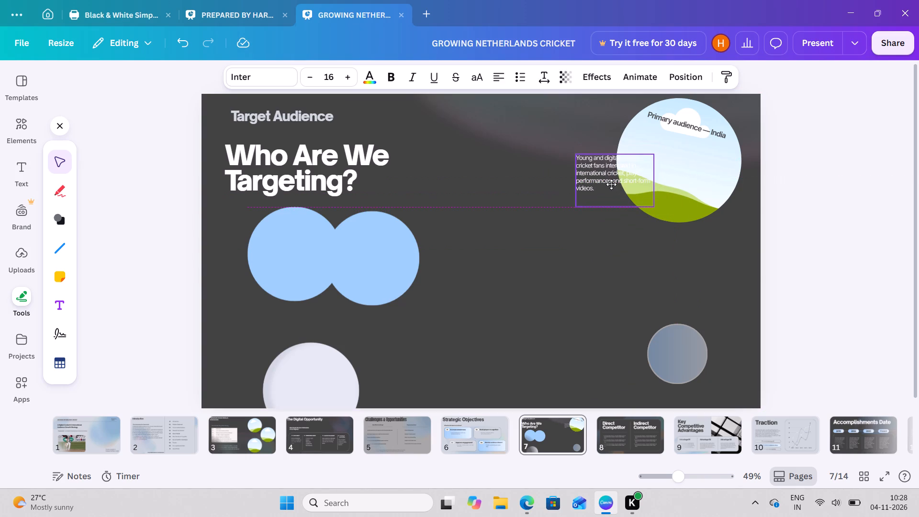
{"action": "left_click_drag", "start_coordinate": [611, 184], "coordinate": [614, 184]}
{"action": "left_click", "coordinate": [576, 274]}
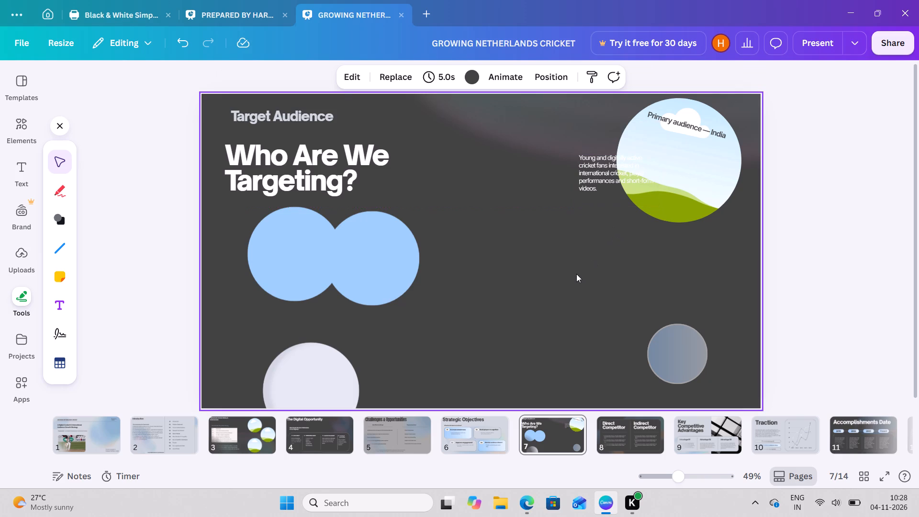
Move the small blue-grey gradient circle from the slide's lower right to the open area just right of the blue circles.
{"action": "left_click", "coordinate": [676, 342]}
{"action": "left_click_drag", "start_coordinate": [676, 342], "coordinate": [599, 285]}
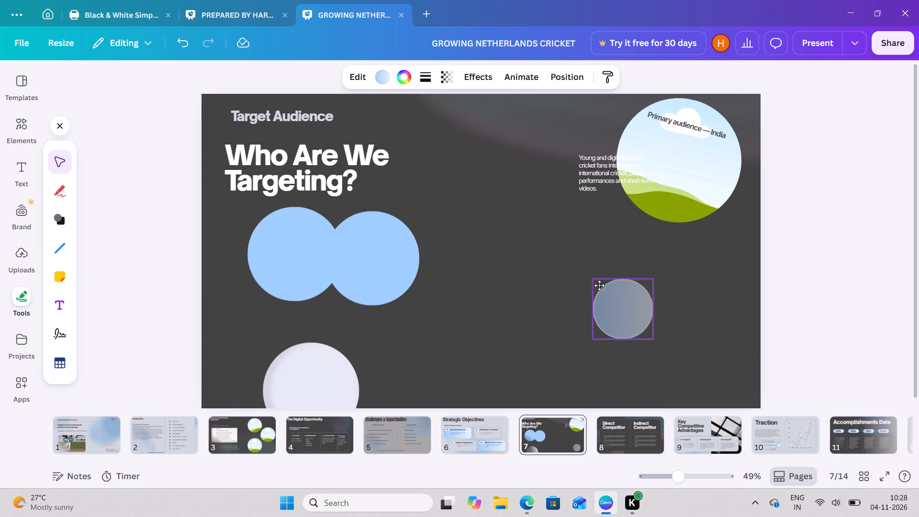
{"action": "left_click_drag", "start_coordinate": [599, 285], "coordinate": [488, 195]}
Move the right-hand blue circle of the overlapping pair down to the lower-right part of slide 7.
{"action": "left_click", "coordinate": [367, 253]}
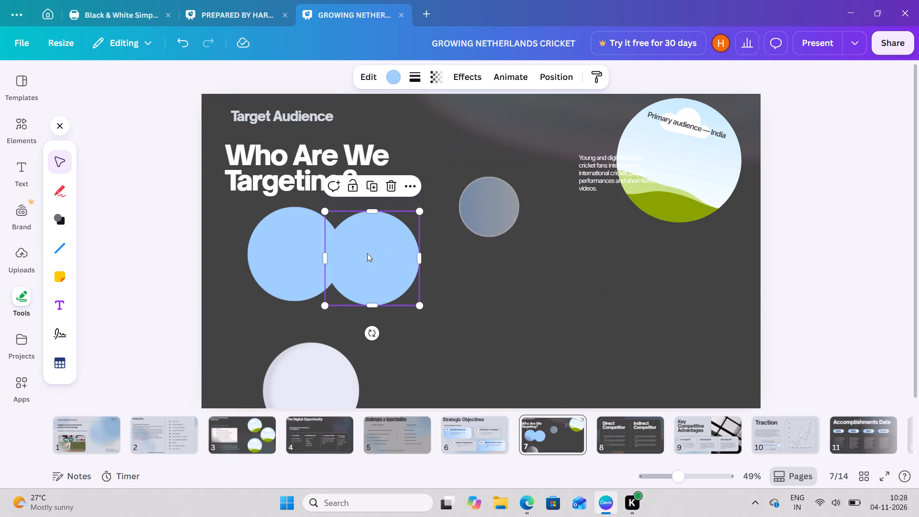
{"action": "left_click_drag", "start_coordinate": [391, 291], "coordinate": [611, 402]}
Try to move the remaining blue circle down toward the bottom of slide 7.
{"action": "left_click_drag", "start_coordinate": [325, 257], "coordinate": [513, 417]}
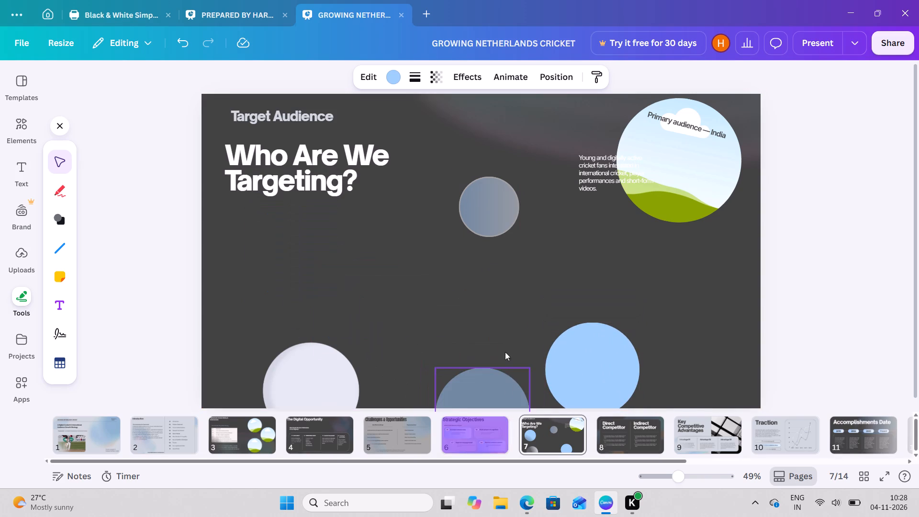
On slide 6, place the grey rounded card back behind the Build player recognition objective, with a height of about 307.
{"action": "left_click_drag", "start_coordinate": [502, 278], "coordinate": [351, 312]}
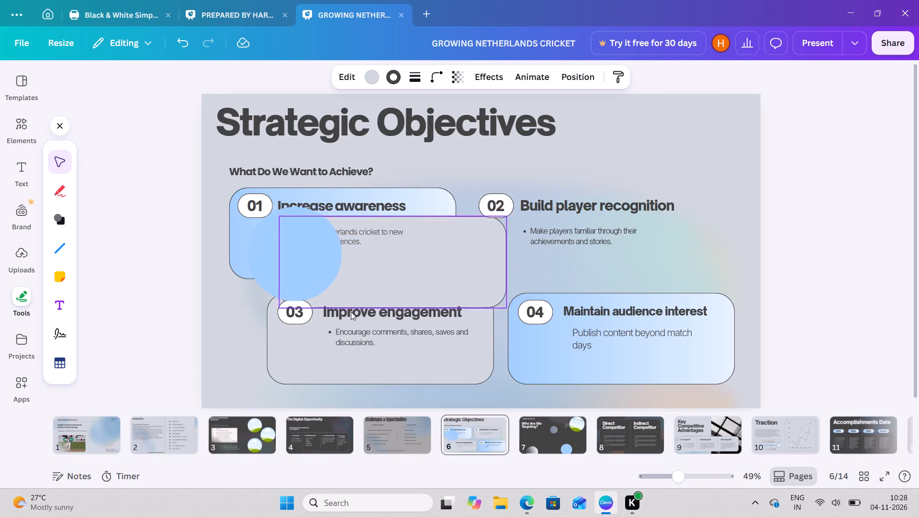
{"action": "left_click_drag", "start_coordinate": [351, 312], "coordinate": [499, 268]}
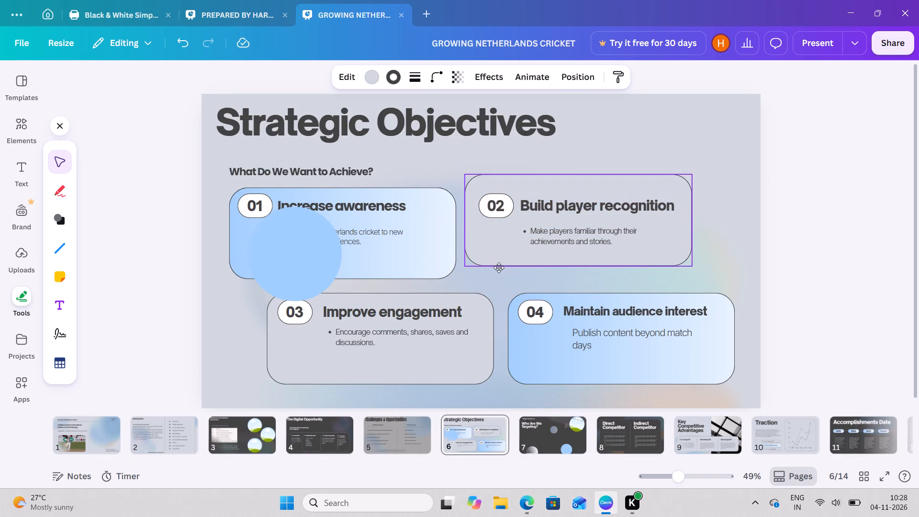
{"action": "left_click_drag", "start_coordinate": [499, 268], "coordinate": [499, 268]}
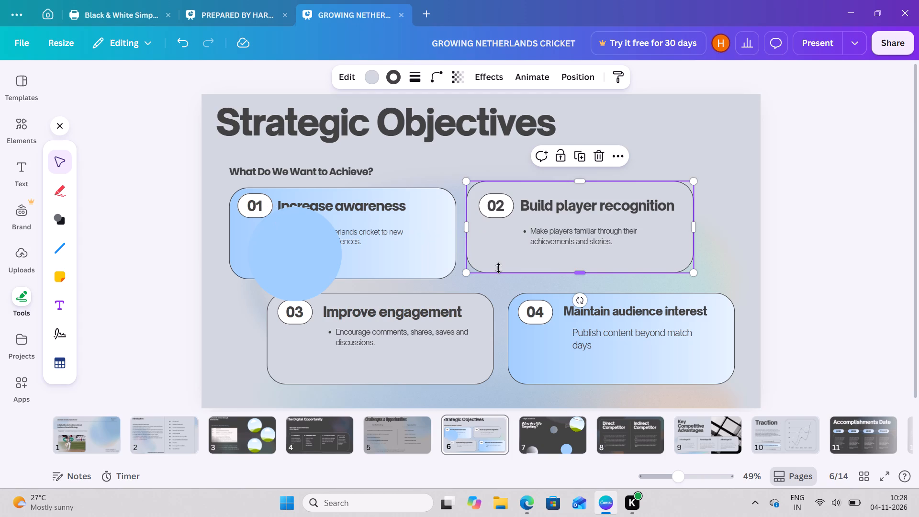
{"action": "left_click_drag", "start_coordinate": [499, 268], "coordinate": [507, 273]}
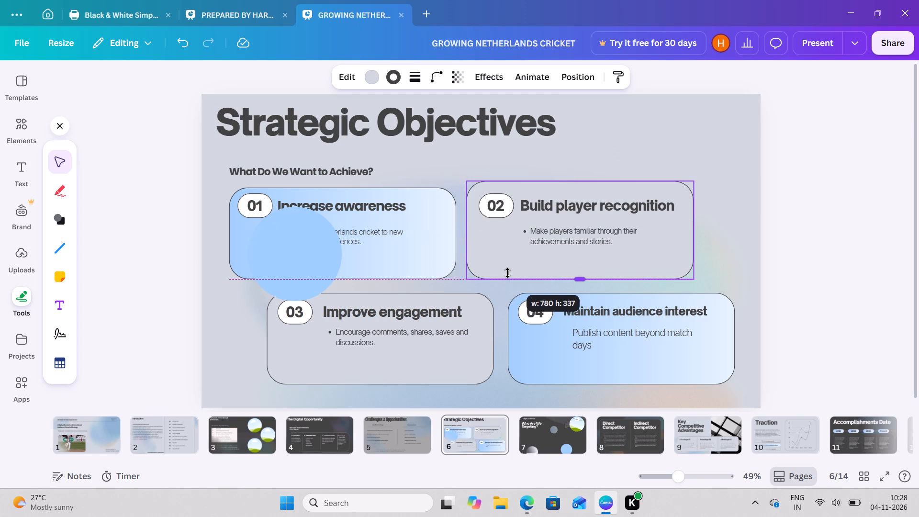
{"action": "left_click_drag", "start_coordinate": [507, 273], "coordinate": [507, 266]}
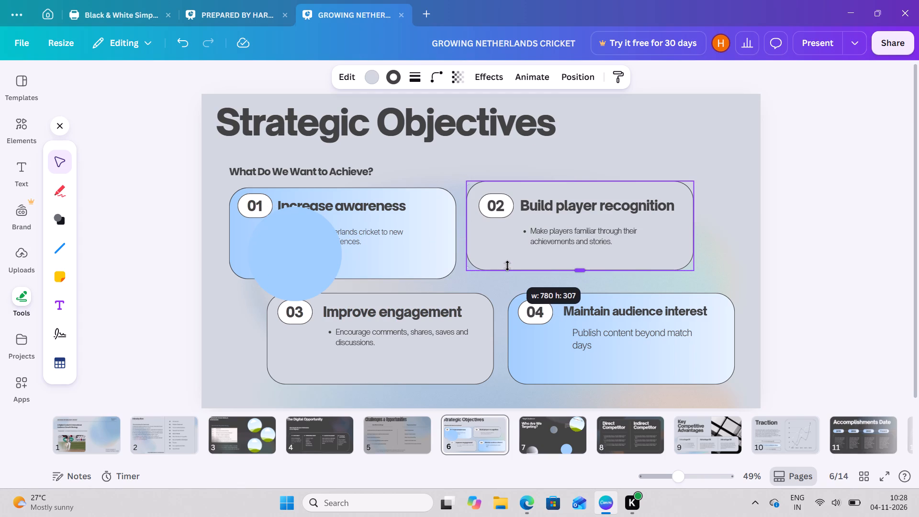
{"action": "left_click", "coordinate": [504, 279]}
{"action": "left_click", "coordinate": [499, 237]}
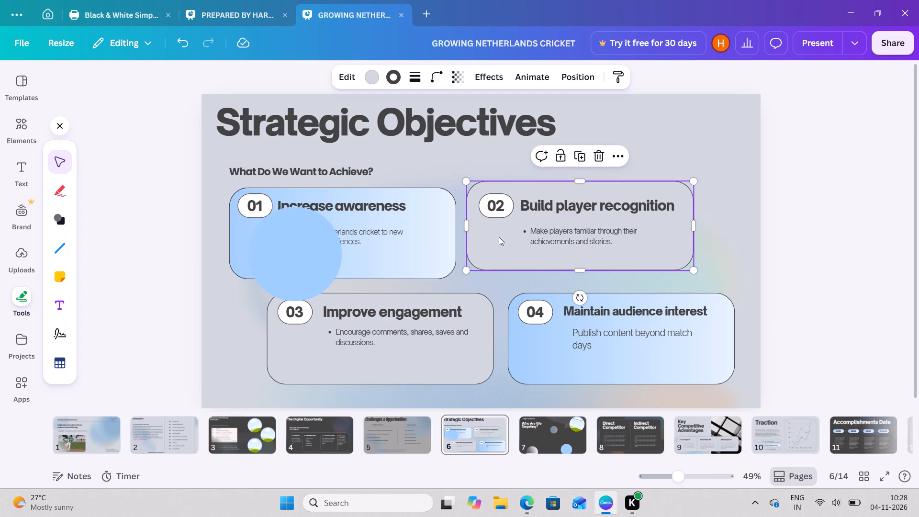
{"action": "left_click_drag", "start_coordinate": [499, 237], "coordinate": [511, 242]}
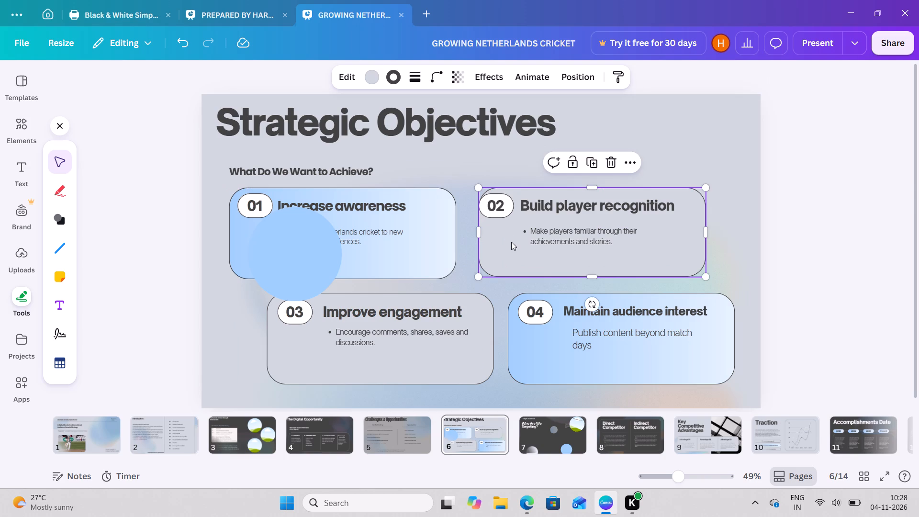
{"action": "left_click_drag", "start_coordinate": [511, 242], "coordinate": [504, 242]}
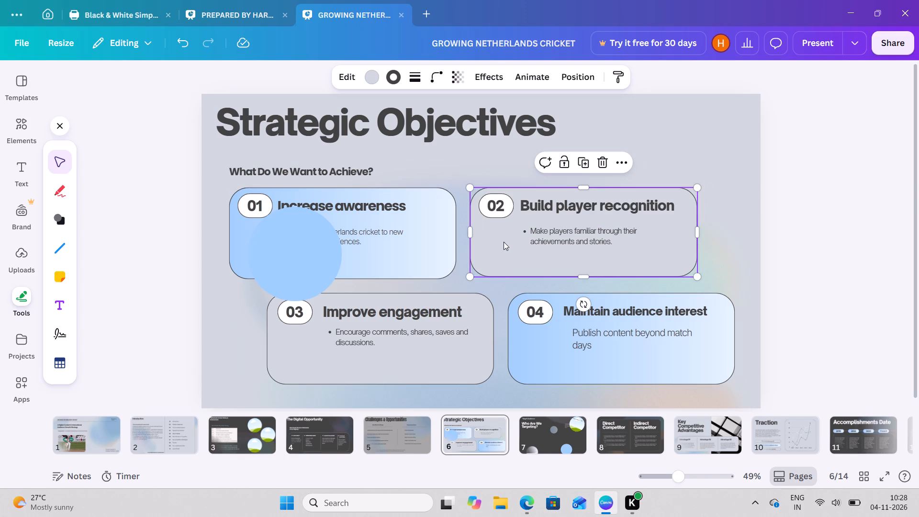
Return the stray blue circle from slide 6 to slide 7 and place it just left of the other blue circle.
{"action": "left_click", "coordinate": [306, 248]}
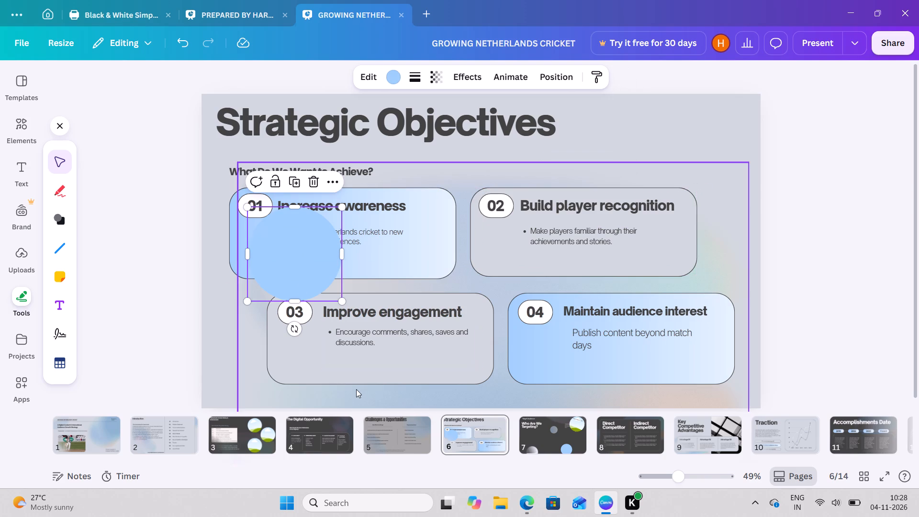
{"action": "left_click", "coordinate": [223, 329]}
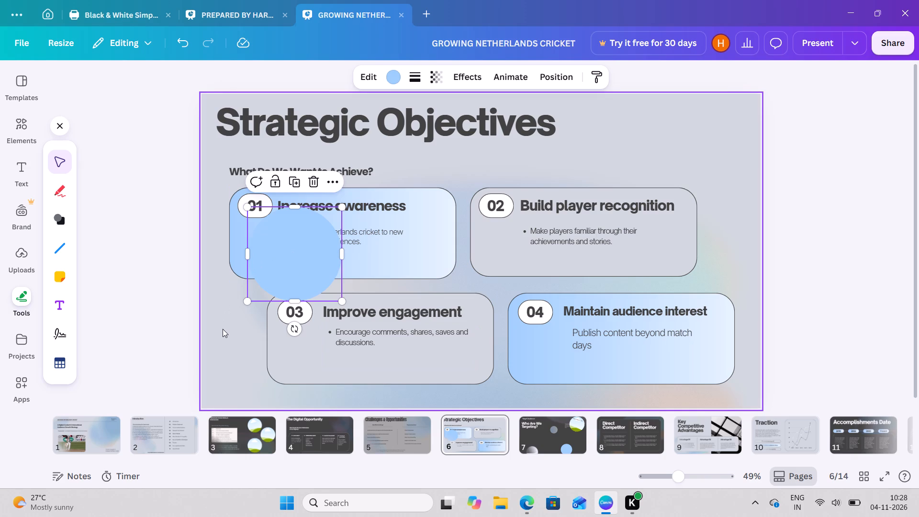
{"action": "left_click_drag", "start_coordinate": [279, 267], "coordinate": [459, 344]}
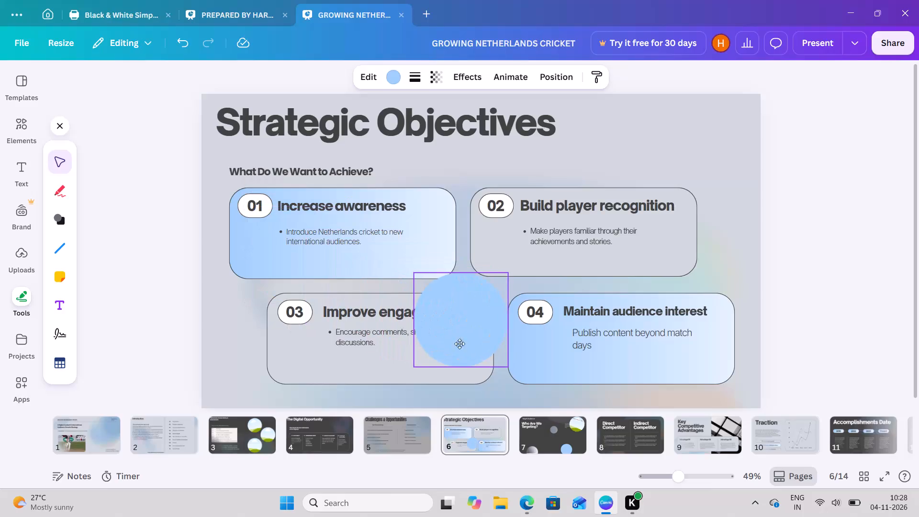
{"action": "left_click_drag", "start_coordinate": [459, 344], "coordinate": [543, 442]}
{"action": "scroll", "coordinate": [543, 442], "scroll_direction": "left", "scroll_amount": 1}
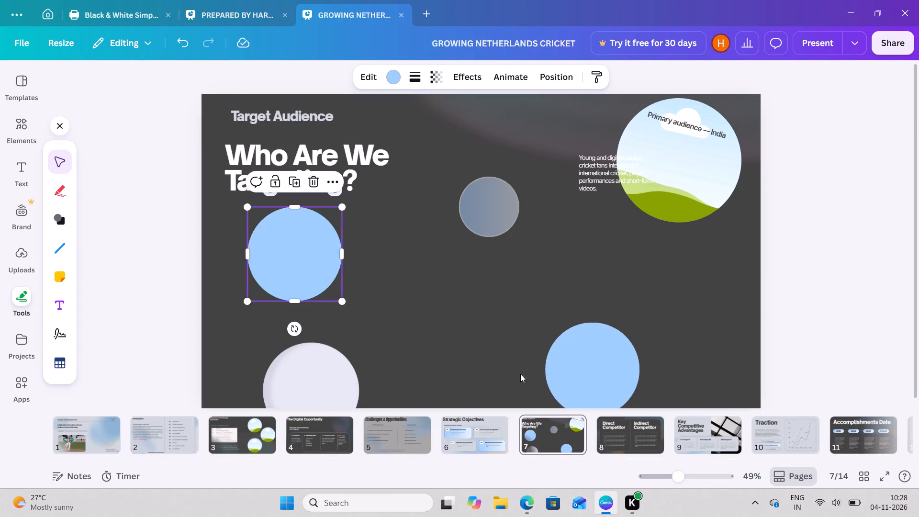
{"action": "left_click_drag", "start_coordinate": [316, 241], "coordinate": [490, 341]}
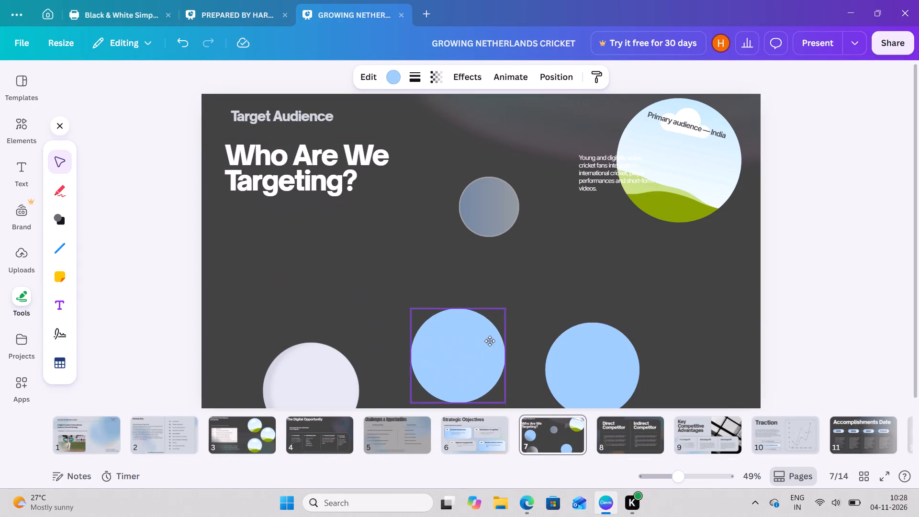
{"action": "left_click_drag", "start_coordinate": [490, 341], "coordinate": [494, 341]}
Enlarge the blue-grey gradient circle to roughly the image frame's size and place it between the slide title and the primary audience description.
{"action": "left_click", "coordinate": [495, 194]}
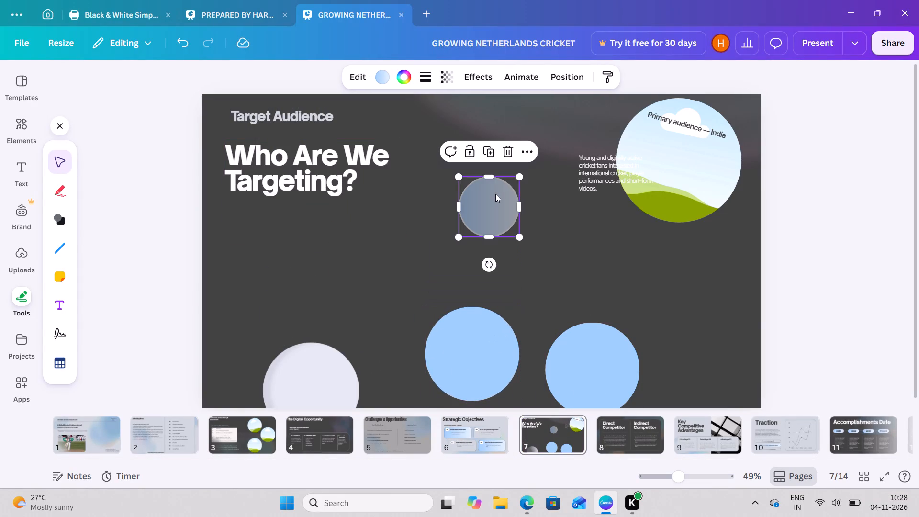
{"action": "left_click_drag", "start_coordinate": [522, 234], "coordinate": [573, 310]}
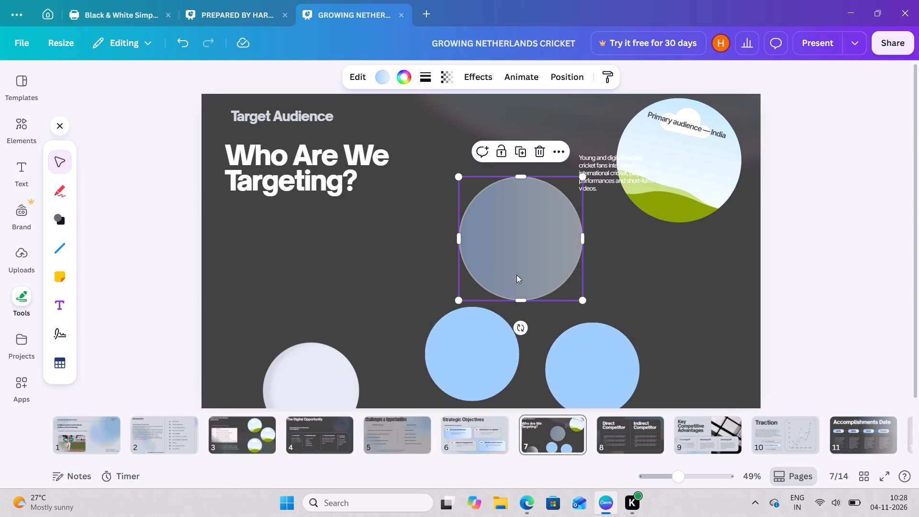
{"action": "left_click_drag", "start_coordinate": [503, 256], "coordinate": [471, 209]}
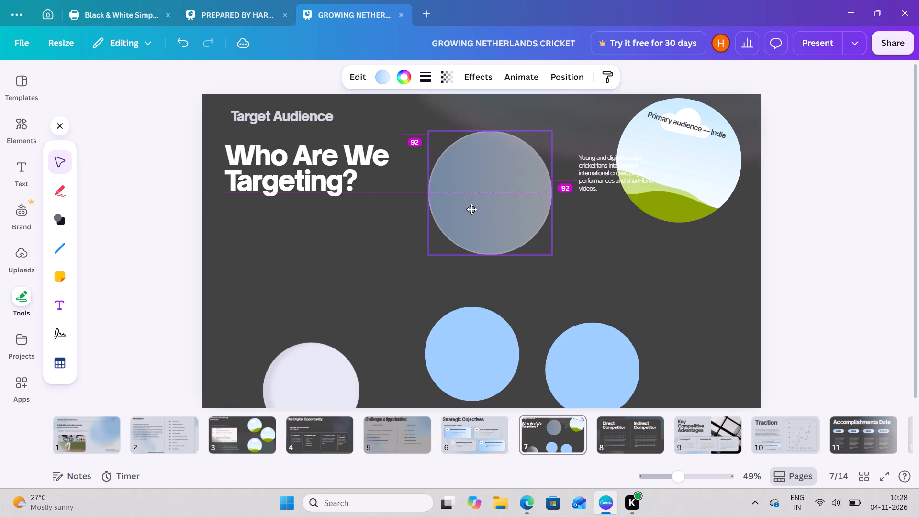
{"action": "left_click_drag", "start_coordinate": [471, 209], "coordinate": [469, 211]}
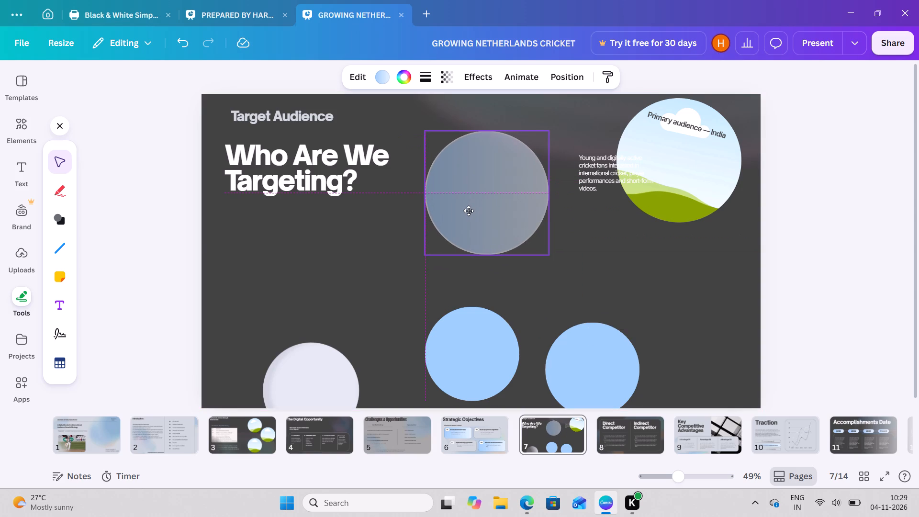
{"action": "left_click_drag", "start_coordinate": [469, 211], "coordinate": [471, 215]}
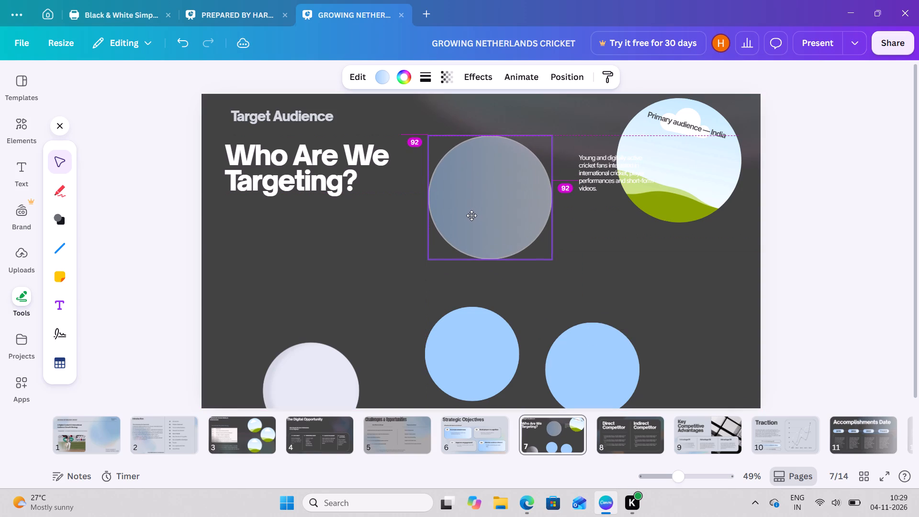
{"action": "left_click_drag", "start_coordinate": [471, 215], "coordinate": [475, 212]}
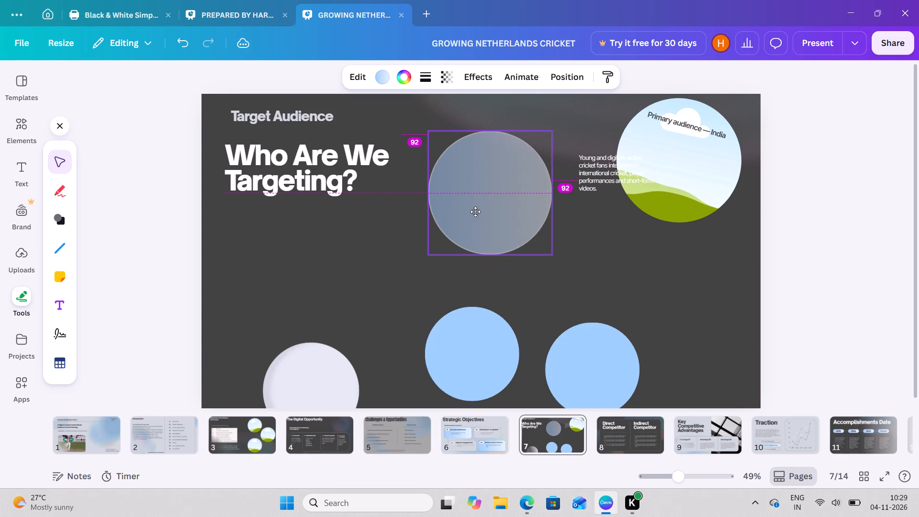
{"action": "left_click_drag", "start_coordinate": [475, 212], "coordinate": [476, 212]}
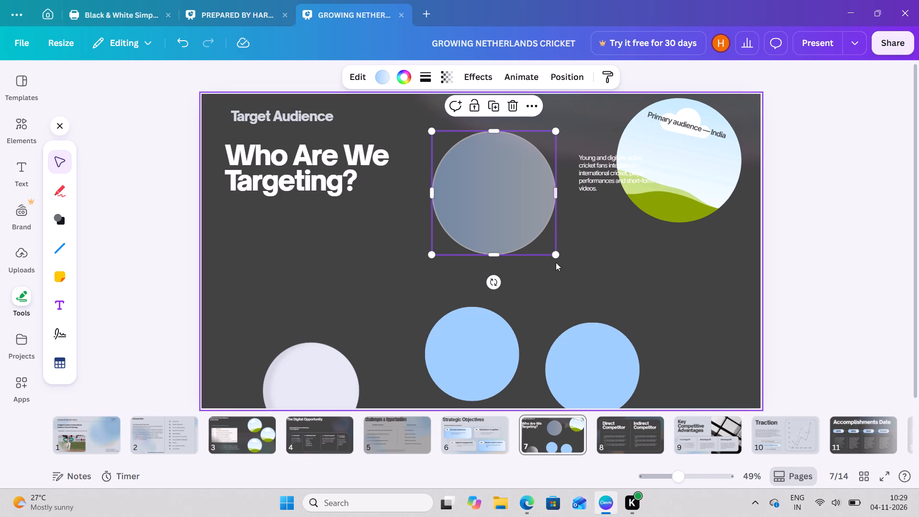
Shrink the blue-grey gradient circle slightly and move it down to just above the two blue circles.
{"action": "left_click_drag", "start_coordinate": [555, 255], "coordinate": [549, 247]}
{"action": "left_click", "coordinate": [562, 296]}
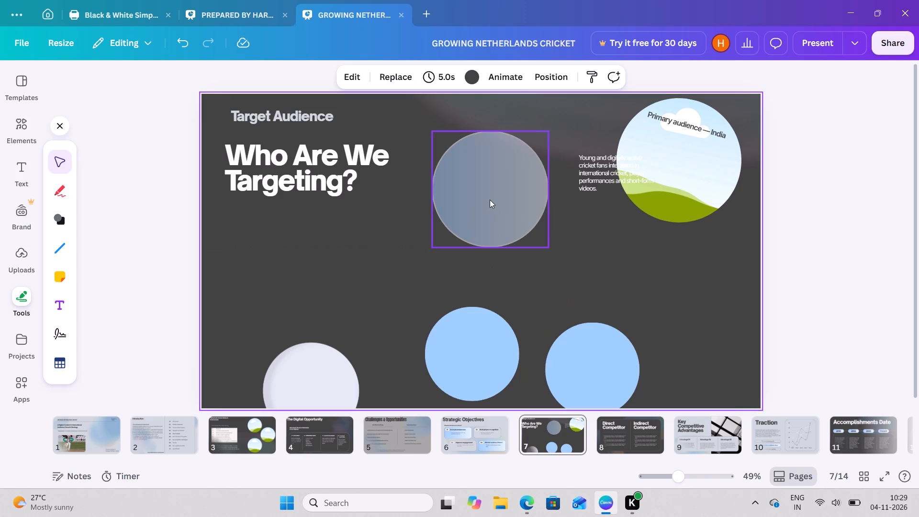
{"action": "left_click_drag", "start_coordinate": [490, 200], "coordinate": [499, 214]}
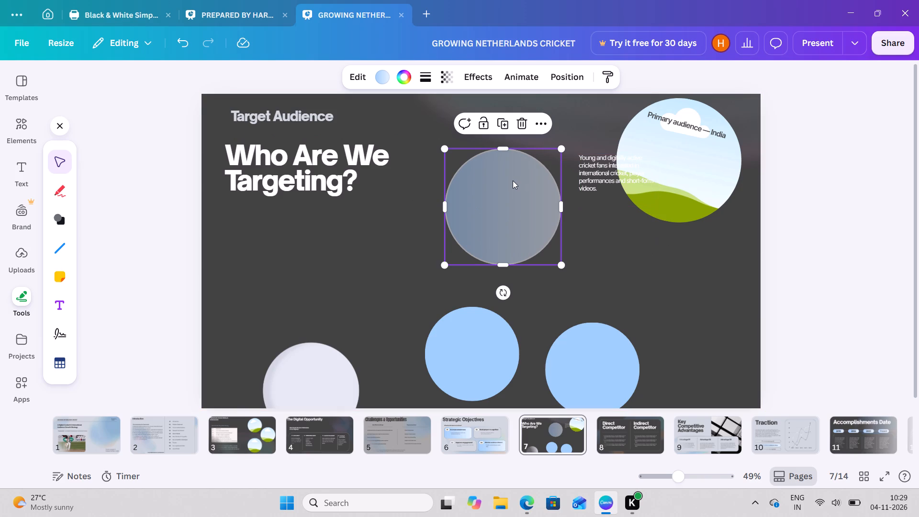
{"action": "left_click_drag", "start_coordinate": [513, 180], "coordinate": [516, 199]}
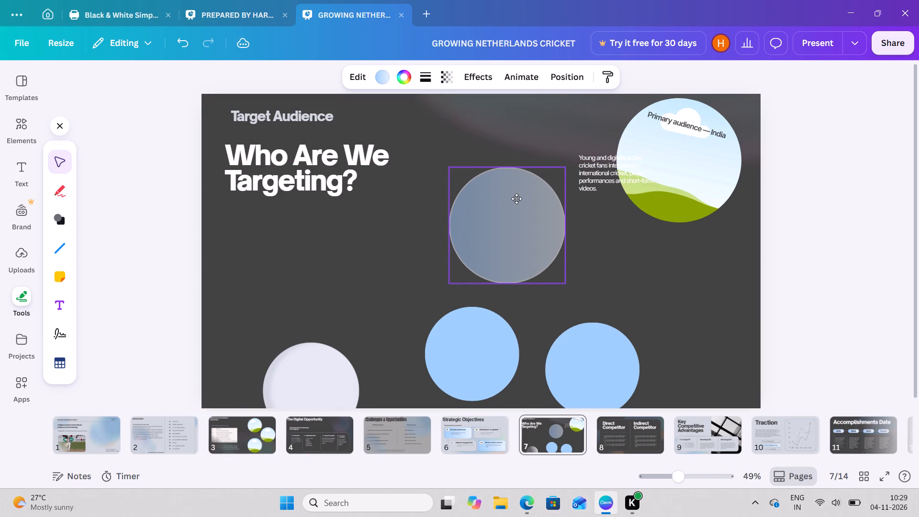
{"action": "left_click_drag", "start_coordinate": [516, 199], "coordinate": [516, 210]}
{"action": "left_click", "coordinate": [516, 210]}
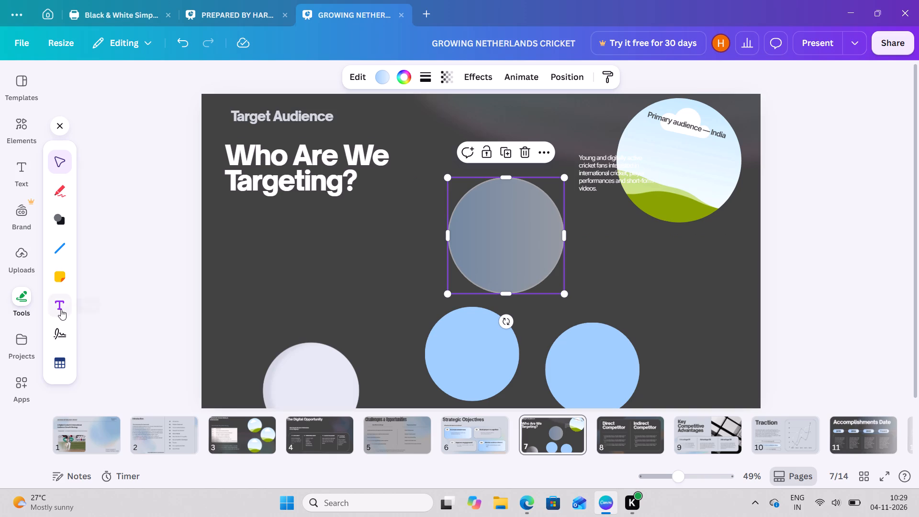
Add a text box beside the gradient circle with the copied secondary audience heading, widened so it wraps onto two lines.
{"action": "left_click", "coordinate": [61, 309]}
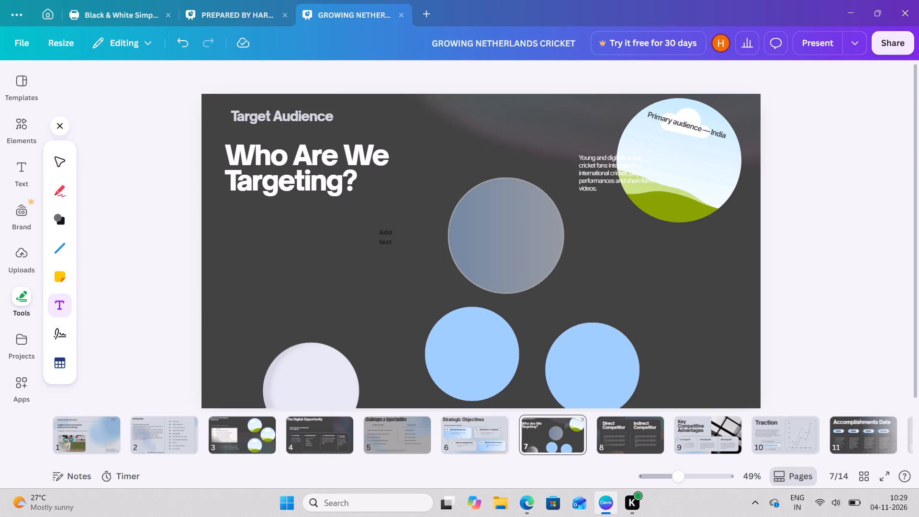
{"action": "left_click", "coordinate": [379, 228]}
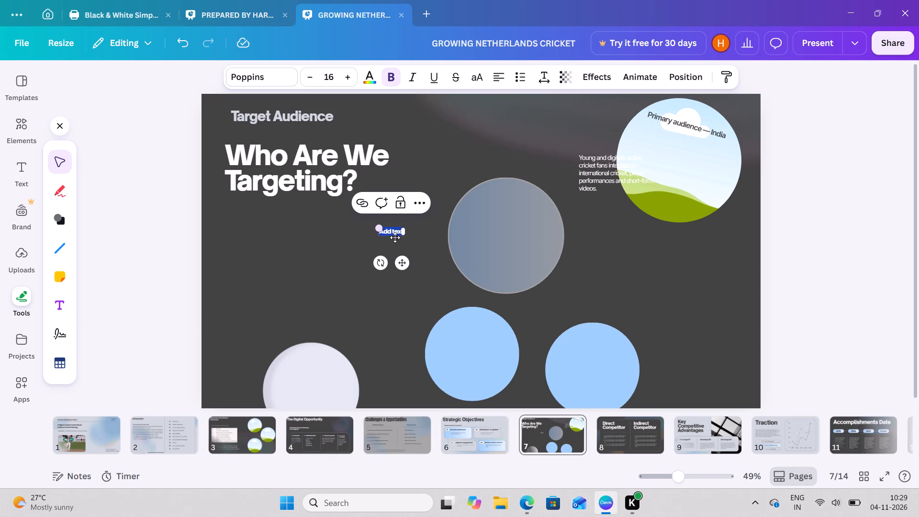
{"action": "key", "text": "BackSpace"}
{"action": "key", "text": "ctrl+v"}
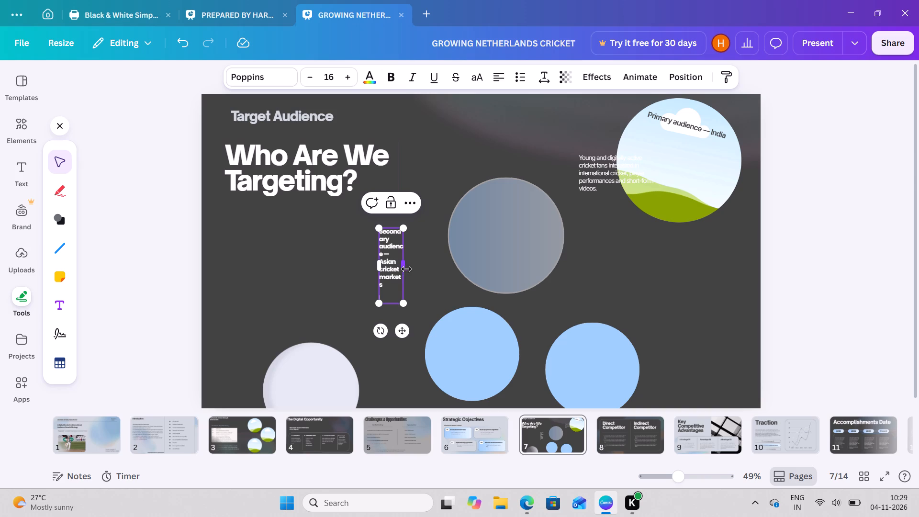
{"action": "left_click_drag", "start_coordinate": [406, 269], "coordinate": [466, 267]}
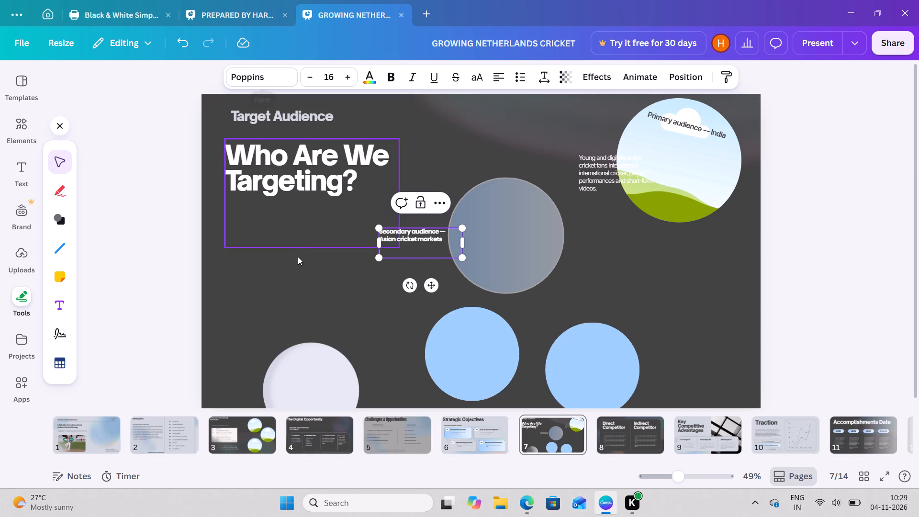
{"action": "left_click", "coordinate": [298, 257]}
Set the secondary audience heading's font to Inter SemiBold.
{"action": "left_click", "coordinate": [420, 225]}
{"action": "left_click", "coordinate": [423, 236]}
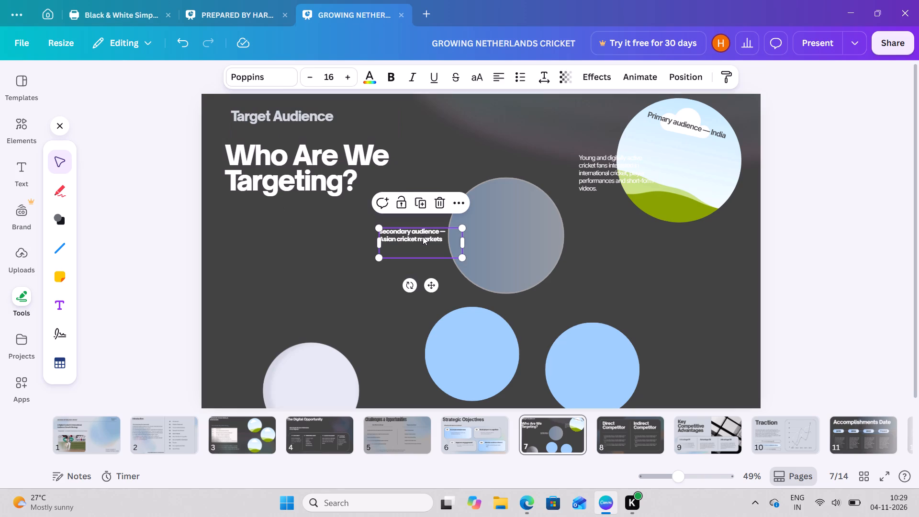
{"action": "left_click", "coordinate": [255, 73]}
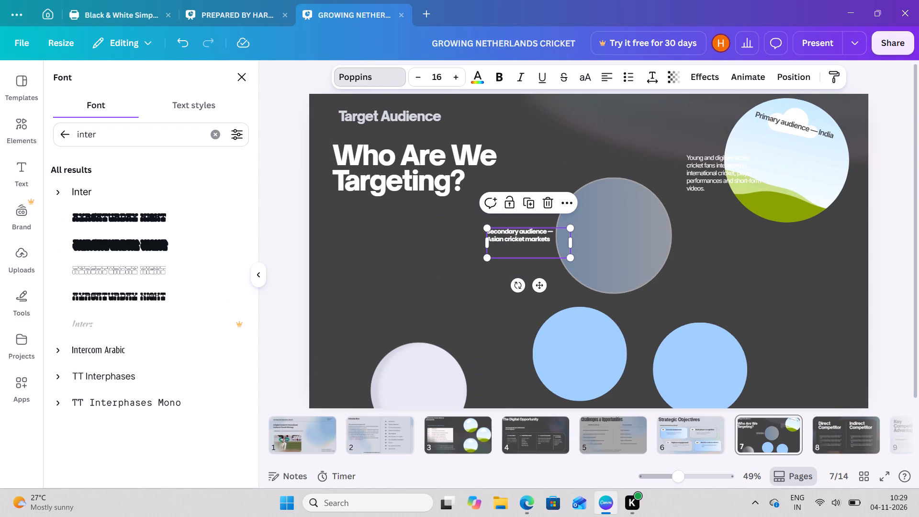
{"action": "left_click", "coordinate": [61, 188]}
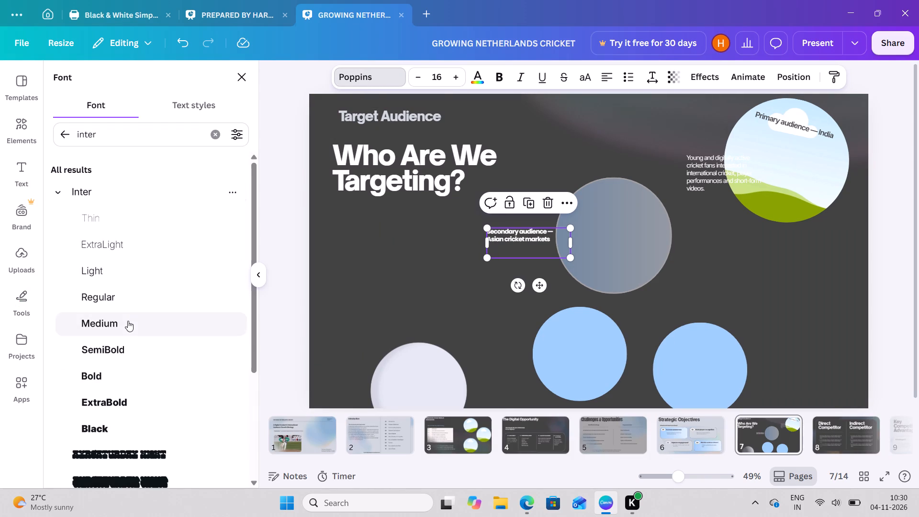
{"action": "left_click", "coordinate": [128, 321]}
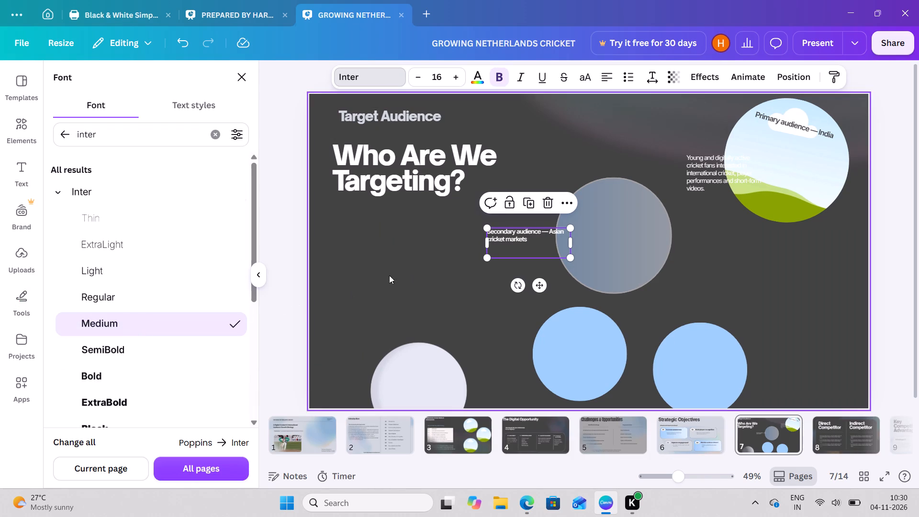
{"action": "left_click", "coordinate": [160, 340]}
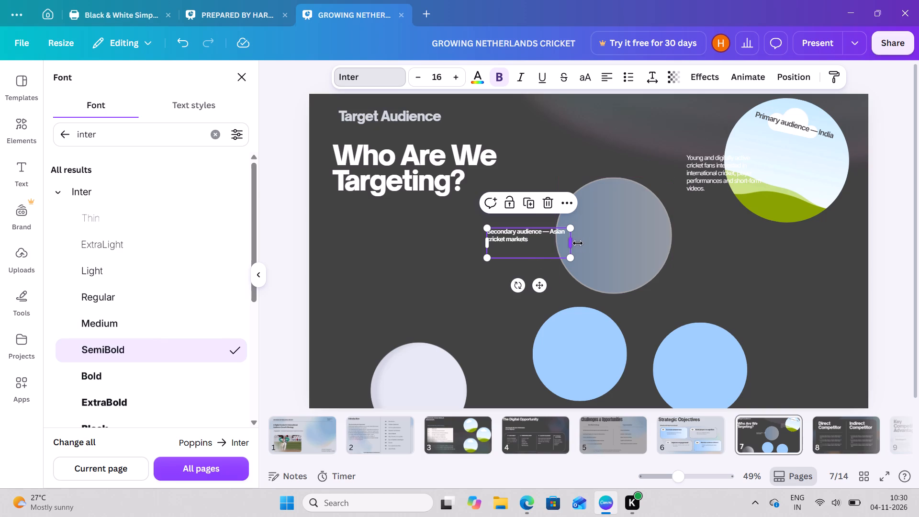
{"action": "left_click", "coordinate": [586, 232]}
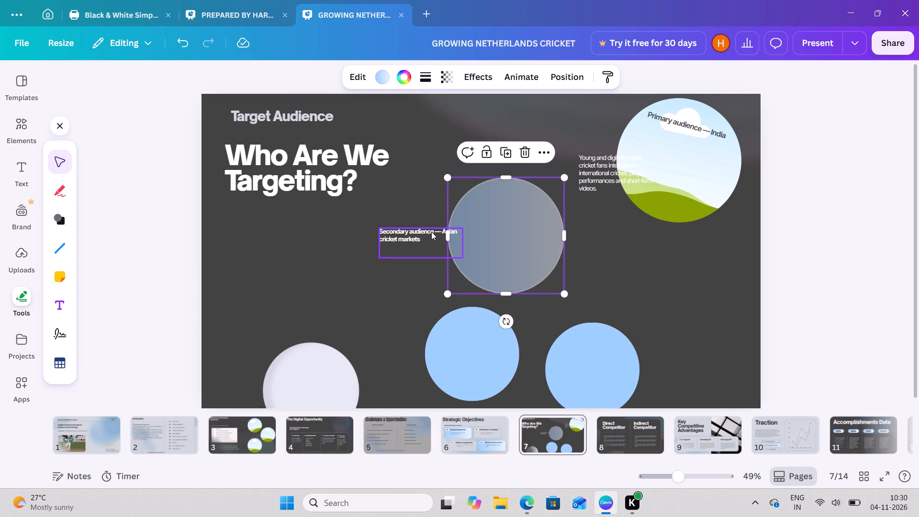
Narrow the secondary audience heading's text box, keeping two lines, and move it onto the upper part of the blue-grey gradient circle.
{"action": "left_click", "coordinate": [431, 232]}
{"action": "left_click_drag", "start_coordinate": [470, 236], "coordinate": [461, 237]}
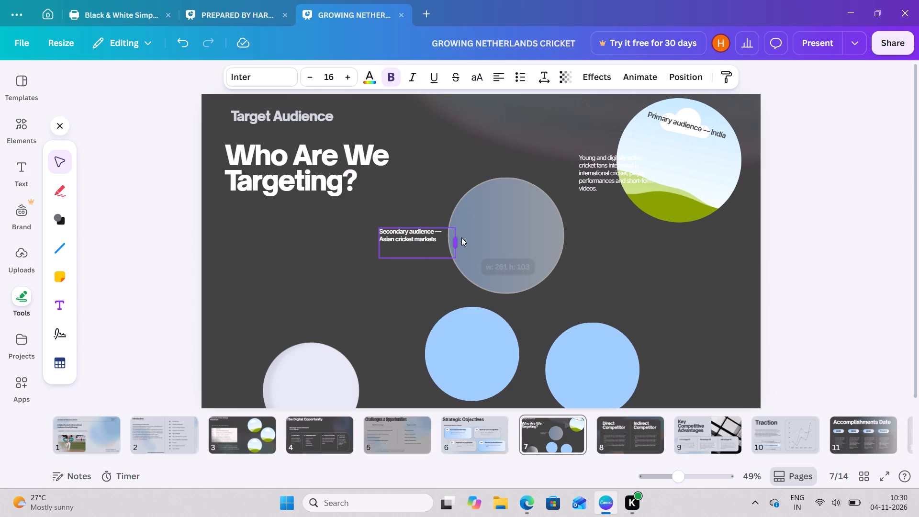
{"action": "left_click_drag", "start_coordinate": [461, 237], "coordinate": [458, 238]}
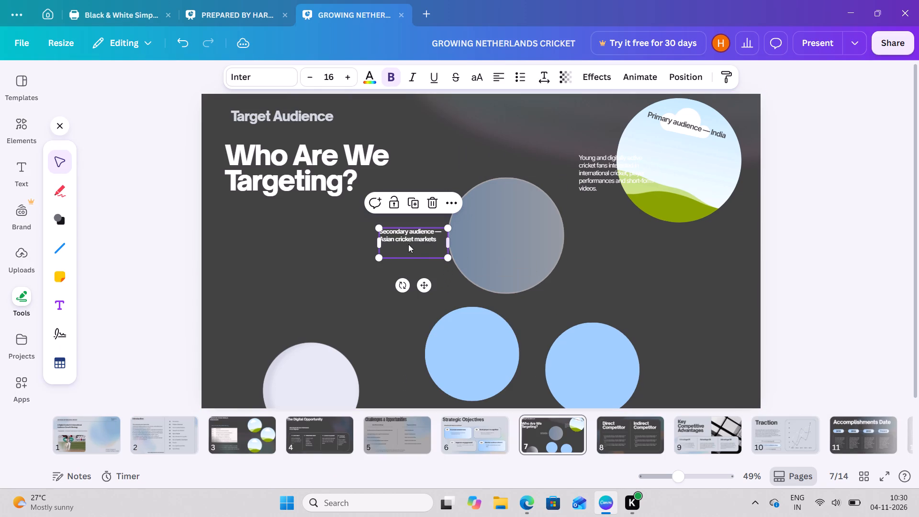
{"action": "left_click_drag", "start_coordinate": [408, 244], "coordinate": [469, 214]}
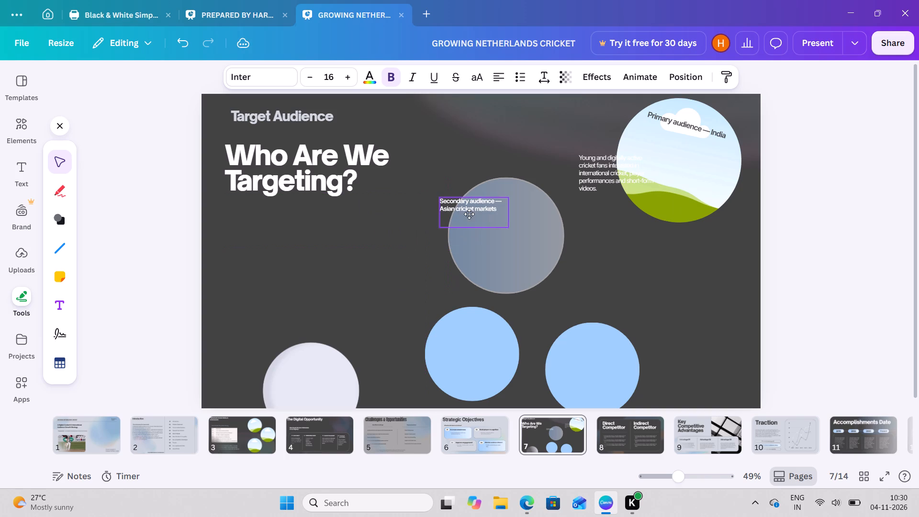
{"action": "left_click_drag", "start_coordinate": [469, 214], "coordinate": [481, 200]}
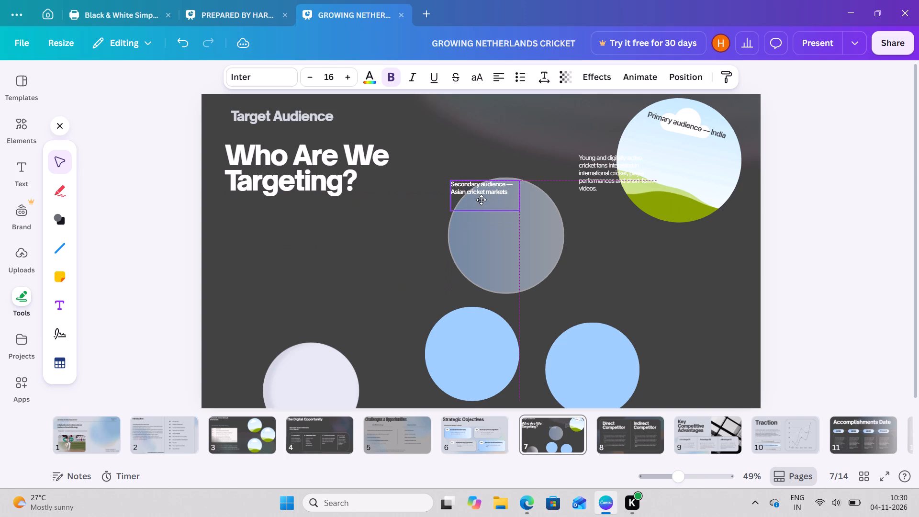
{"action": "left_click_drag", "start_coordinate": [481, 200], "coordinate": [483, 201]}
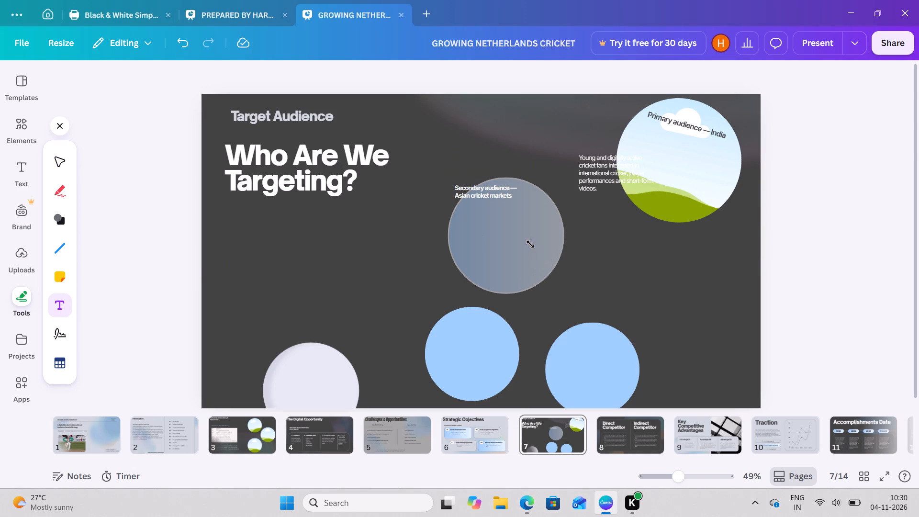
{"action": "key", "text": "BackSpace"}
{"action": "key", "text": "ctrl+v"}
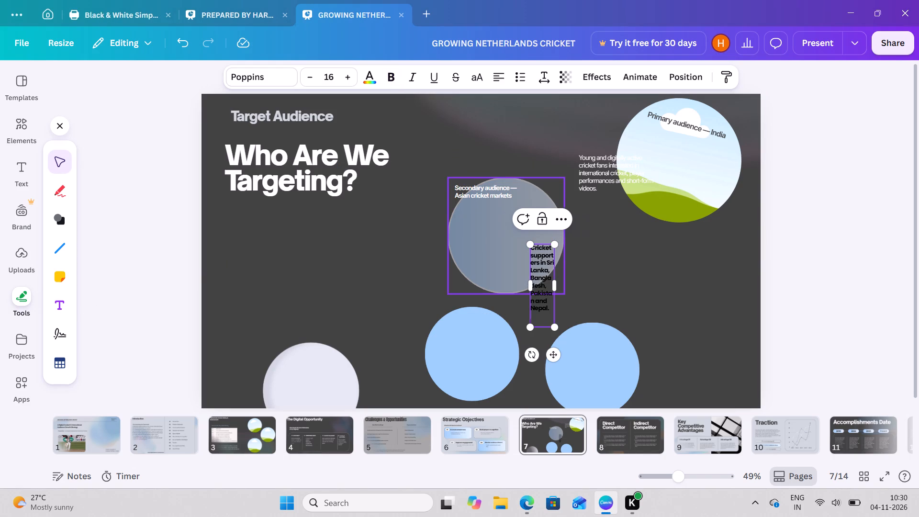
{"action": "left_click_drag", "start_coordinate": [559, 288], "coordinate": [614, 289]}
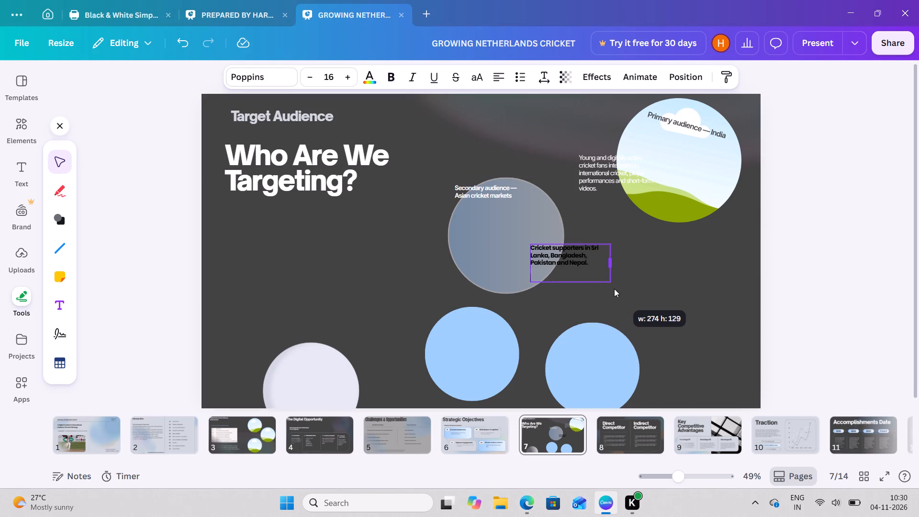
{"action": "left_click_drag", "start_coordinate": [614, 289], "coordinate": [614, 293]}
{"action": "left_click", "coordinate": [657, 283]}
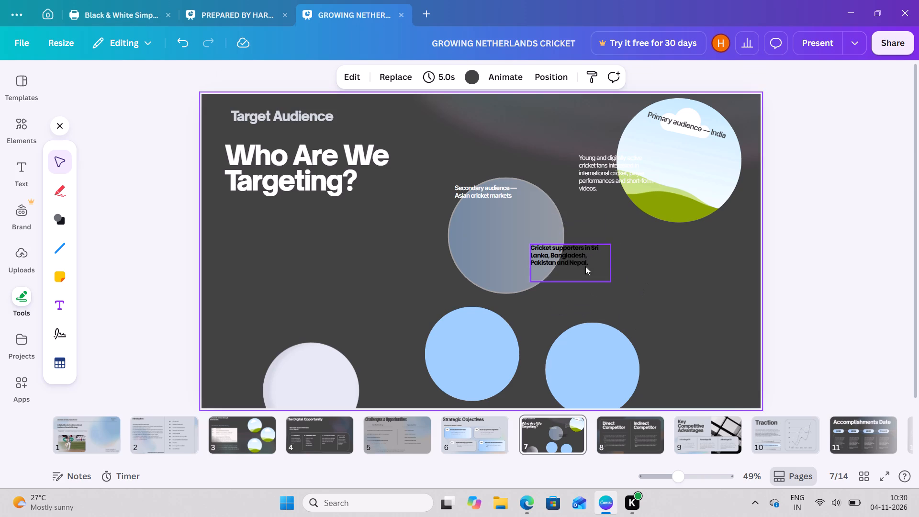
{"action": "left_click_drag", "start_coordinate": [578, 261], "coordinate": [567, 256]}
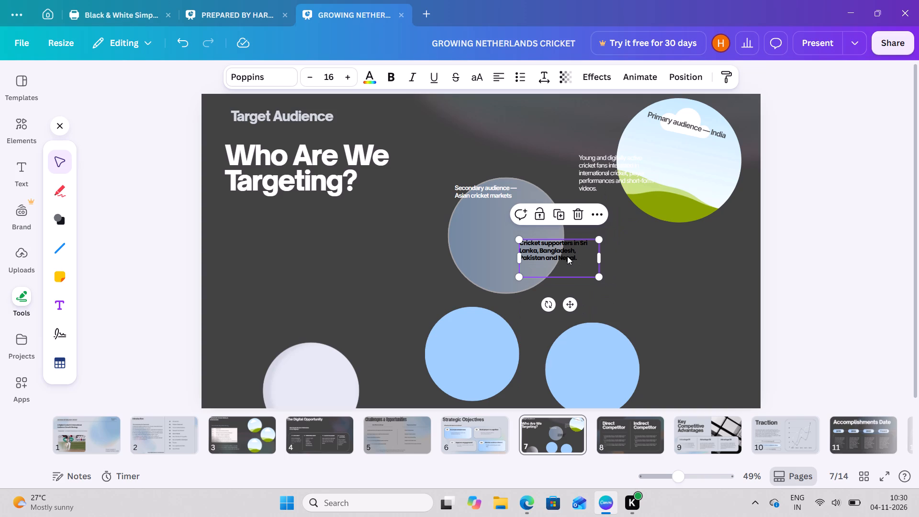
Straighten the tilted "Primary audience — India" heading to horizontal and shift it slightly right within the image frame.
{"action": "left_click", "coordinate": [701, 136]}
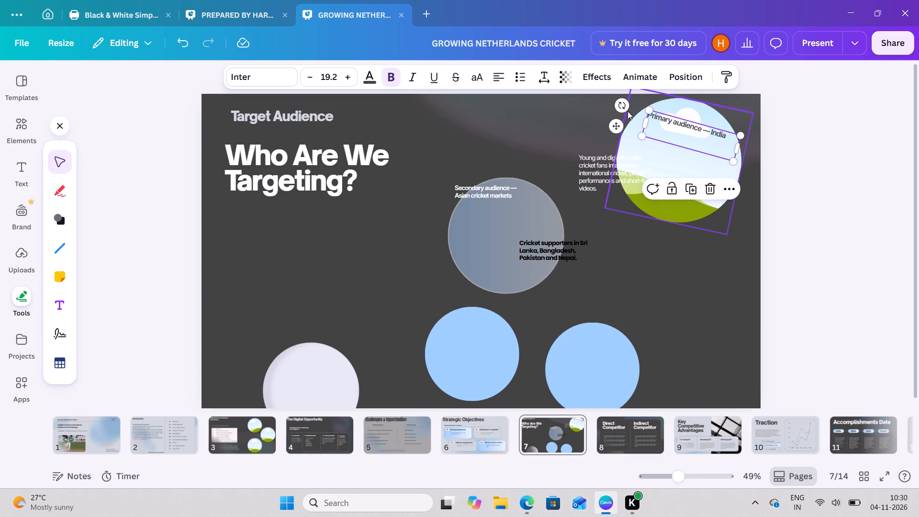
{"action": "left_click_drag", "start_coordinate": [624, 108], "coordinate": [634, 110]}
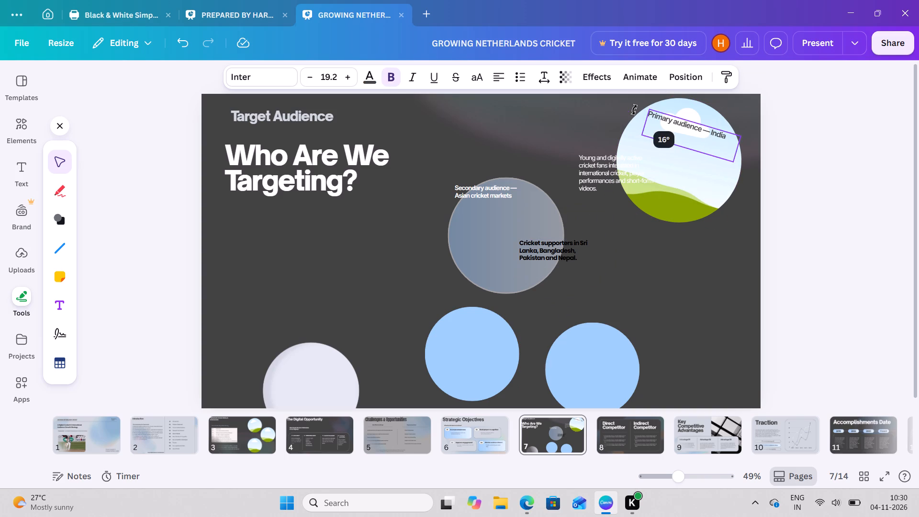
{"action": "left_click_drag", "start_coordinate": [634, 110], "coordinate": [629, 128]}
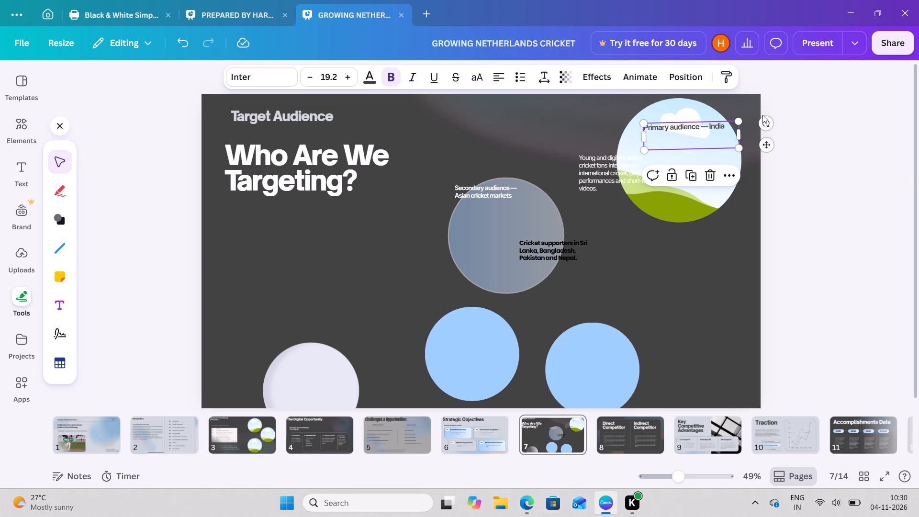
{"action": "left_click", "coordinate": [765, 129]}
{"action": "left_click", "coordinate": [765, 129]}
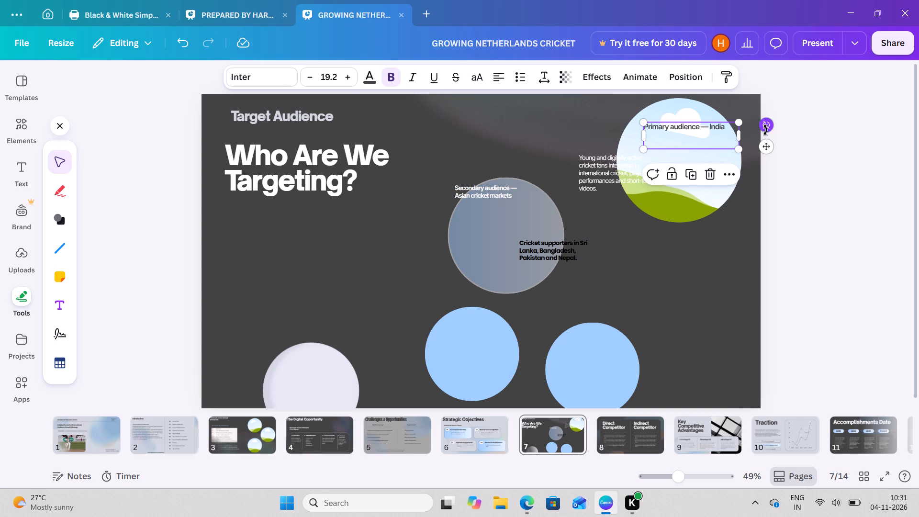
{"action": "left_click", "coordinate": [763, 216]}
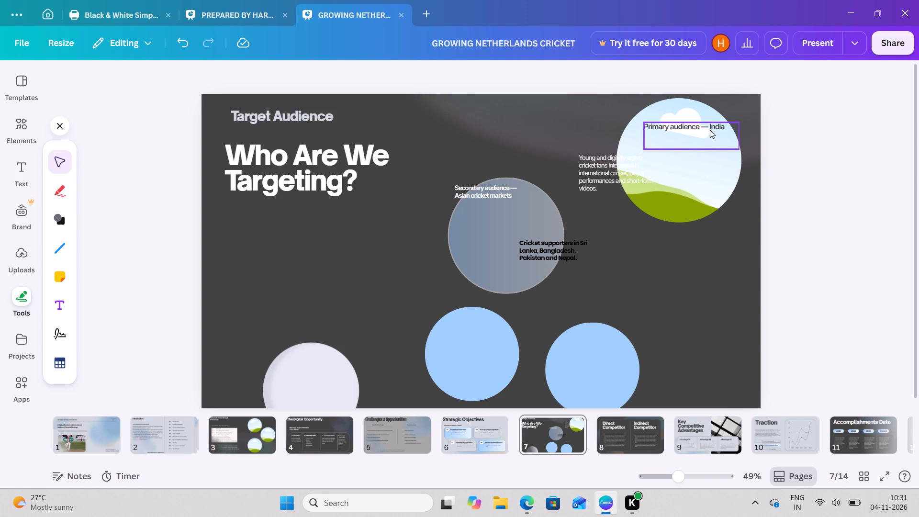
{"action": "left_click_drag", "start_coordinate": [710, 130], "coordinate": [728, 126]}
Rotate the tilted circular image frame until it sits level.
{"action": "left_click", "coordinate": [691, 207]}
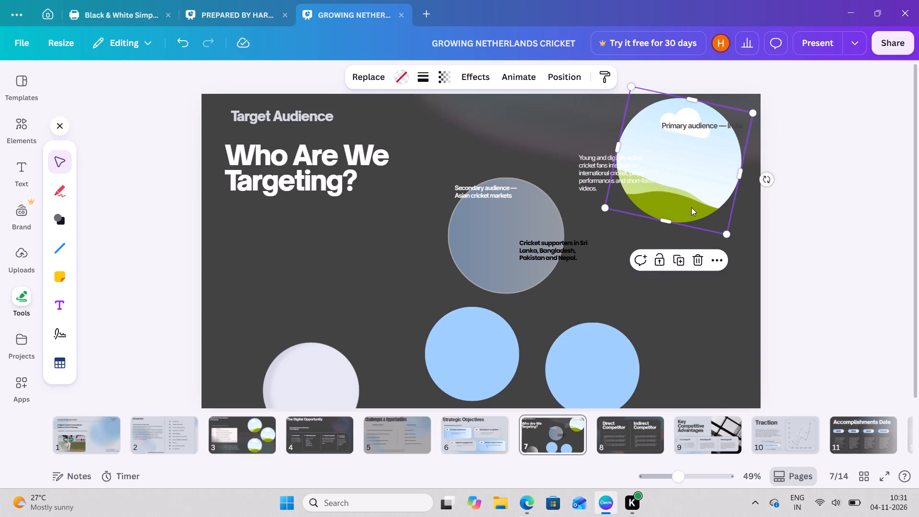
{"action": "left_click", "coordinate": [766, 174]}
{"action": "left_click_drag", "start_coordinate": [766, 174], "coordinate": [773, 159]}
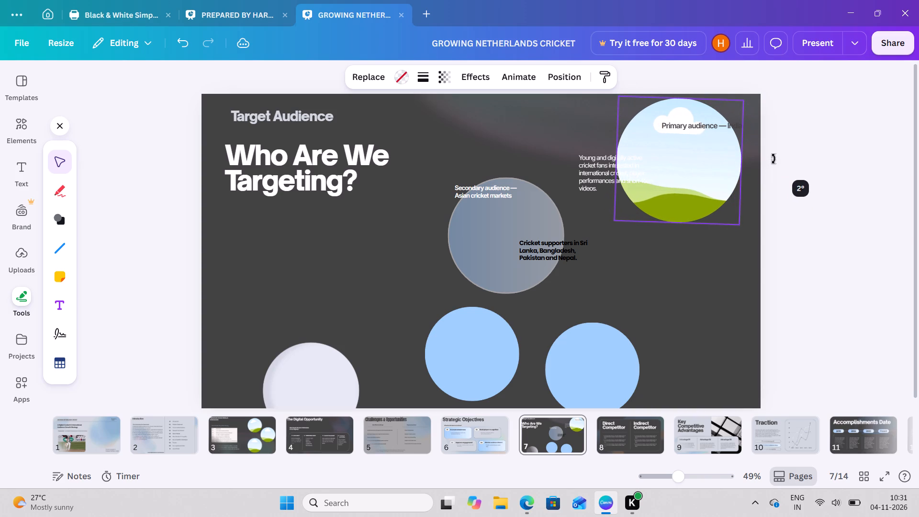
{"action": "left_click_drag", "start_coordinate": [773, 159], "coordinate": [773, 155]}
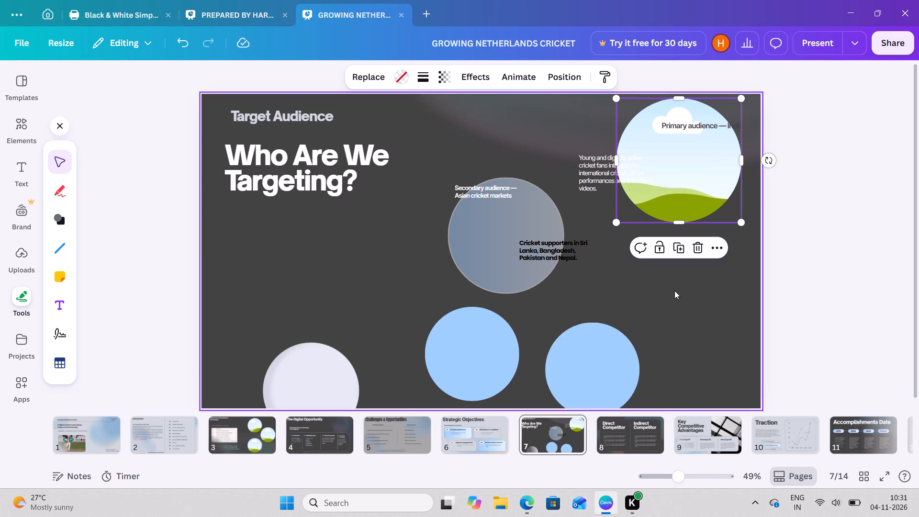
{"action": "scroll", "coordinate": [674, 296], "scroll_direction": "up", "scroll_amount": 1}
{"action": "left_click", "coordinate": [678, 306]}
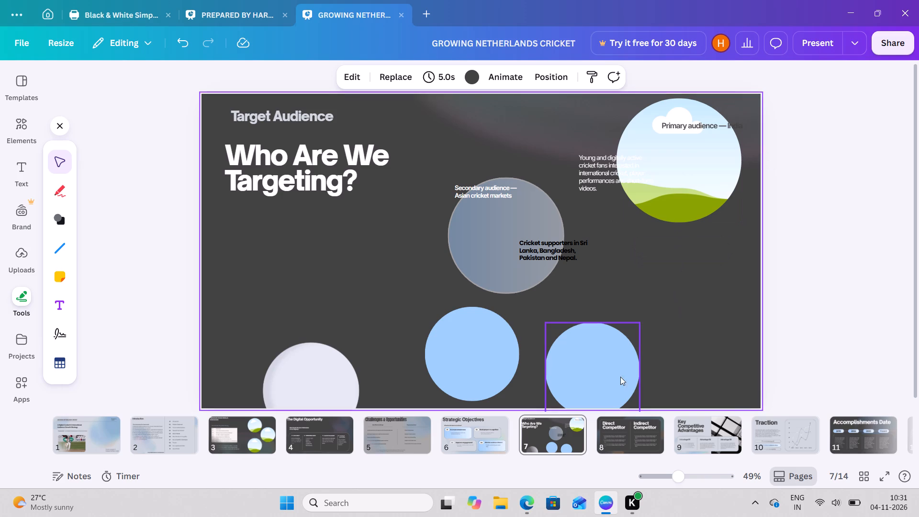
Move the rightmost blue circle below the image frame and enlarge it to about 373 high, keeping it nearly round.
{"action": "left_click", "coordinate": [602, 379]}
{"action": "left_click_drag", "start_coordinate": [620, 377], "coordinate": [684, 358]}
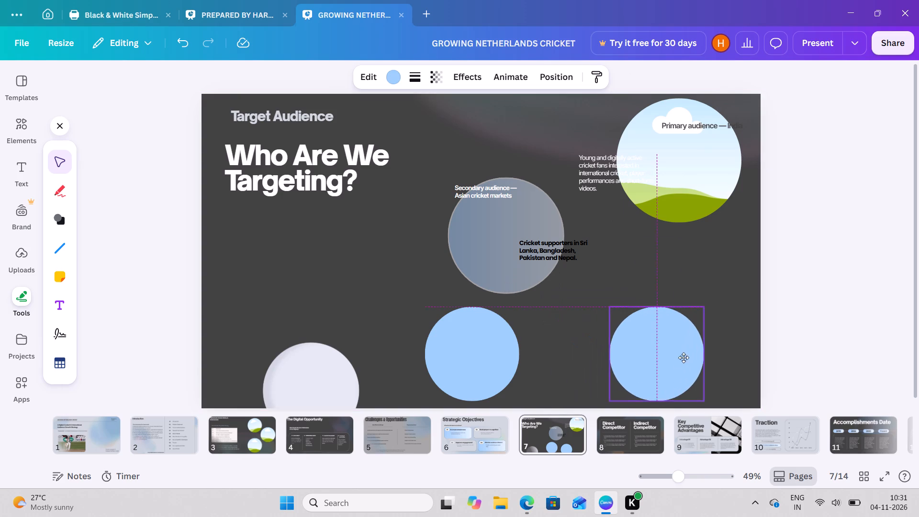
{"action": "left_click_drag", "start_coordinate": [684, 358], "coordinate": [686, 346]}
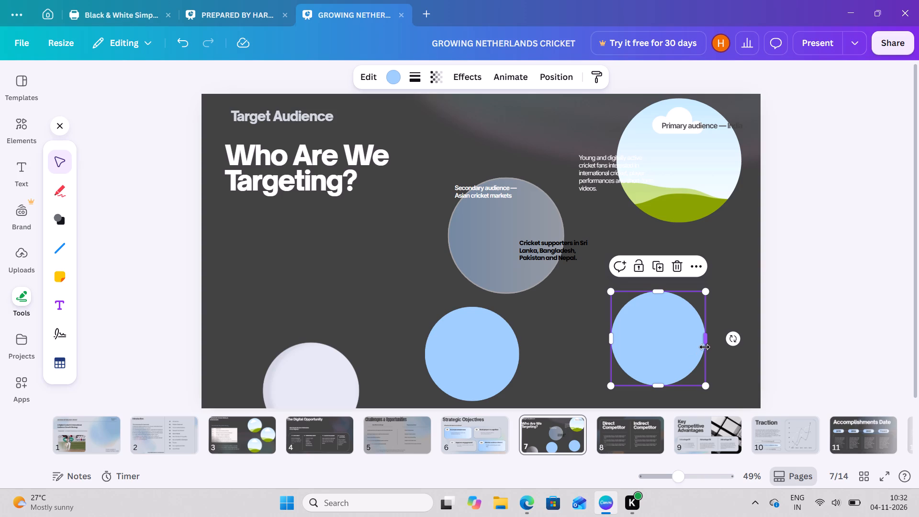
{"action": "left_click_drag", "start_coordinate": [706, 346], "coordinate": [721, 347]}
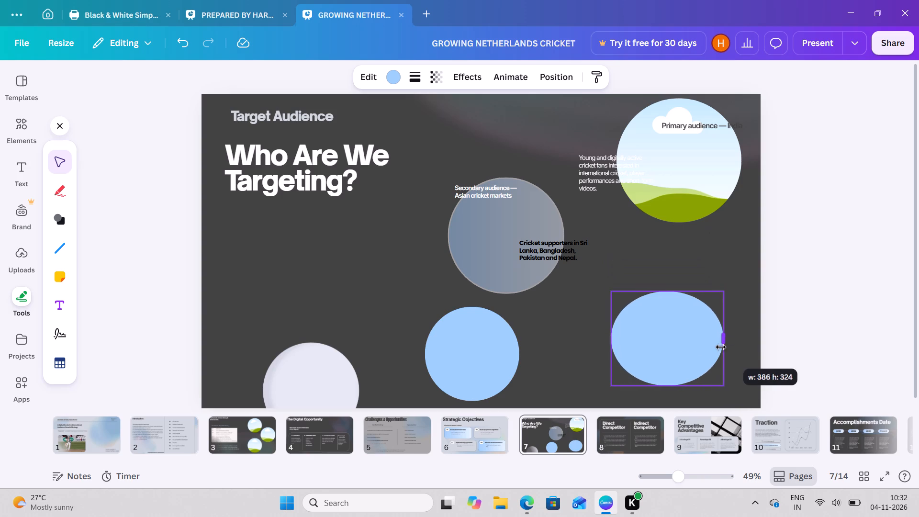
{"action": "left_click_drag", "start_coordinate": [721, 347], "coordinate": [715, 347]}
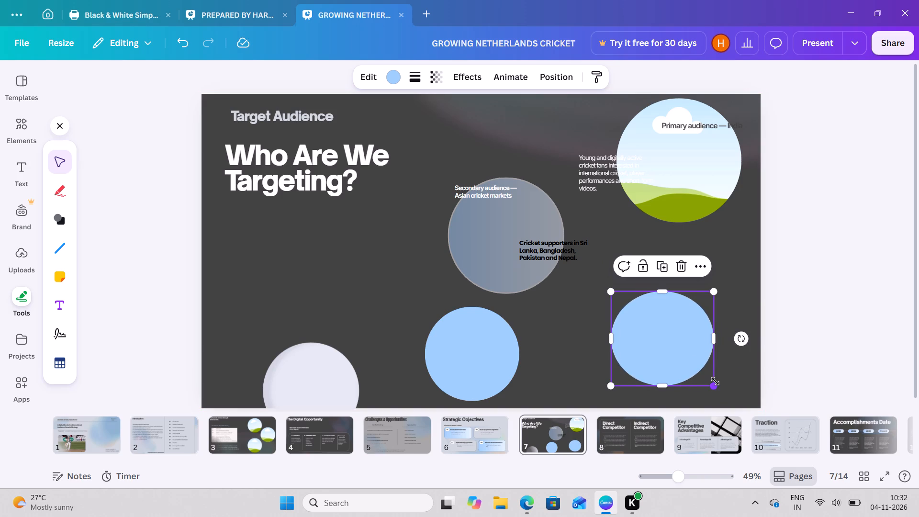
{"action": "left_click_drag", "start_coordinate": [715, 381], "coordinate": [729, 395]}
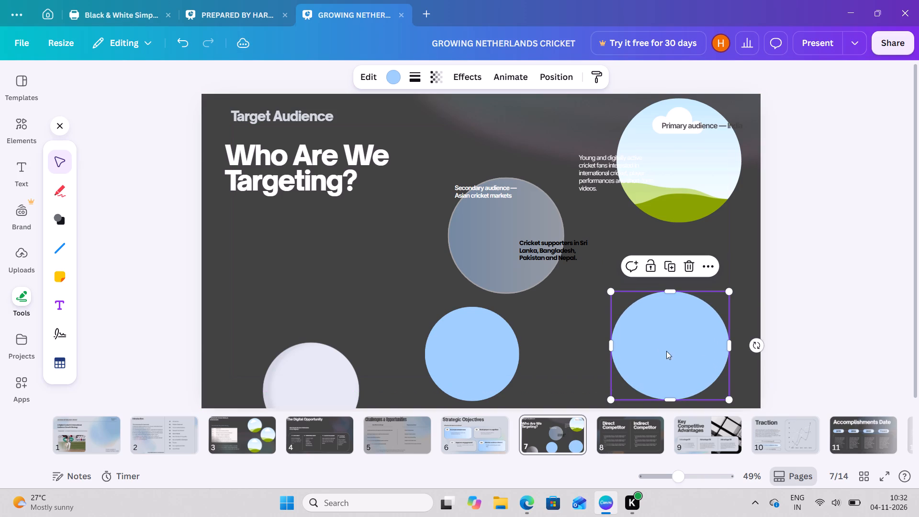
{"action": "left_click_drag", "start_coordinate": [733, 342], "coordinate": [728, 342]}
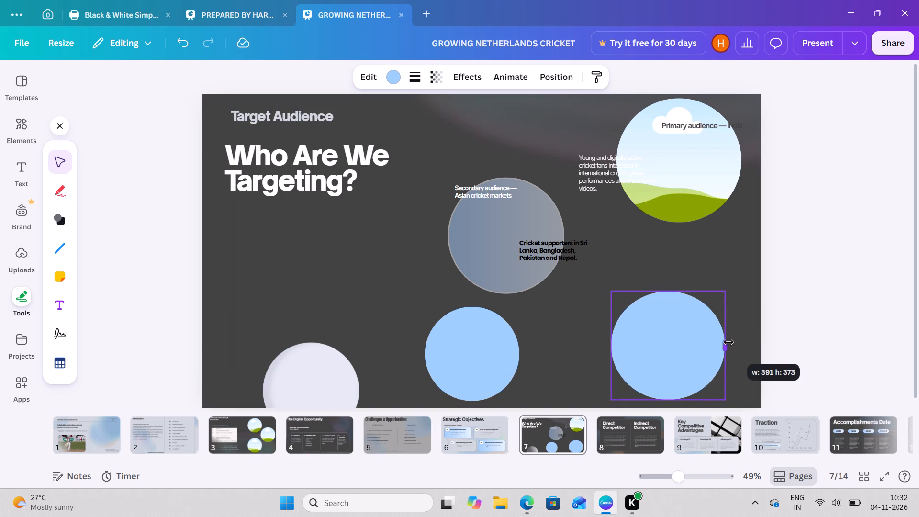
{"action": "left_click_drag", "start_coordinate": [728, 342], "coordinate": [726, 342]}
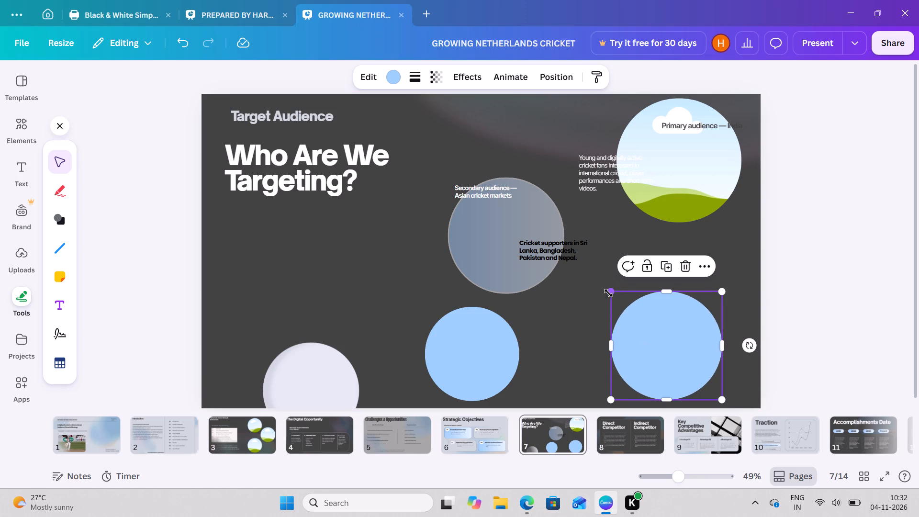
Enlarge the blue circle beneath the image frame slightly and shift it a little up and to the left.
{"action": "left_click_drag", "start_coordinate": [608, 293], "coordinate": [597, 281]}
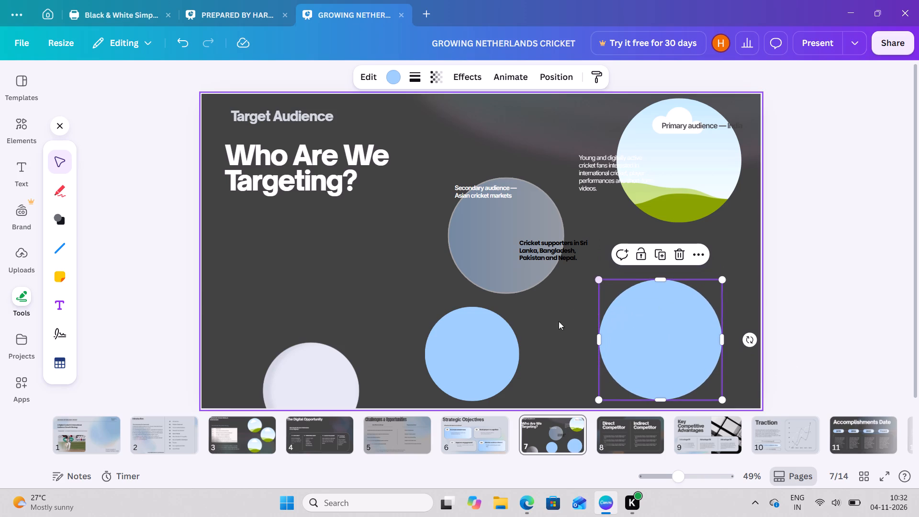
{"action": "left_click", "coordinate": [554, 328]}
{"action": "left_click_drag", "start_coordinate": [649, 346], "coordinate": [639, 335]}
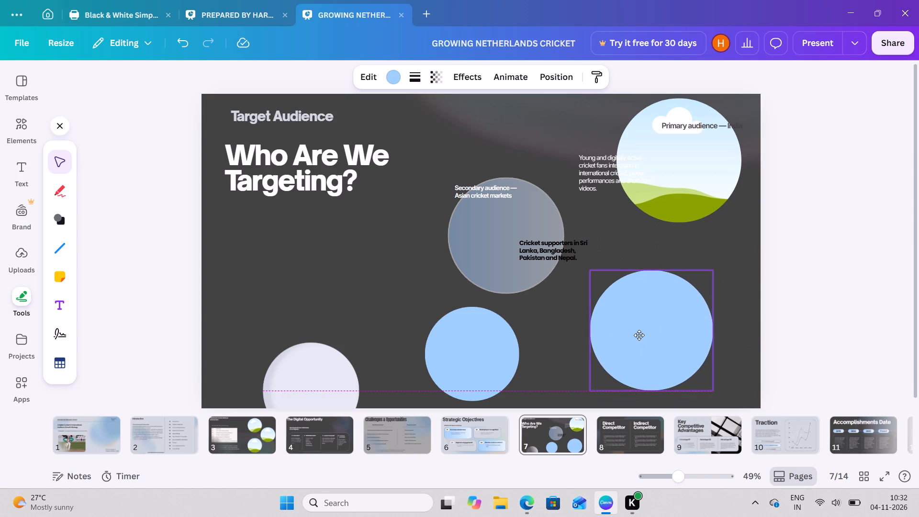
{"action": "left_click_drag", "start_coordinate": [639, 335], "coordinate": [642, 333]}
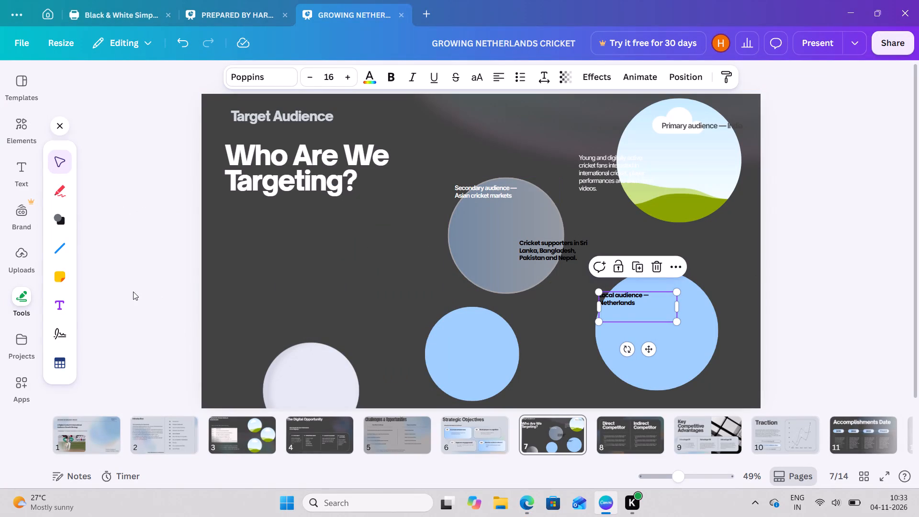
{"action": "left_click", "coordinate": [57, 298]}
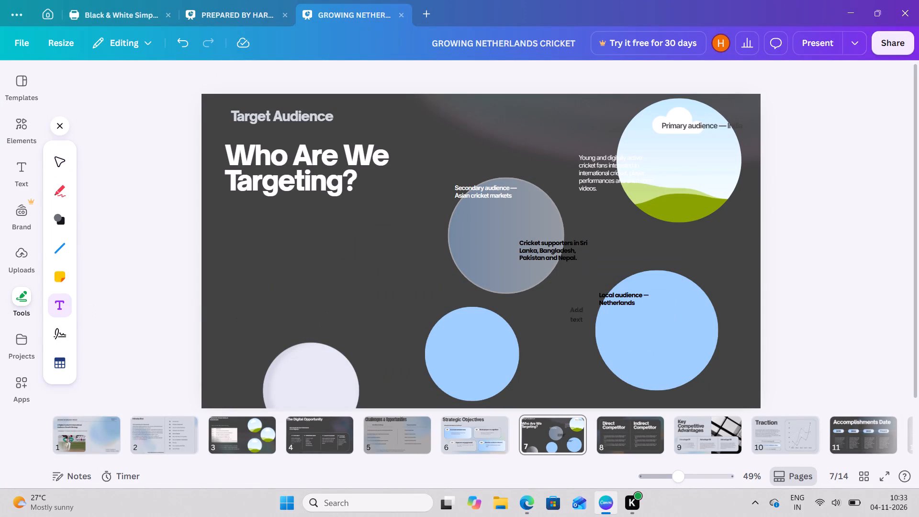
{"action": "left_click", "coordinate": [677, 329]}
{"action": "key", "text": "BackSpace"}
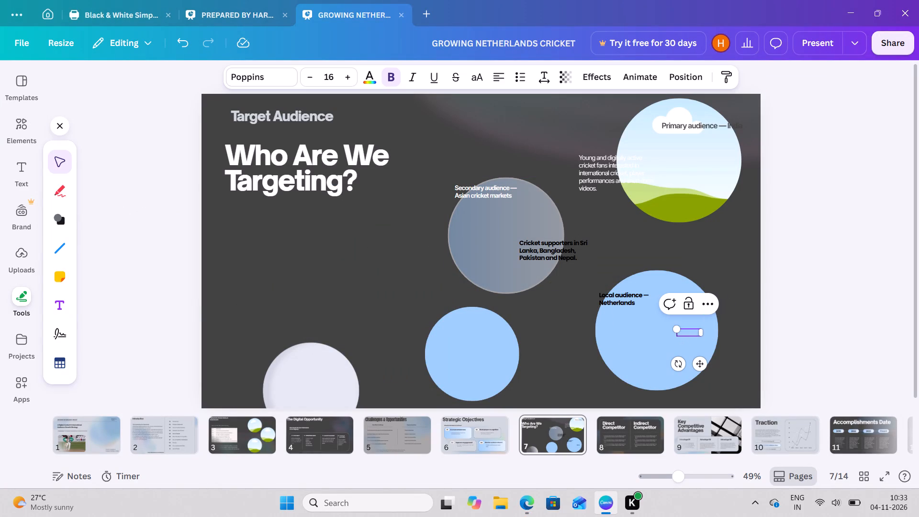
{"action": "key", "text": "ctrl+v"}
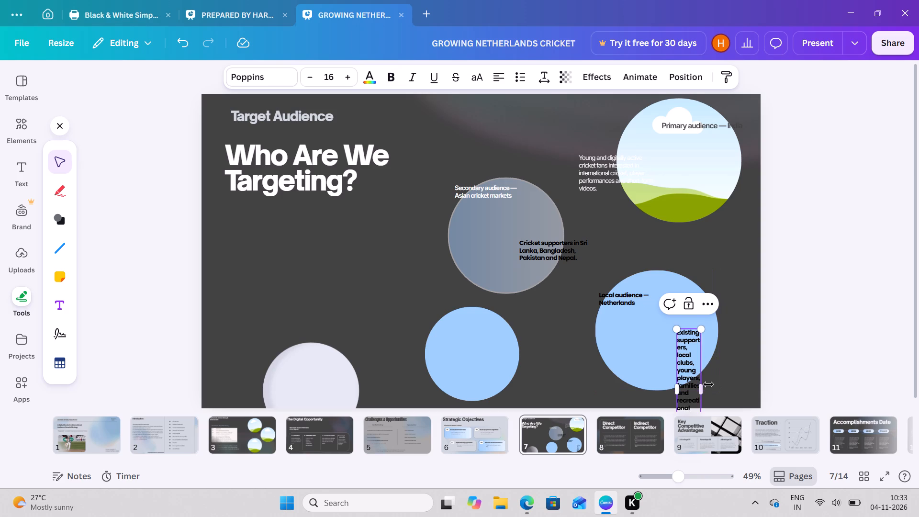
{"action": "left_click_drag", "start_coordinate": [708, 384], "coordinate": [761, 367]}
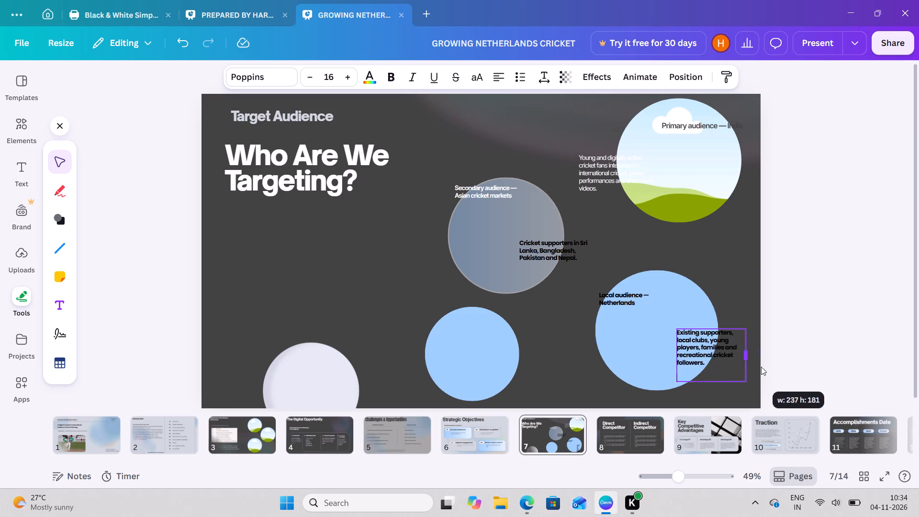
{"action": "left_click_drag", "start_coordinate": [761, 367], "coordinate": [767, 364]}
{"action": "left_click", "coordinate": [734, 395]}
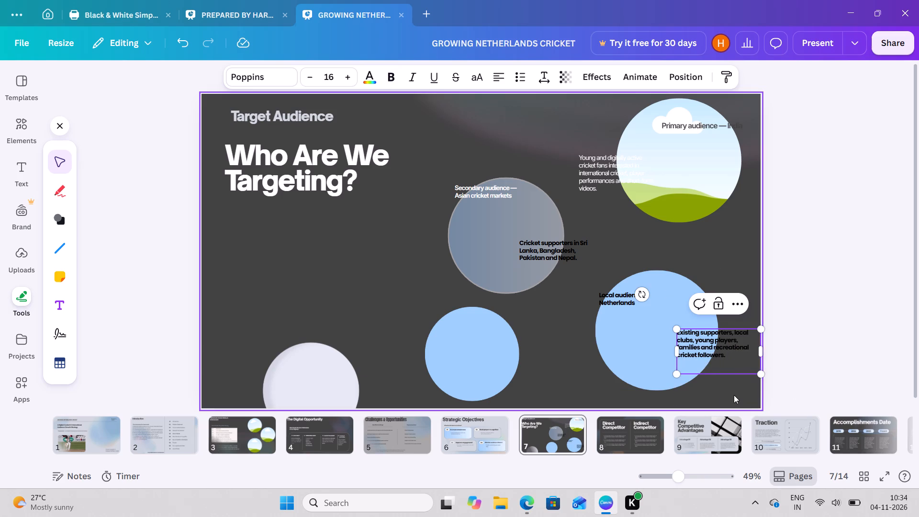
{"action": "left_click_drag", "start_coordinate": [712, 353], "coordinate": [708, 351]}
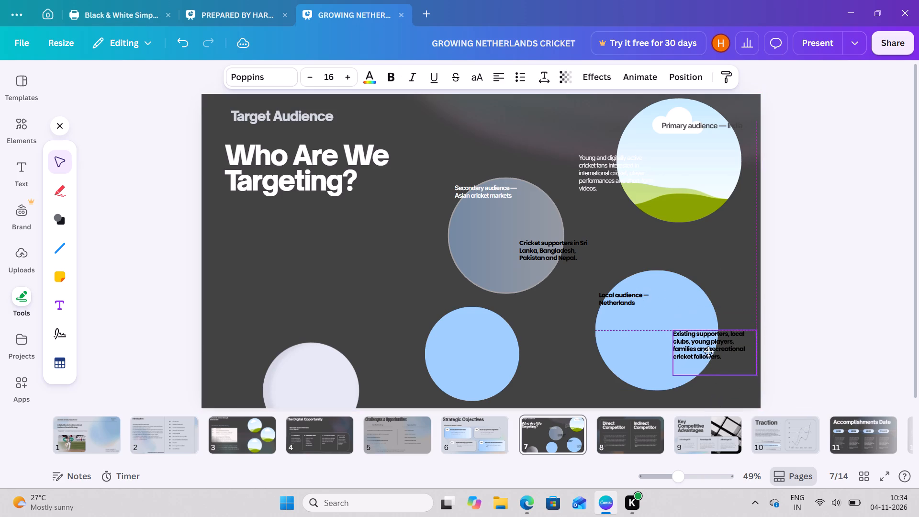
{"action": "left_click_drag", "start_coordinate": [708, 351], "coordinate": [705, 345]}
{"action": "double_click", "coordinate": [705, 345]}
{"action": "double_click", "coordinate": [705, 345]}
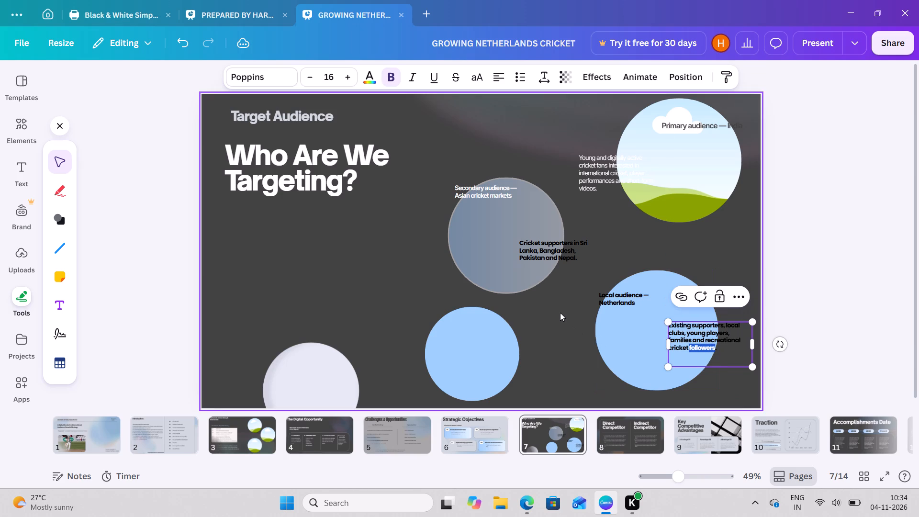
Change slide 7's background colour to the medium grey among the default solid colours.
{"action": "left_click", "coordinate": [365, 264]}
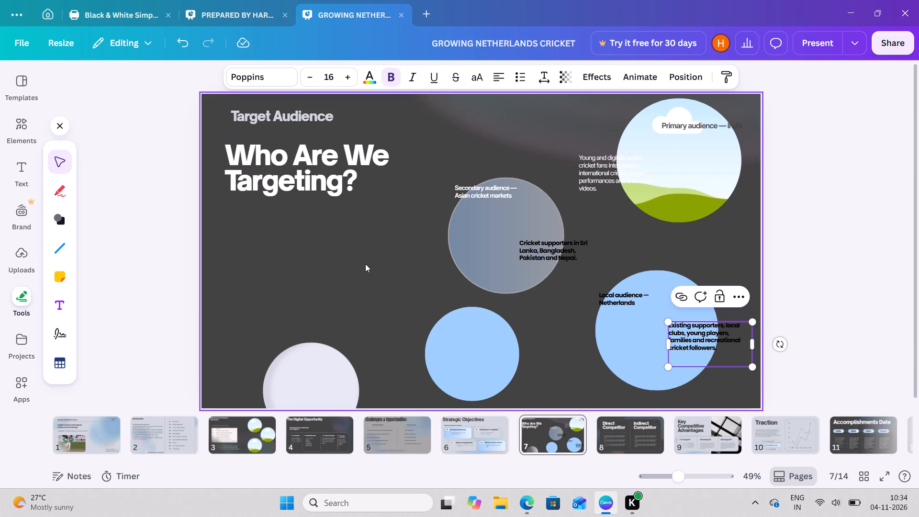
{"action": "left_click", "coordinate": [471, 79]}
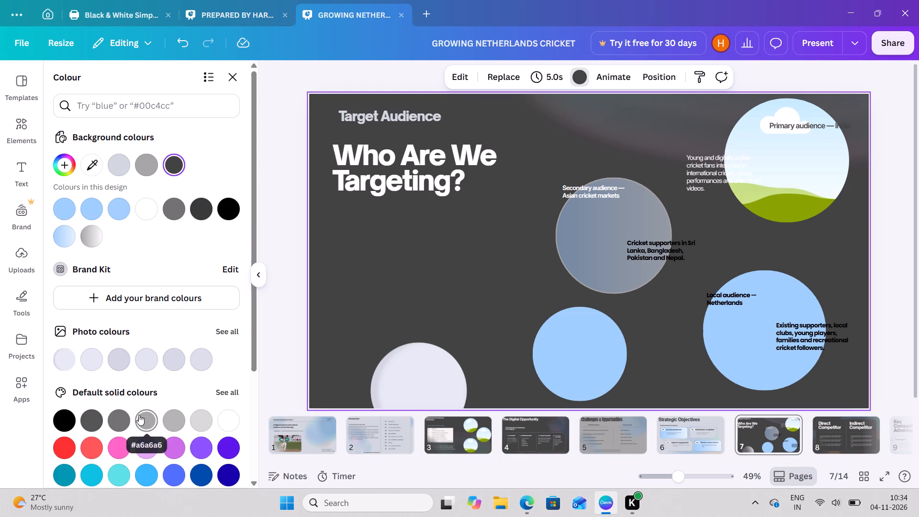
{"action": "left_click", "coordinate": [110, 416]}
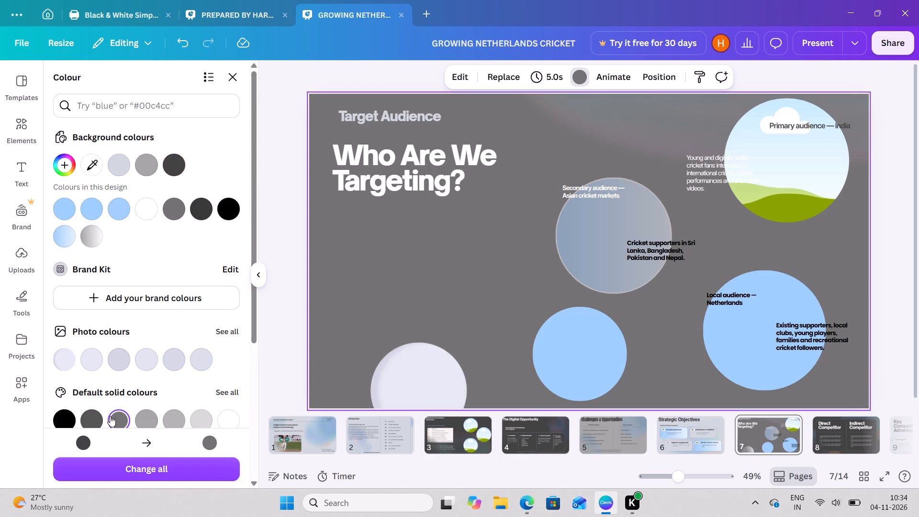
{"action": "scroll", "coordinate": [110, 416], "scroll_direction": "down", "scroll_amount": 2}
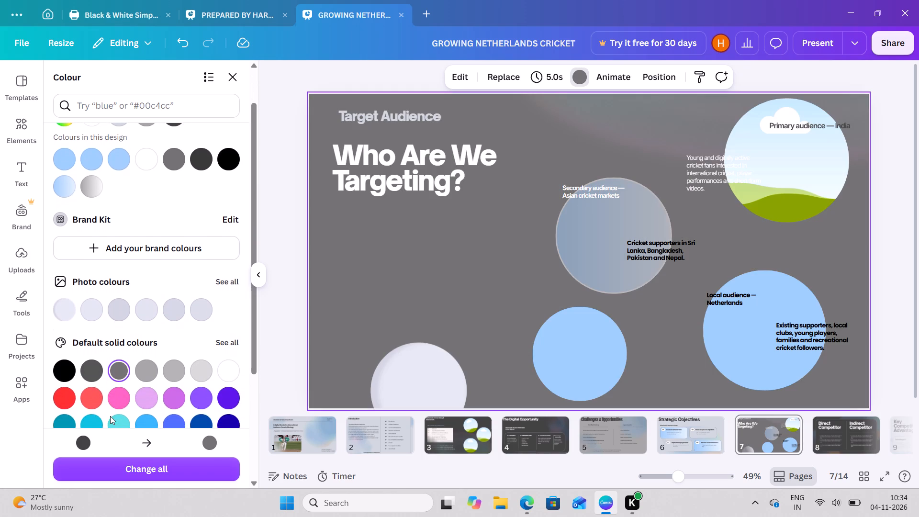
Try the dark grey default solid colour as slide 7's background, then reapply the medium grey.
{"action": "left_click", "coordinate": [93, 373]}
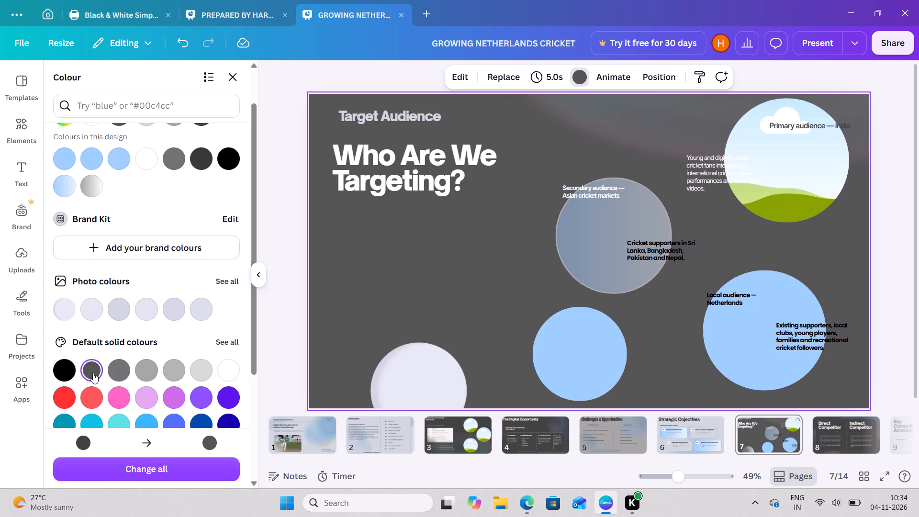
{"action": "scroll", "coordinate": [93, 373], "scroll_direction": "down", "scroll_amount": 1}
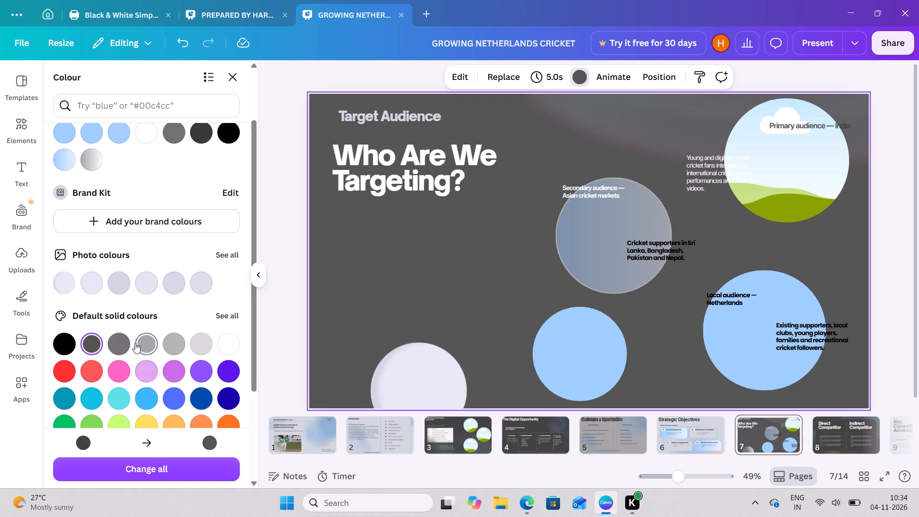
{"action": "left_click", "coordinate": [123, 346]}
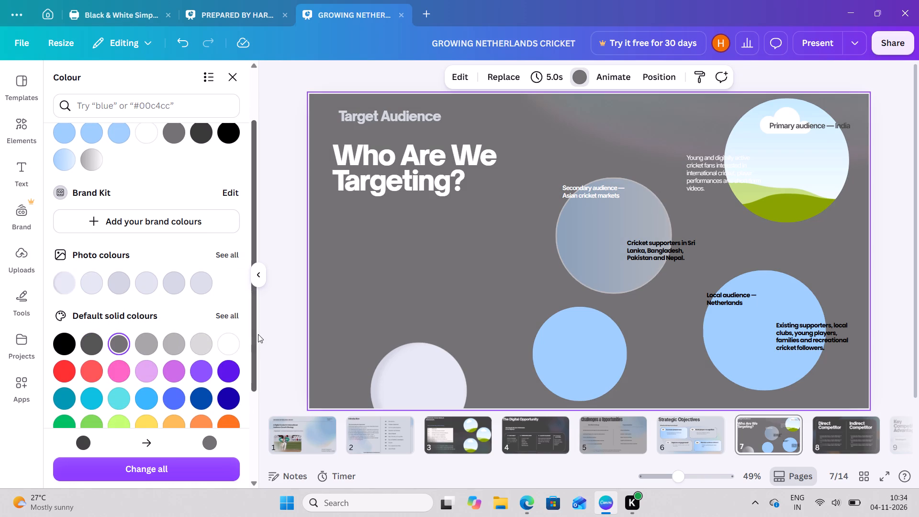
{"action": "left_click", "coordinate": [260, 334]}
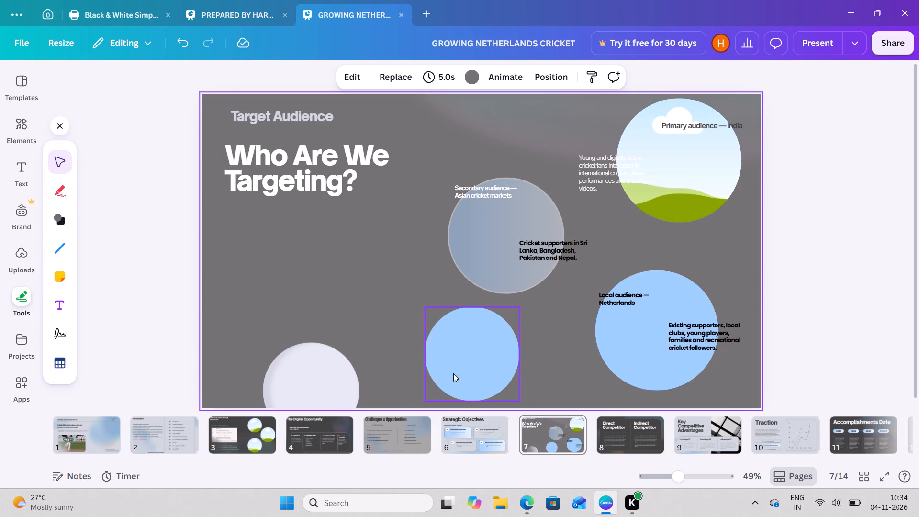
Delete the small blue circle without text at the bottom centre of slide 7.
{"action": "left_click", "coordinate": [450, 352]}
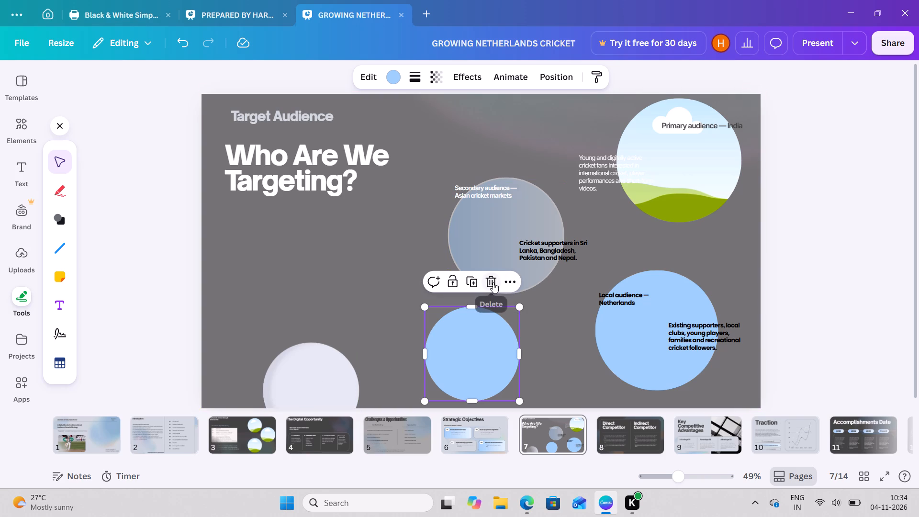
{"action": "left_click", "coordinate": [492, 283]}
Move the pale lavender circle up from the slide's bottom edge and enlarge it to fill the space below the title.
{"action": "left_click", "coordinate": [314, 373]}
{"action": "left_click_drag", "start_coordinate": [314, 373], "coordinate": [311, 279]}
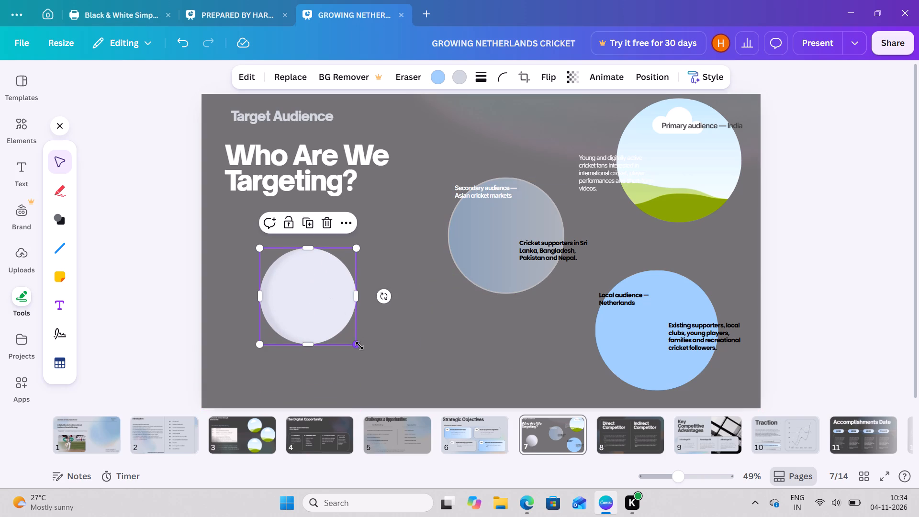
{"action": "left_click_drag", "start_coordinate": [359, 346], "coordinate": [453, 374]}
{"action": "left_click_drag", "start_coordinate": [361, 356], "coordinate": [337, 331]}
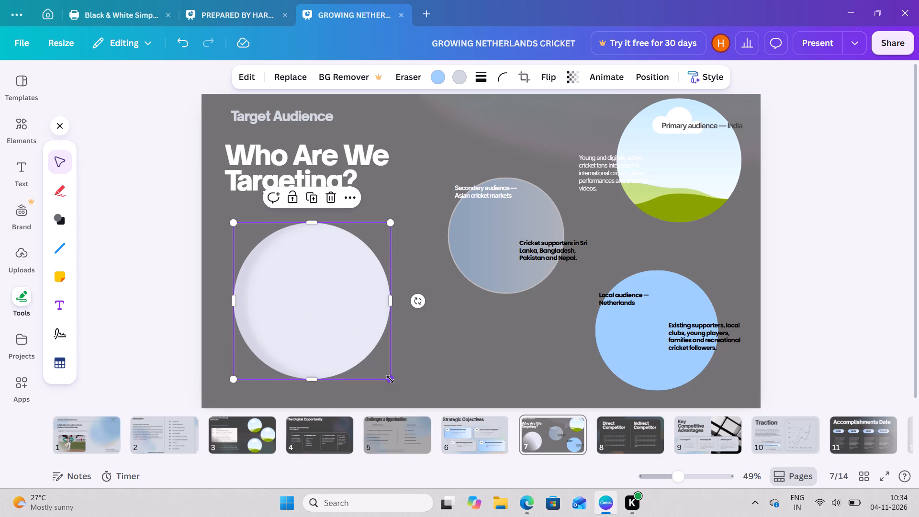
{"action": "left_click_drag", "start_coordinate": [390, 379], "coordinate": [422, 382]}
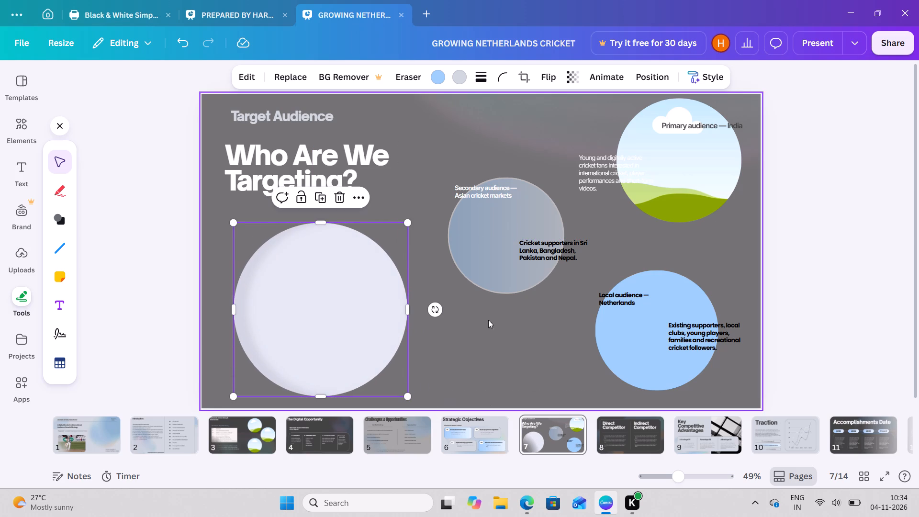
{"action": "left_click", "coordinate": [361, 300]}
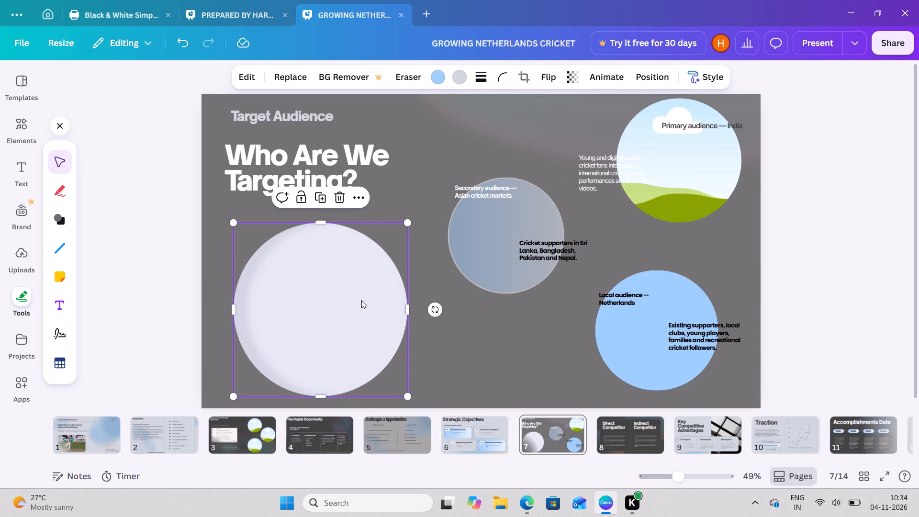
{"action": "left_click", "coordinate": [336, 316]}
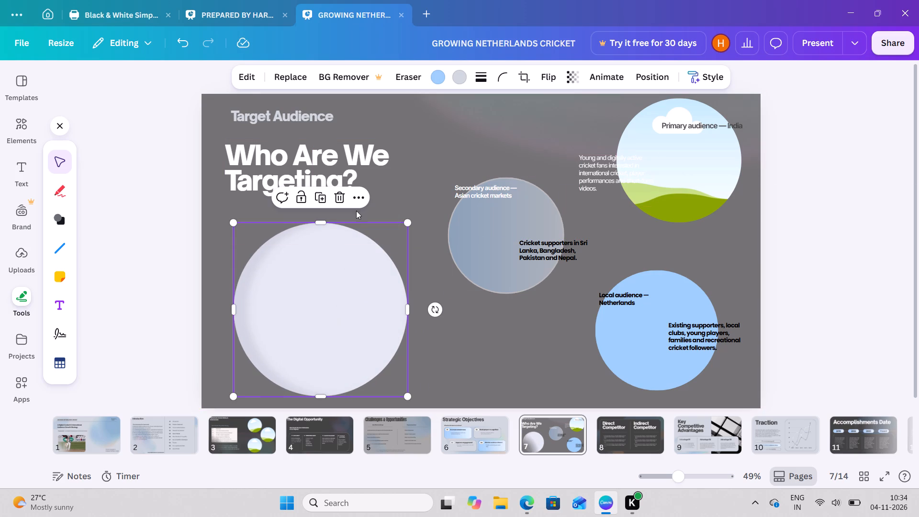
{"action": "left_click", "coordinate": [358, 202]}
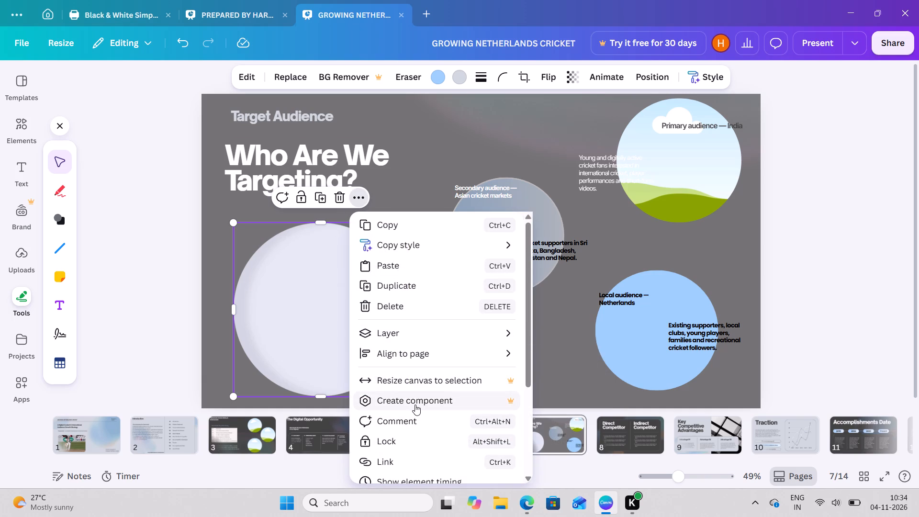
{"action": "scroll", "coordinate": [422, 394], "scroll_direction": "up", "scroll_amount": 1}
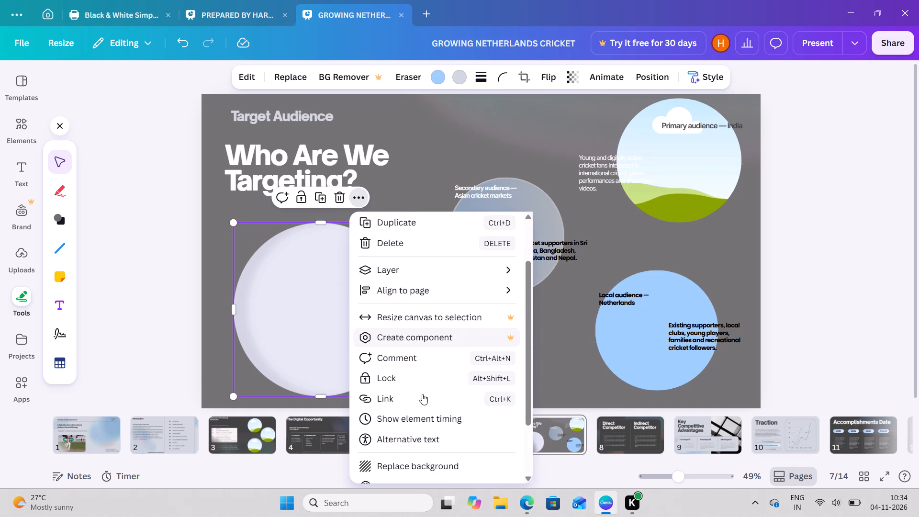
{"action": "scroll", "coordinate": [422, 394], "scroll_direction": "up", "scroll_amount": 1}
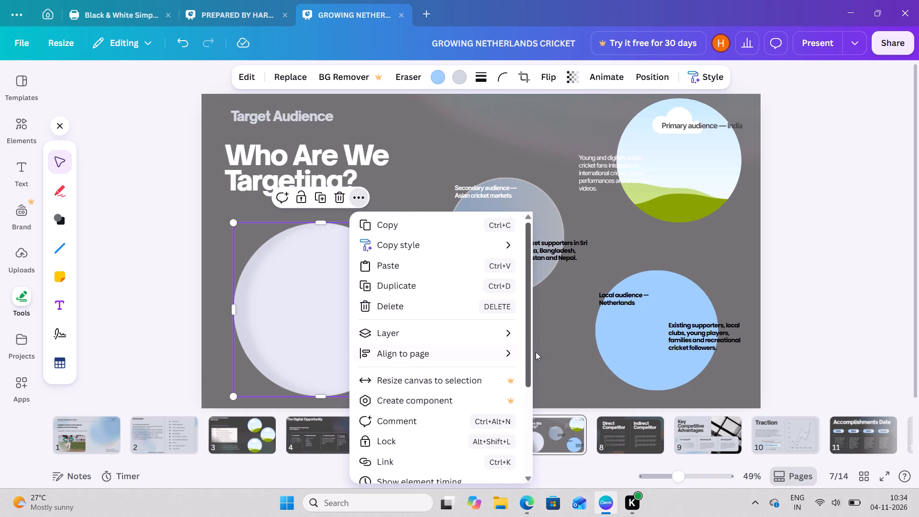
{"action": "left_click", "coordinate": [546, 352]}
Convert the secondary audience and local audience circles on slide 7 into image frames.
{"action": "left_click", "coordinate": [504, 253]}
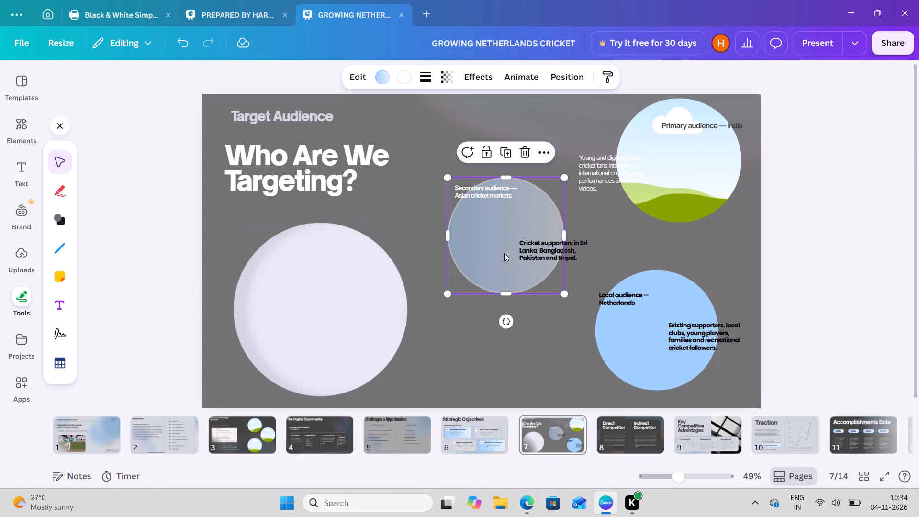
{"action": "left_click", "coordinate": [543, 159]}
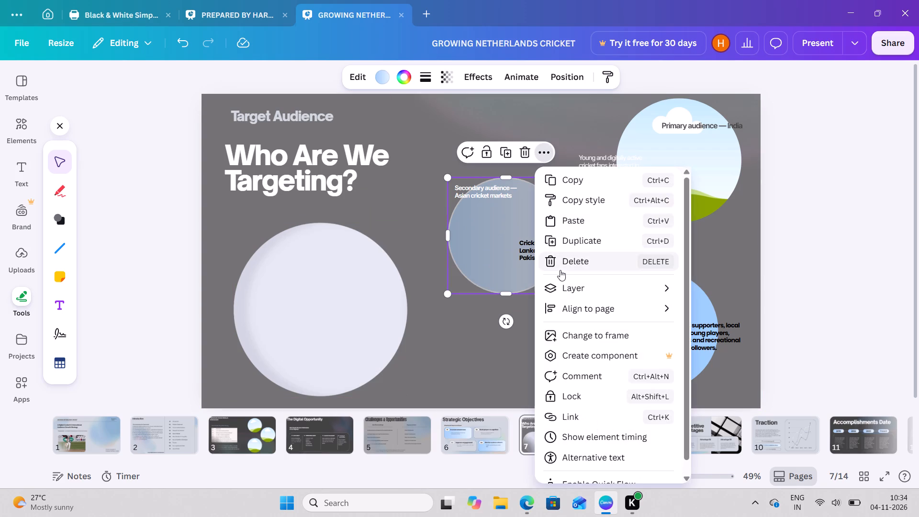
{"action": "left_click", "coordinate": [588, 333]}
{"action": "left_click", "coordinate": [659, 360]}
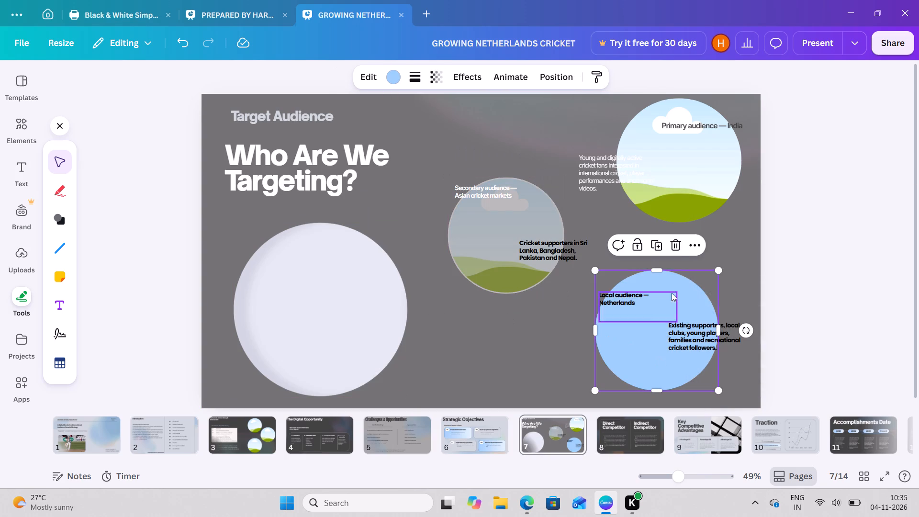
{"action": "left_click", "coordinate": [692, 244]}
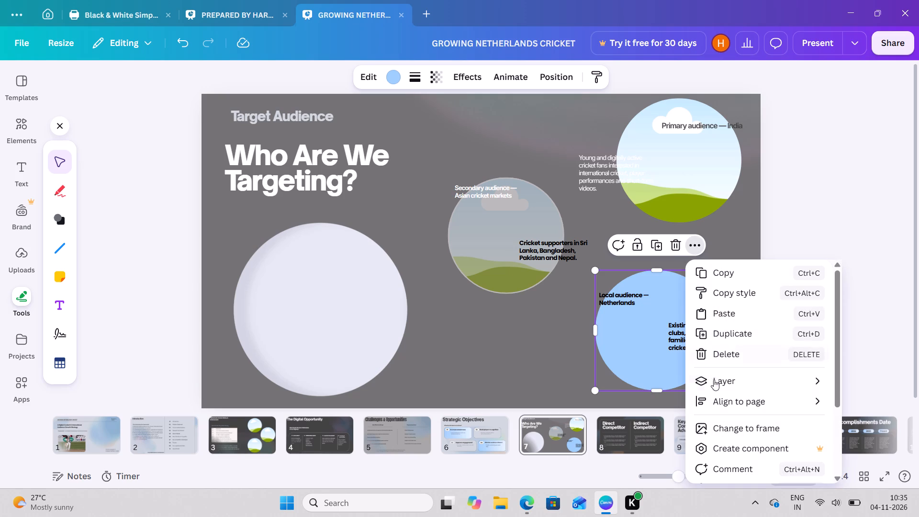
{"action": "left_click", "coordinate": [745, 422]}
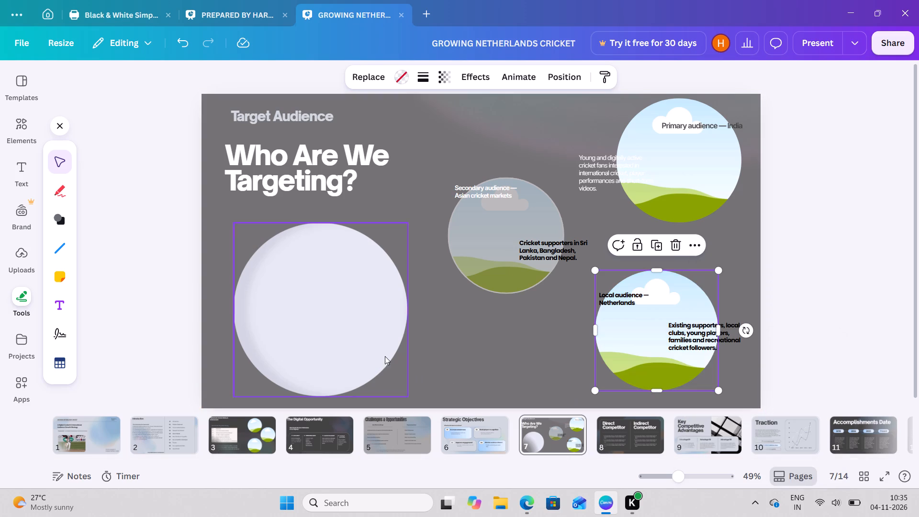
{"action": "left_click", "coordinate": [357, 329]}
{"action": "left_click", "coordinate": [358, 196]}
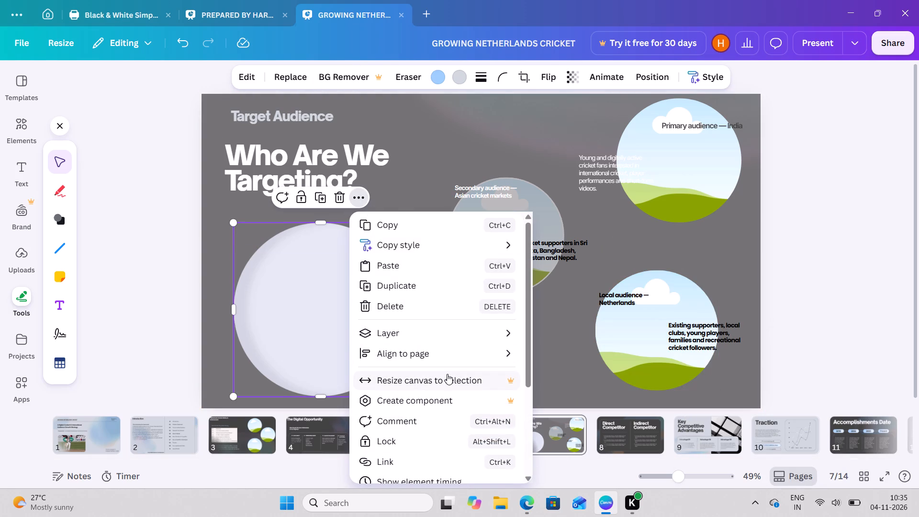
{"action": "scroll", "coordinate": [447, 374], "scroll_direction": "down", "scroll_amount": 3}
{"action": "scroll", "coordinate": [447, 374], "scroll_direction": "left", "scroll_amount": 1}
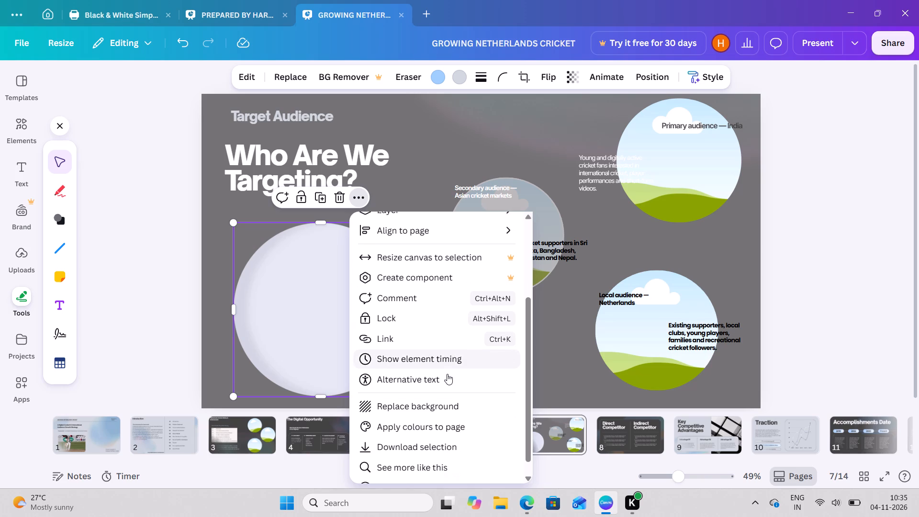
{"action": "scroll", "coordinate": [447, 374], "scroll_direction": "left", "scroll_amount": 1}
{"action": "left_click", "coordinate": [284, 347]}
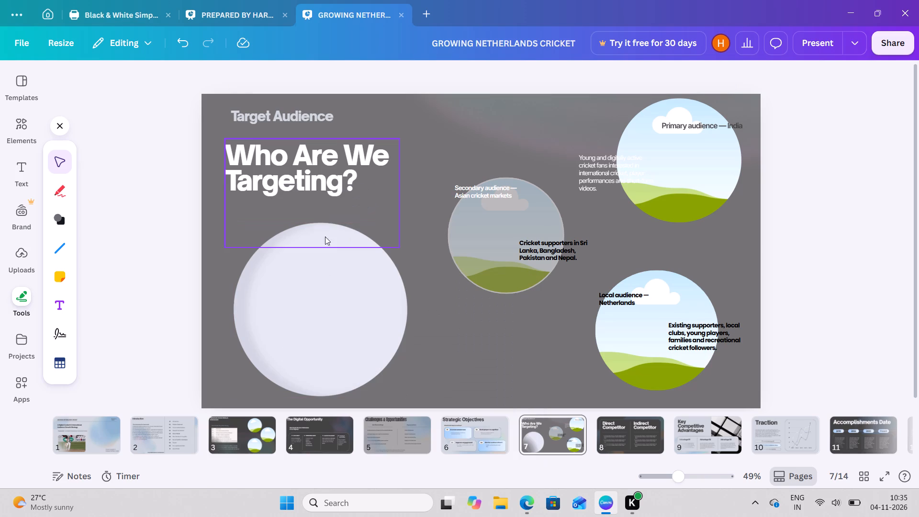
Delete the large pale lavender circle below the "Who Are We Targeting?" title.
{"action": "left_click", "coordinate": [336, 319]}
{"action": "left_click", "coordinate": [342, 202]}
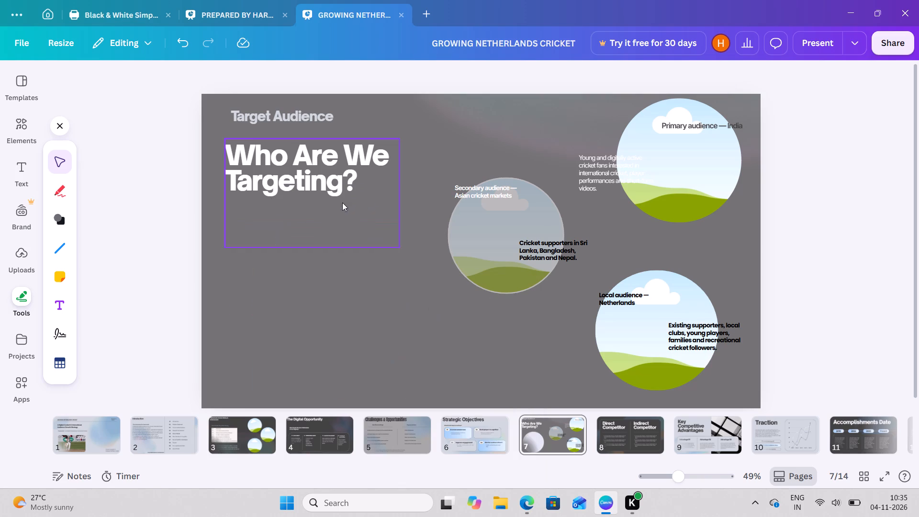
Add a blue circle shape below the "Who Are We Targeting?" title, enlarging and positioning it to fill the slide's lower-left area.
{"action": "left_click", "coordinate": [62, 216]}
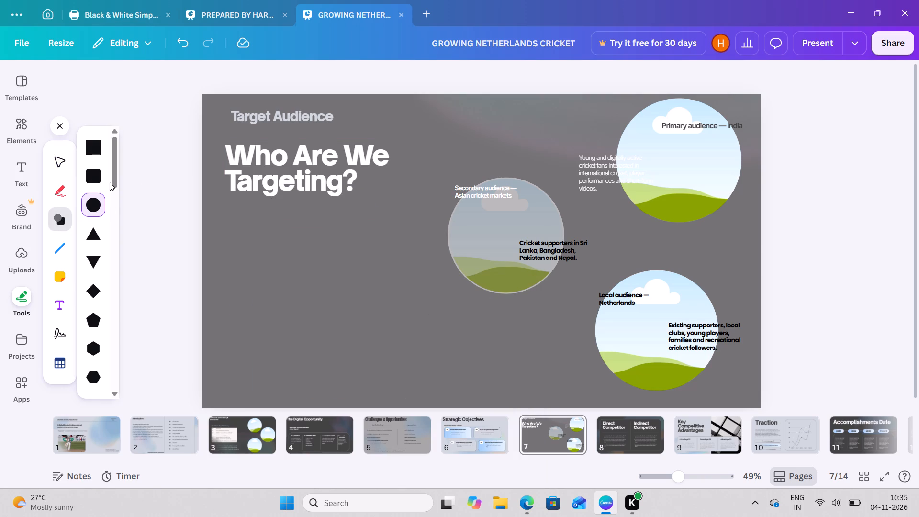
{"action": "left_click", "coordinate": [86, 210]}
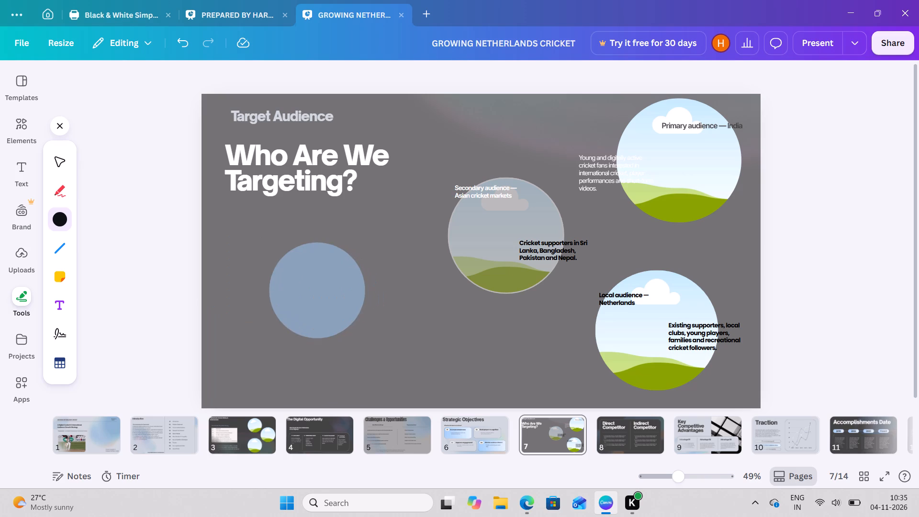
{"action": "left_click", "coordinate": [269, 243]}
{"action": "left_click_drag", "start_coordinate": [370, 345], "coordinate": [425, 356]}
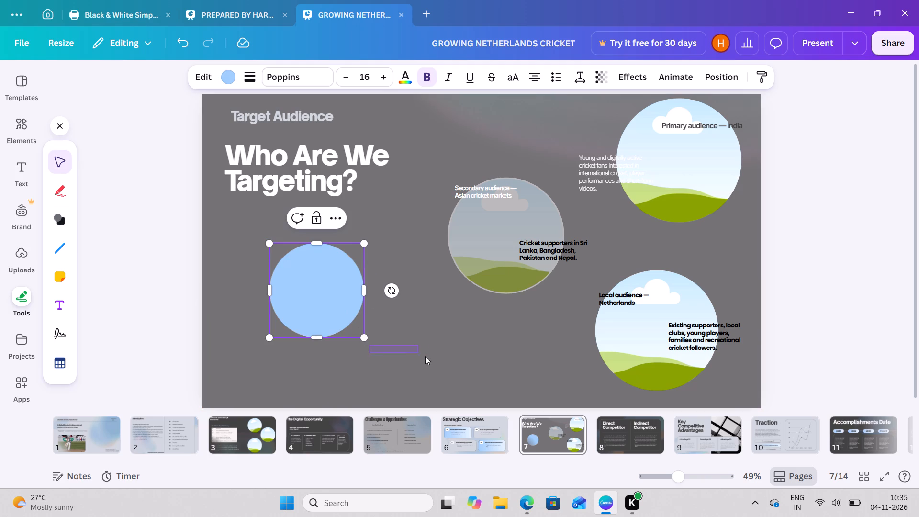
{"action": "left_click_drag", "start_coordinate": [425, 356], "coordinate": [426, 371]}
{"action": "left_click", "coordinate": [332, 320]}
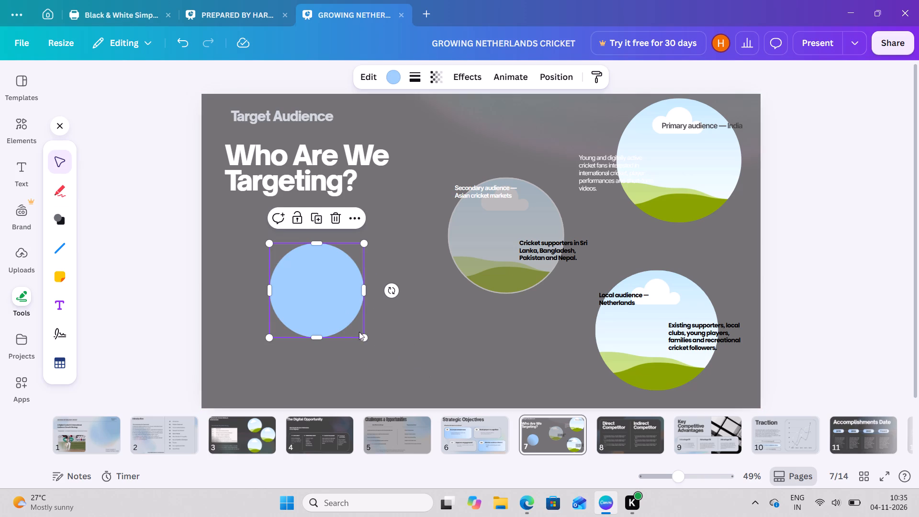
{"action": "left_click_drag", "start_coordinate": [365, 335], "coordinate": [431, 391]}
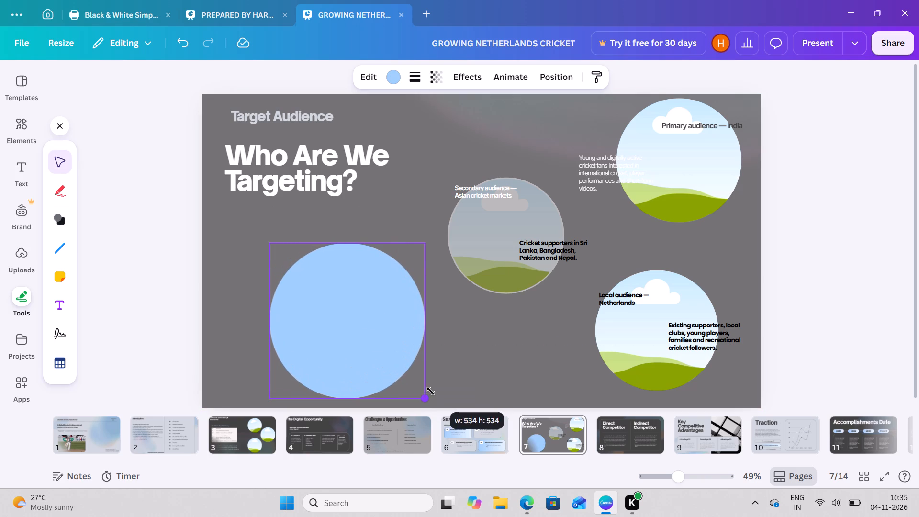
{"action": "left_click_drag", "start_coordinate": [431, 391], "coordinate": [431, 391]}
{"action": "left_click_drag", "start_coordinate": [271, 243], "coordinate": [236, 226]}
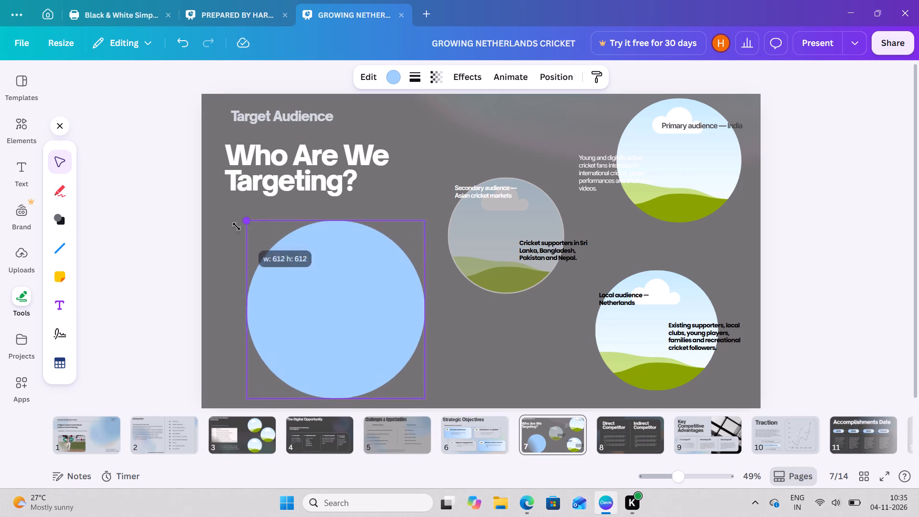
{"action": "left_click_drag", "start_coordinate": [236, 226], "coordinate": [229, 222]}
{"action": "left_click", "coordinate": [475, 370]}
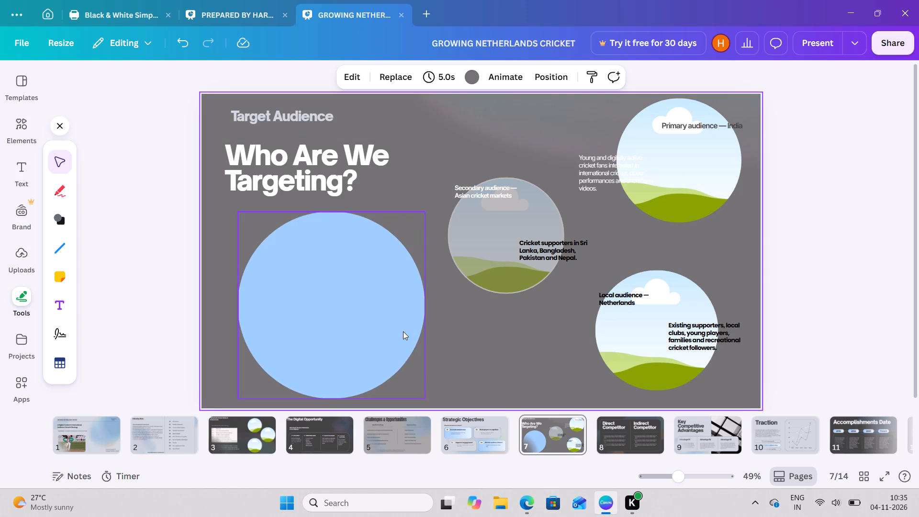
{"action": "left_click_drag", "start_coordinate": [403, 331], "coordinate": [391, 328]}
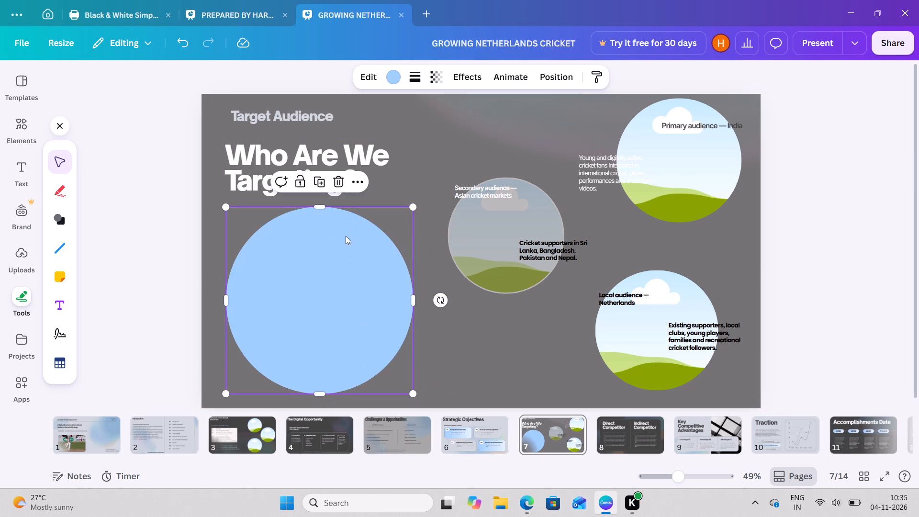
Convert the large blue circle below the title into an image frame.
{"action": "left_click", "coordinate": [359, 182]}
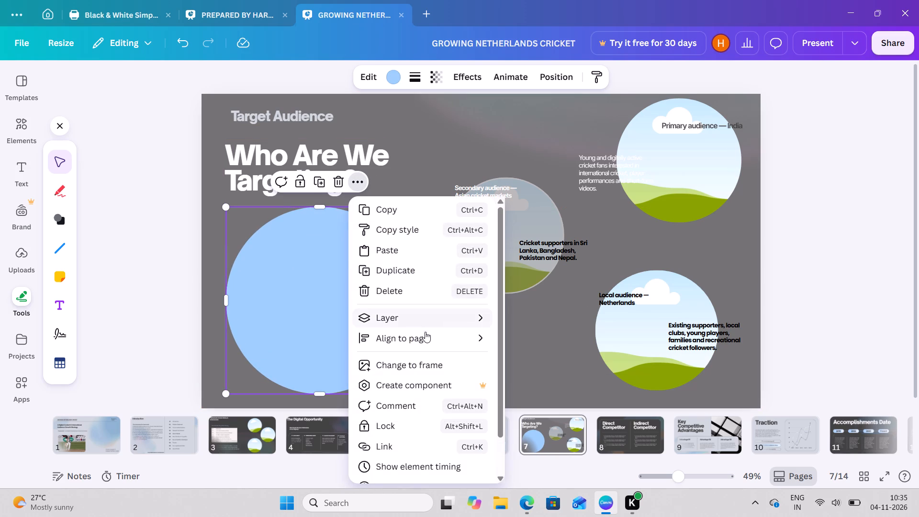
{"action": "left_click", "coordinate": [422, 358]}
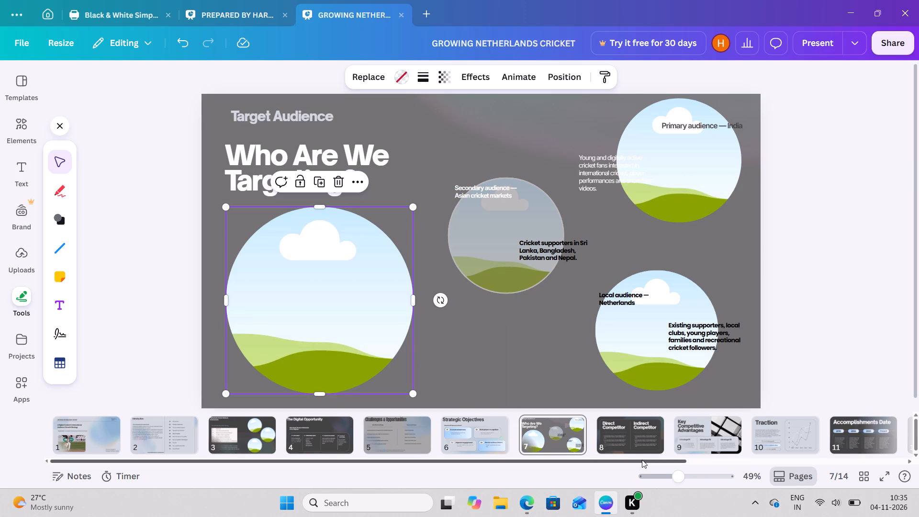
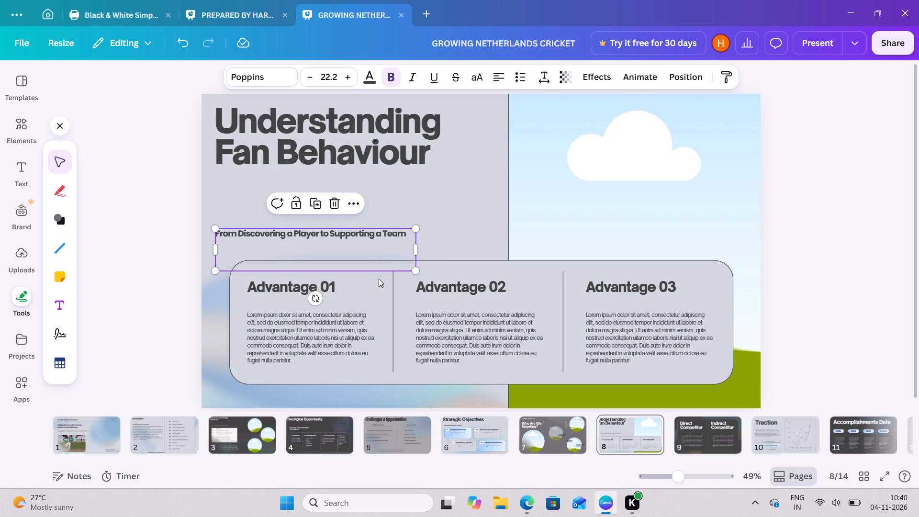
{"action": "double_click", "coordinate": [337, 291]}
{"action": "key", "text": "BackSpace"}
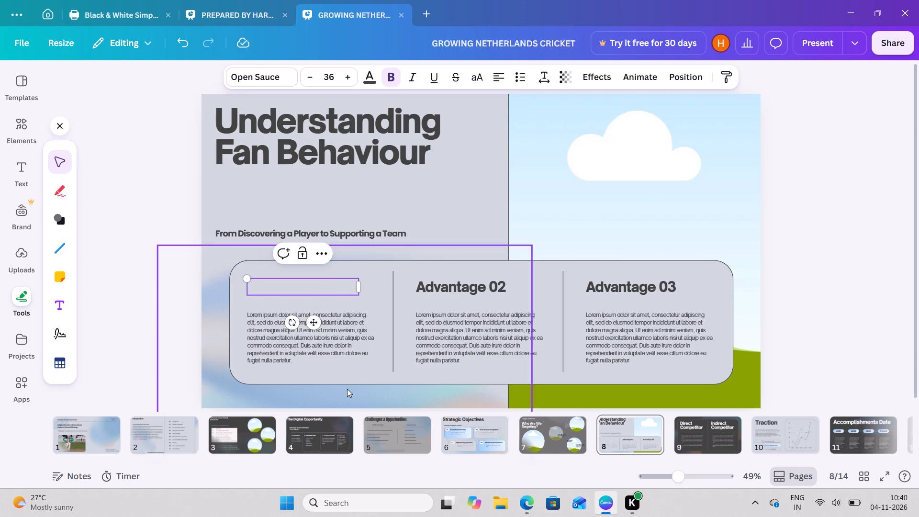
{"action": "double_click", "coordinate": [341, 348]}
{"action": "key", "text": "BackSpace"}
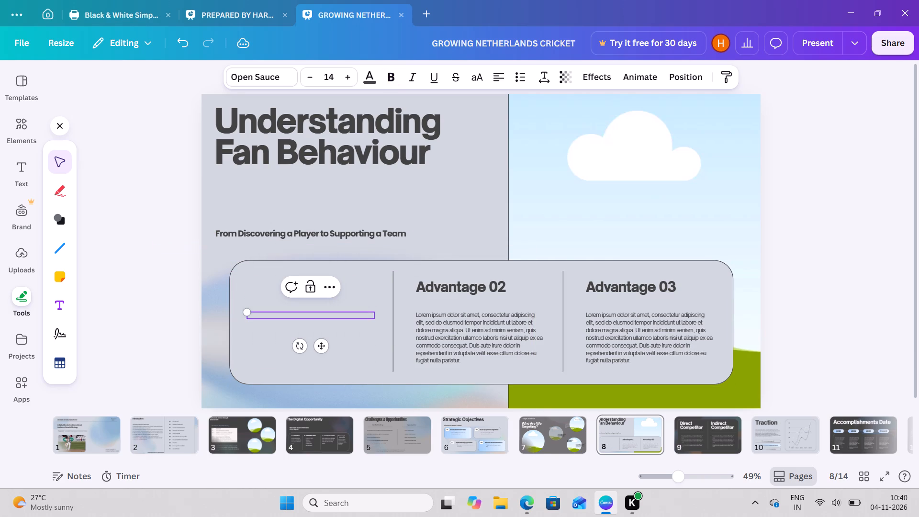
{"action": "double_click", "coordinate": [469, 290]}
{"action": "key", "text": "BackSpace"}
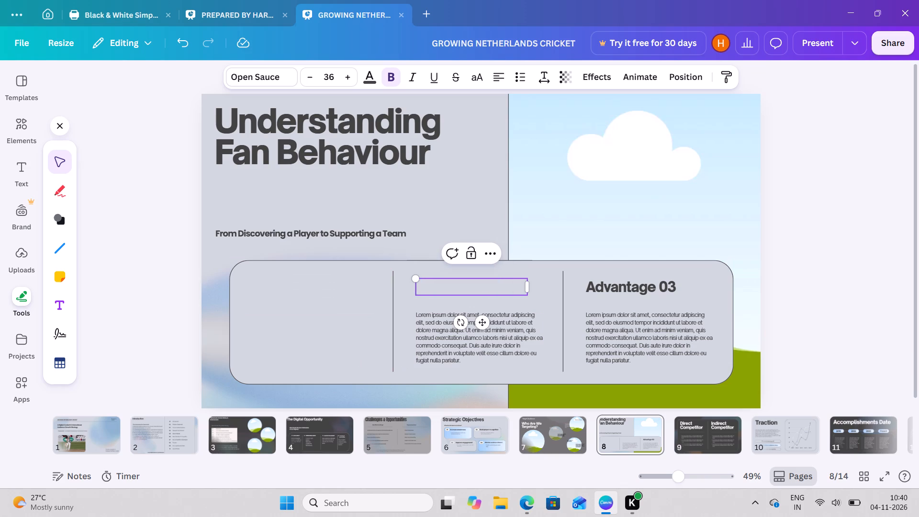
{"action": "left_click", "coordinate": [506, 352]}
{"action": "key", "text": "BackSpace"}
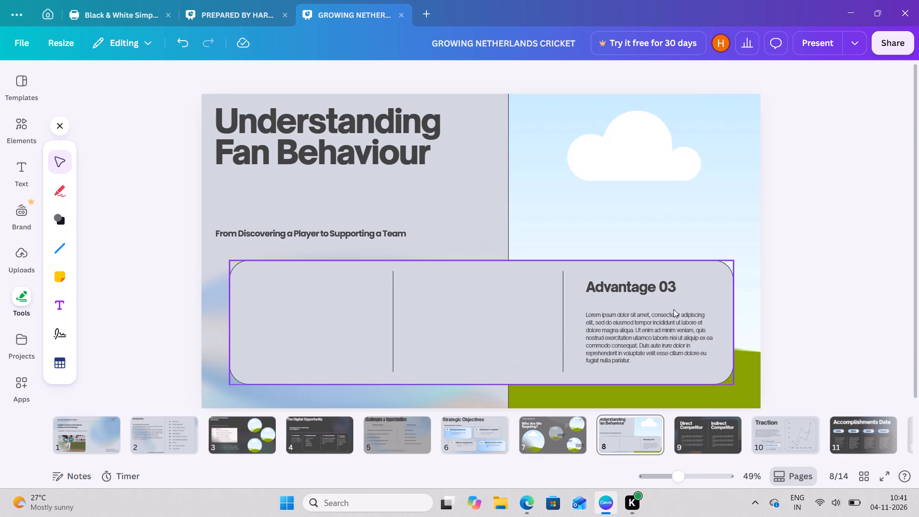
{"action": "left_click", "coordinate": [676, 282]}
{"action": "key", "text": "BackSpace"}
{"action": "left_click", "coordinate": [686, 361]}
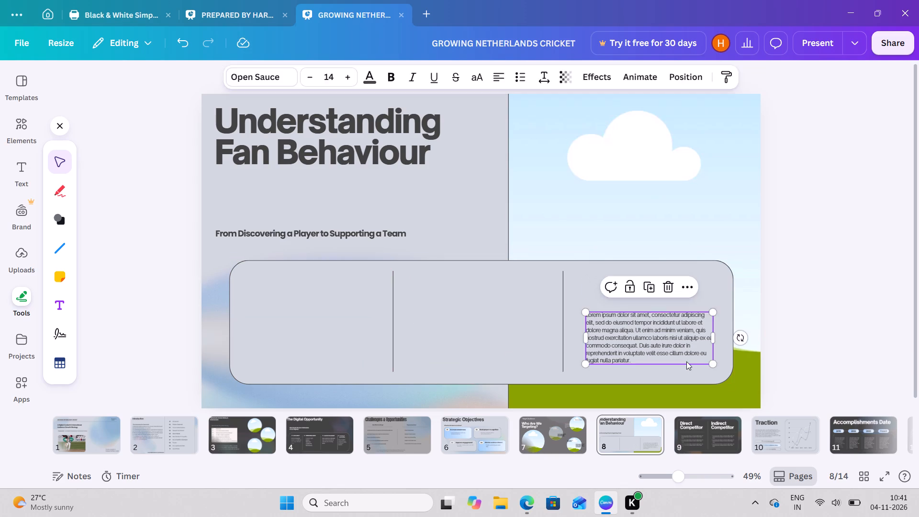
{"action": "key", "text": "BackSpace"}
Delete the two vertical divider lines from the rounded box on slide 8.
{"action": "left_click", "coordinate": [400, 312]}
{"action": "key", "text": "BackSpace"}
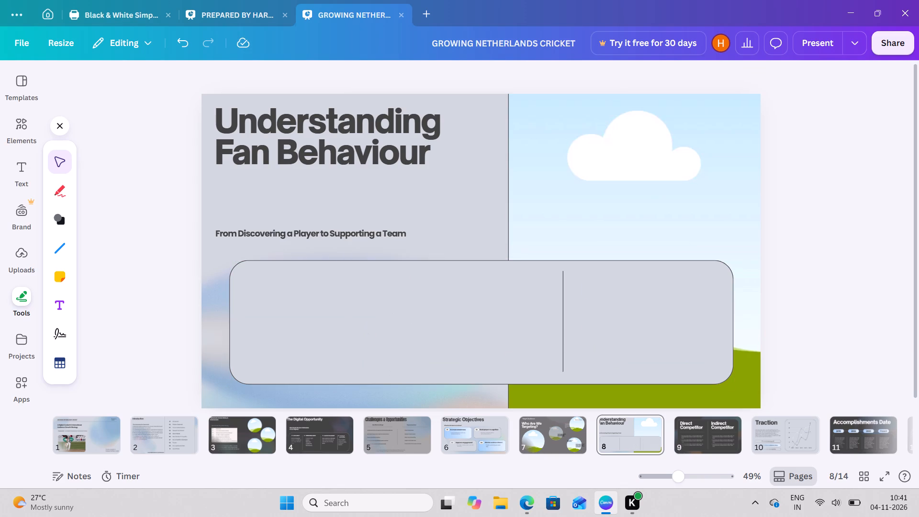
{"action": "left_click", "coordinate": [562, 319]}
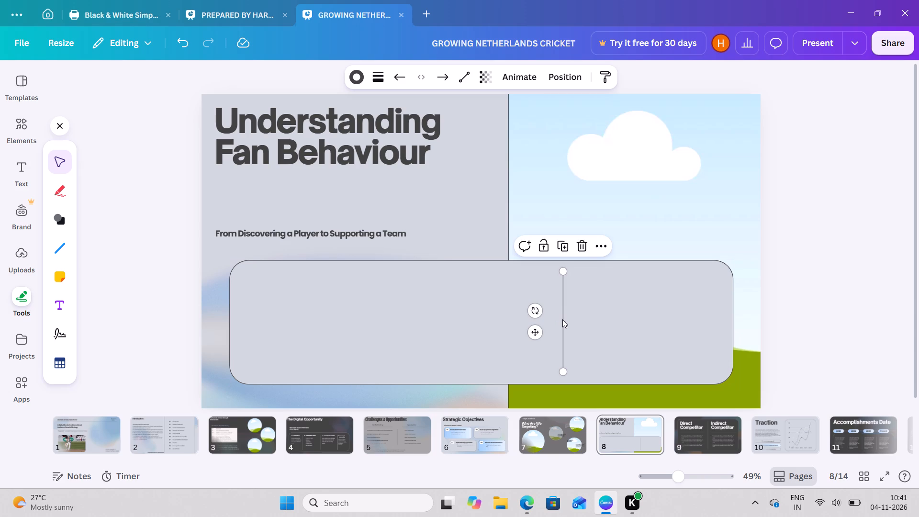
{"action": "key", "text": "BackSpace"}
Draw a straight vertical divider line inside the left part of slide 8's rounded box.
{"action": "left_click", "coordinate": [55, 243]}
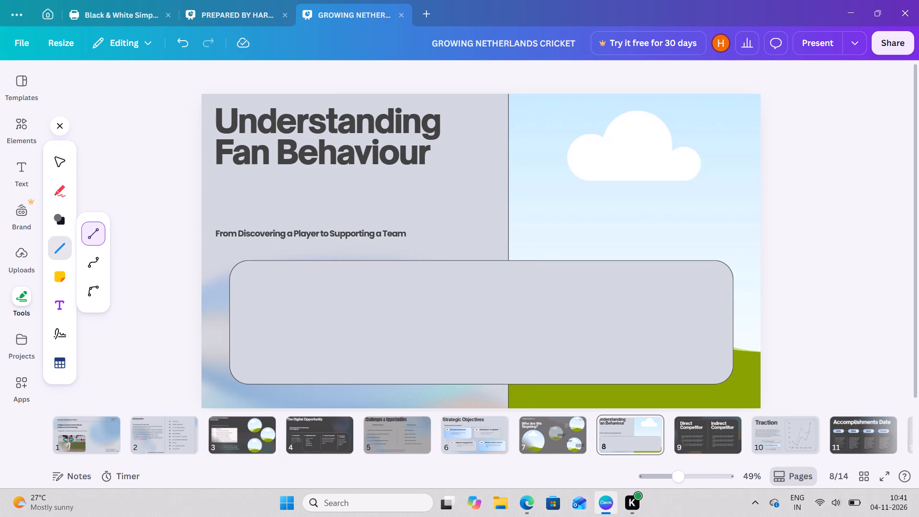
{"action": "left_click", "coordinate": [312, 277]}
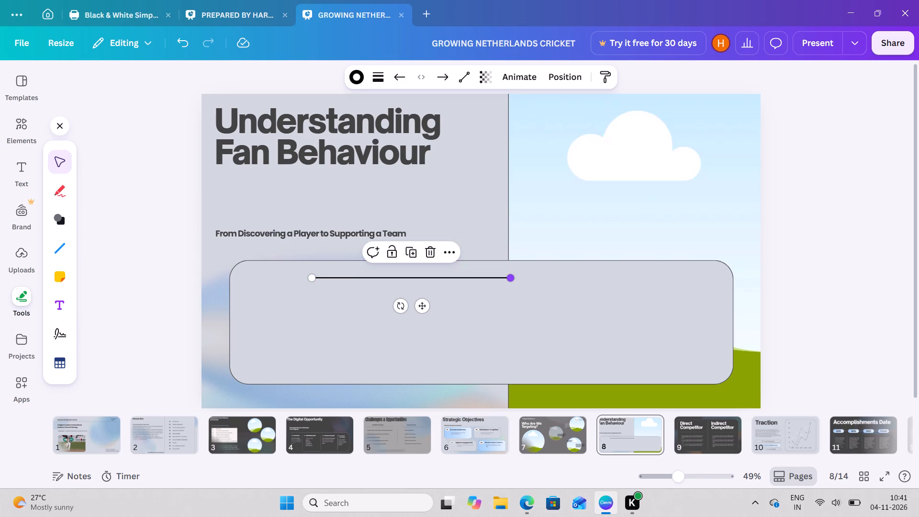
{"action": "left_click", "coordinate": [511, 279]}
{"action": "left_click_drag", "start_coordinate": [511, 279], "coordinate": [308, 369]}
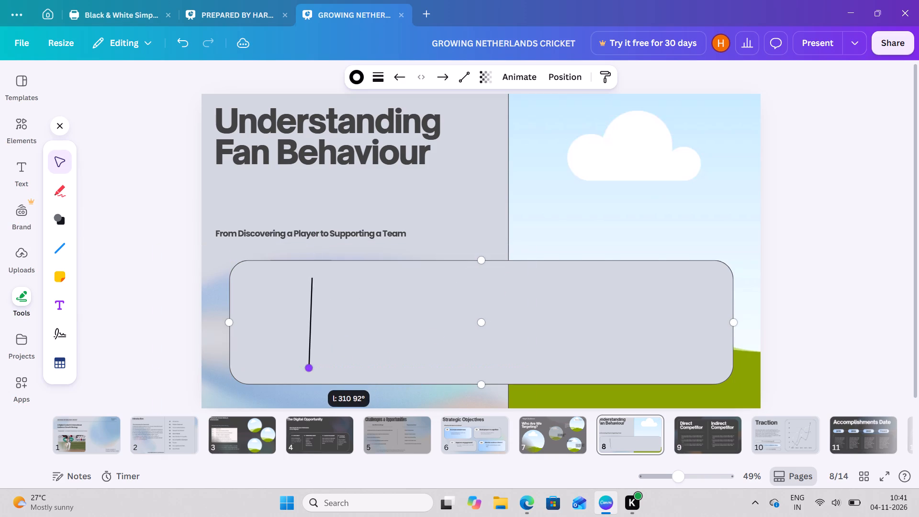
{"action": "left_click_drag", "start_coordinate": [308, 369], "coordinate": [316, 371]}
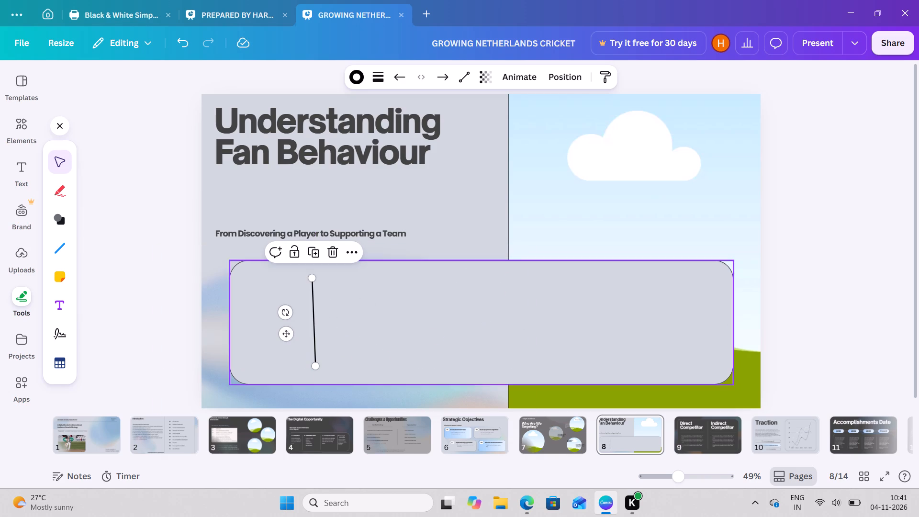
{"action": "left_click_drag", "start_coordinate": [310, 281], "coordinate": [314, 281]}
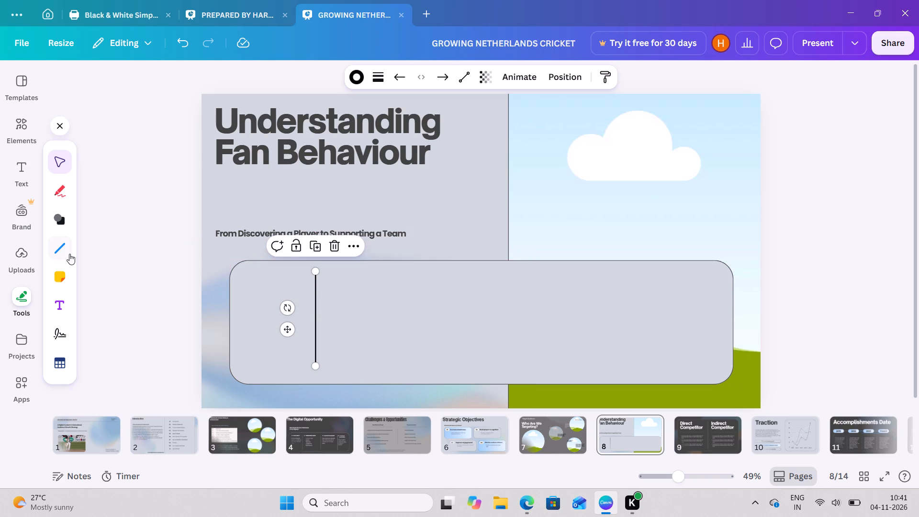
Draw a second straight vertical divider line at the horizontal centre of the rounded box.
{"action": "left_click", "coordinate": [63, 250]}
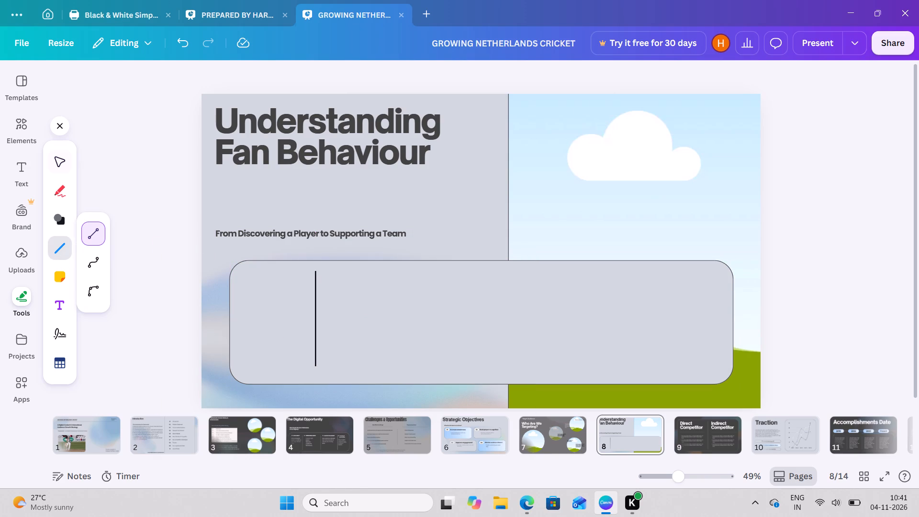
{"action": "left_click", "coordinate": [486, 276]}
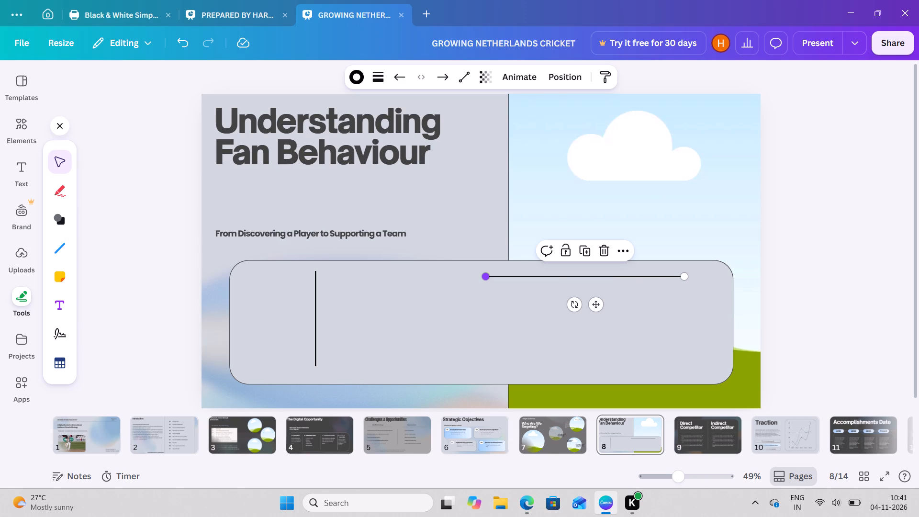
{"action": "left_click_drag", "start_coordinate": [686, 275], "coordinate": [529, 359]}
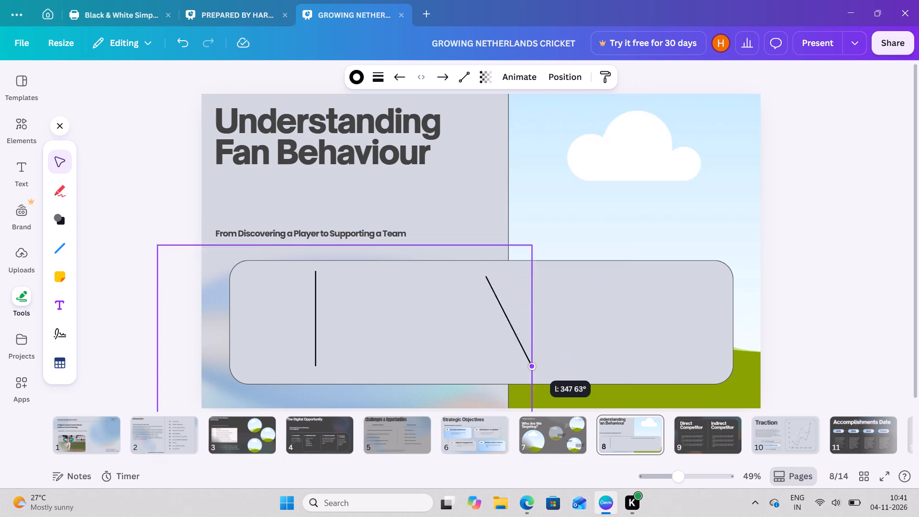
{"action": "left_click_drag", "start_coordinate": [529, 359], "coordinate": [497, 364]}
{"action": "left_click_drag", "start_coordinate": [497, 364], "coordinate": [488, 364]}
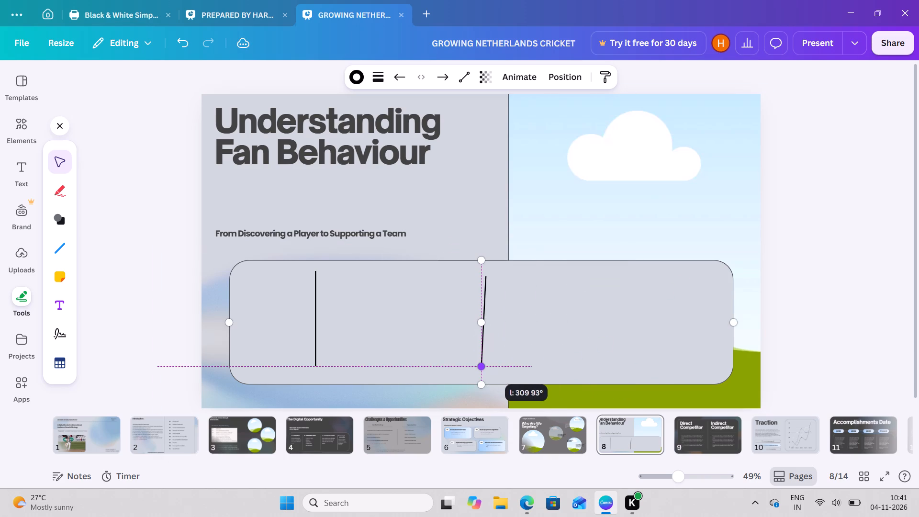
{"action": "left_click_drag", "start_coordinate": [488, 364], "coordinate": [486, 365]}
{"action": "left_click_drag", "start_coordinate": [484, 276], "coordinate": [476, 274]}
Shift the first divider, together with the subtitle, towards the centre so the line roughly halves the box's left half.
{"action": "left_click_drag", "start_coordinate": [317, 305], "coordinate": [335, 308]}
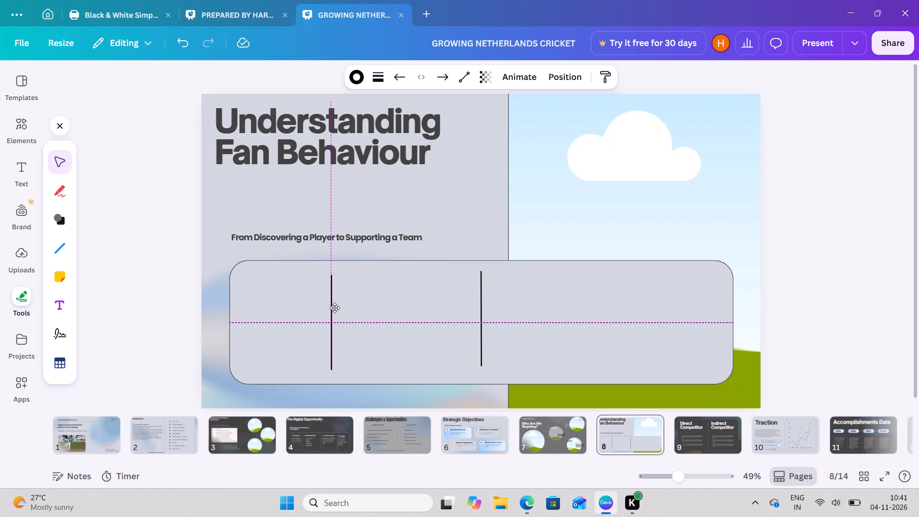
{"action": "left_click_drag", "start_coordinate": [335, 308], "coordinate": [352, 309]}
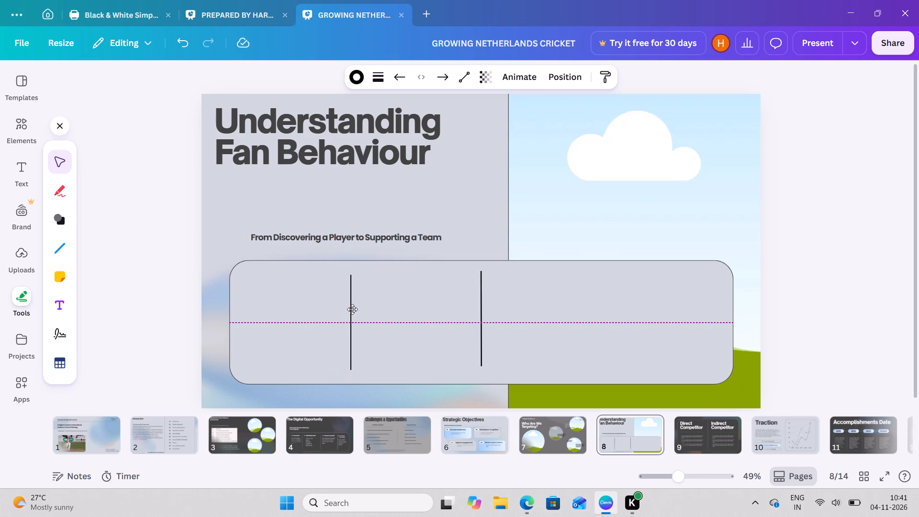
{"action": "left_click_drag", "start_coordinate": [352, 309], "coordinate": [349, 310]}
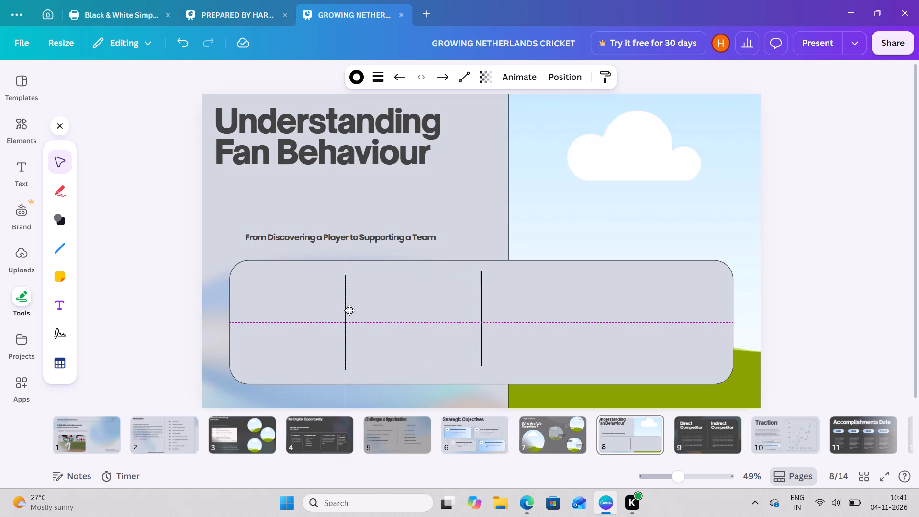
{"action": "left_click_drag", "start_coordinate": [349, 310], "coordinate": [351, 310]}
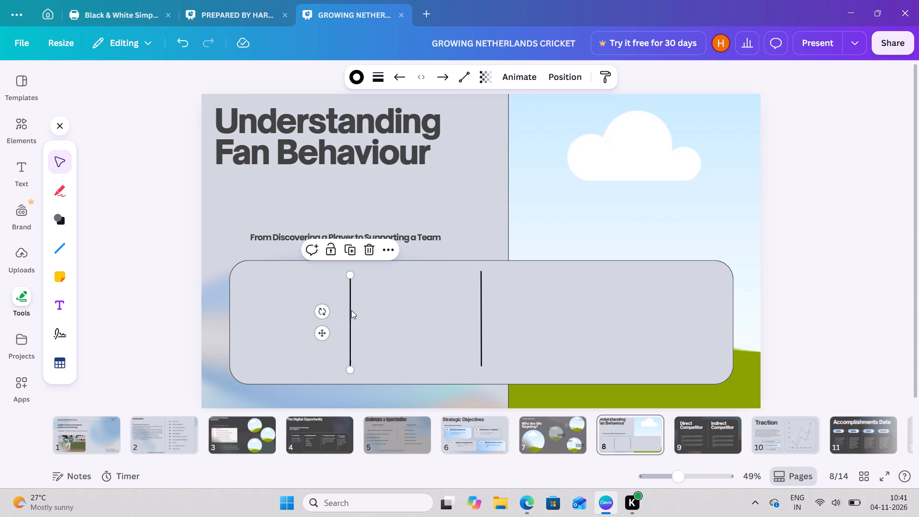
{"action": "left_click", "coordinate": [482, 344]}
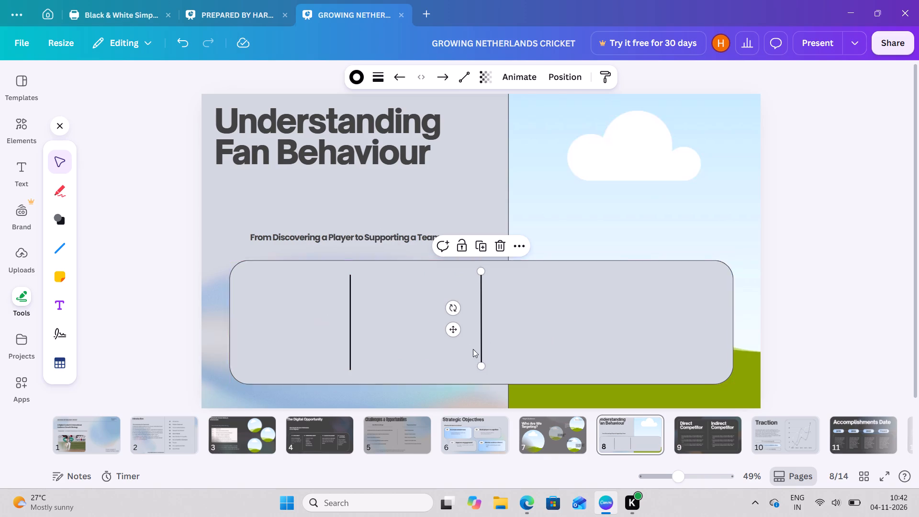
Draw a third vertical divider line midway across the box's right half, level with the centre divider's ends.
{"action": "left_click", "coordinate": [60, 248]}
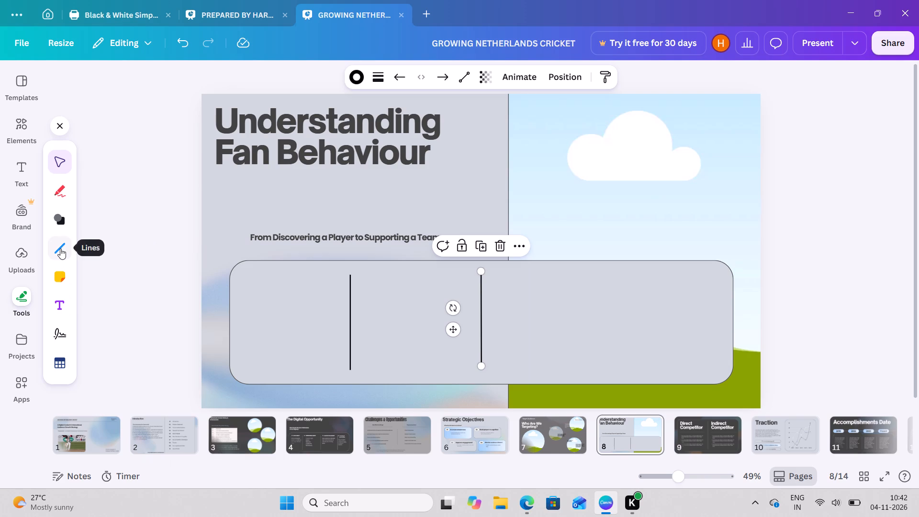
{"action": "left_click", "coordinate": [604, 278]}
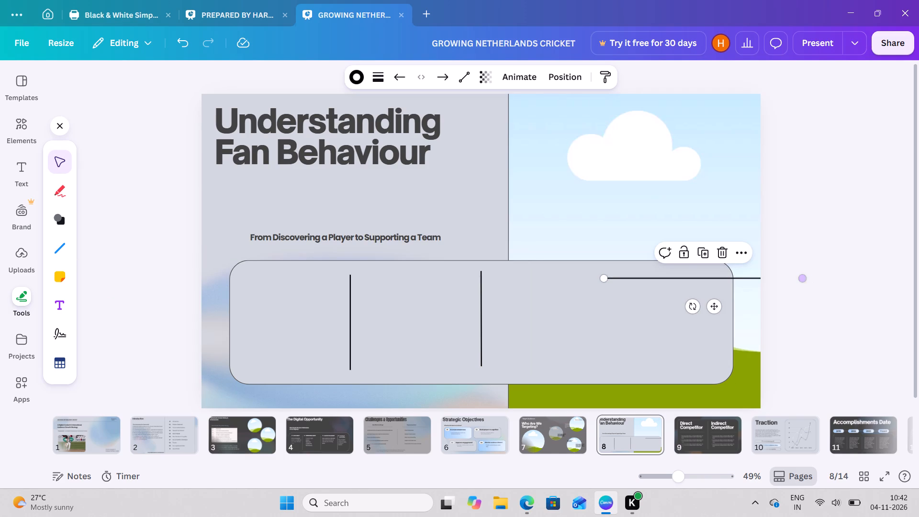
{"action": "left_click_drag", "start_coordinate": [802, 278], "coordinate": [606, 366]}
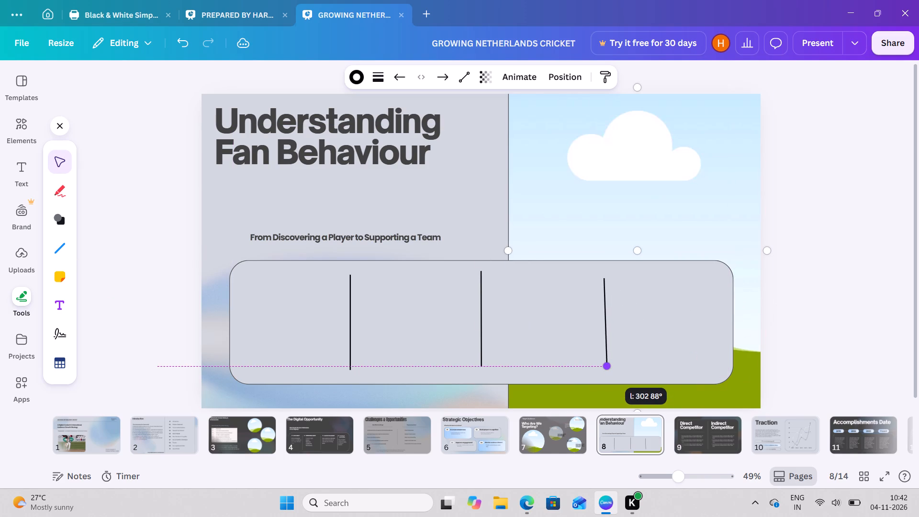
{"action": "left_click_drag", "start_coordinate": [606, 366], "coordinate": [605, 366]}
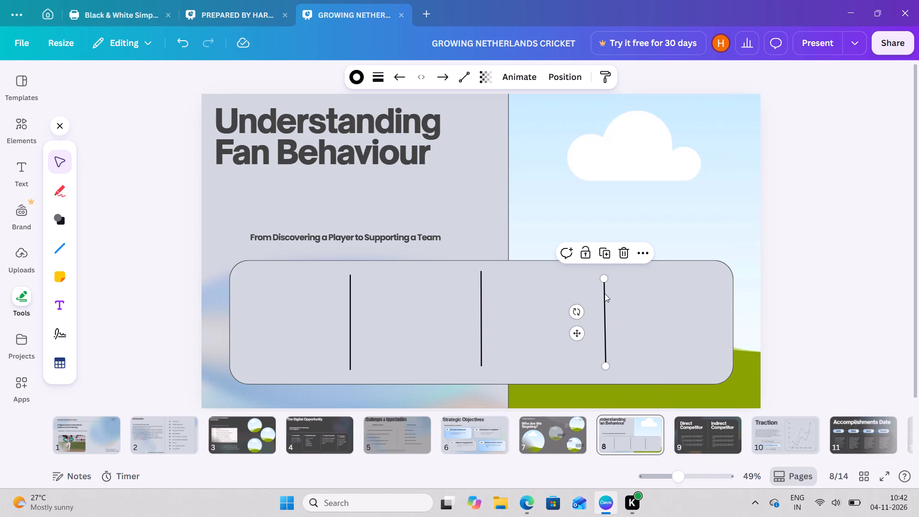
{"action": "left_click_drag", "start_coordinate": [602, 277], "coordinate": [605, 273]}
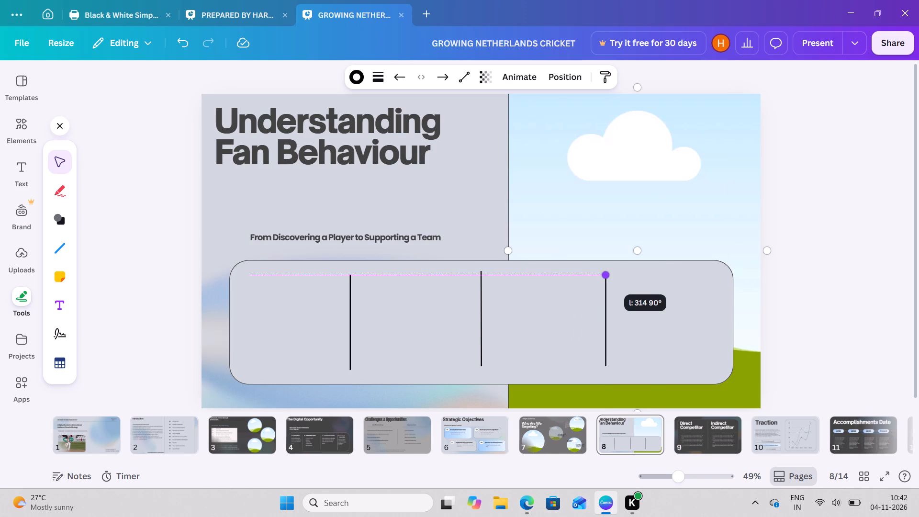
{"action": "left_click_drag", "start_coordinate": [605, 273], "coordinate": [605, 270]}
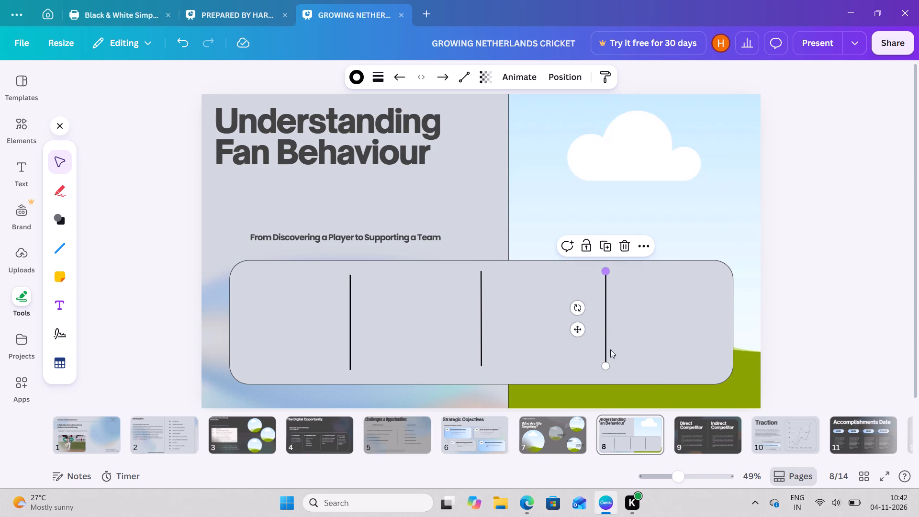
{"action": "left_click", "coordinate": [607, 364]}
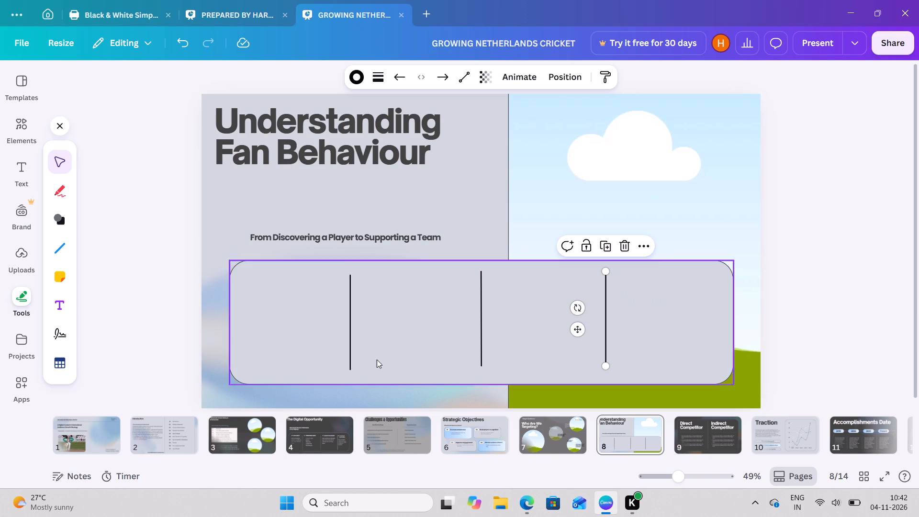
Set the stroke colour of all three divider lines to grey #737373.
{"action": "left_click", "coordinate": [357, 349]}
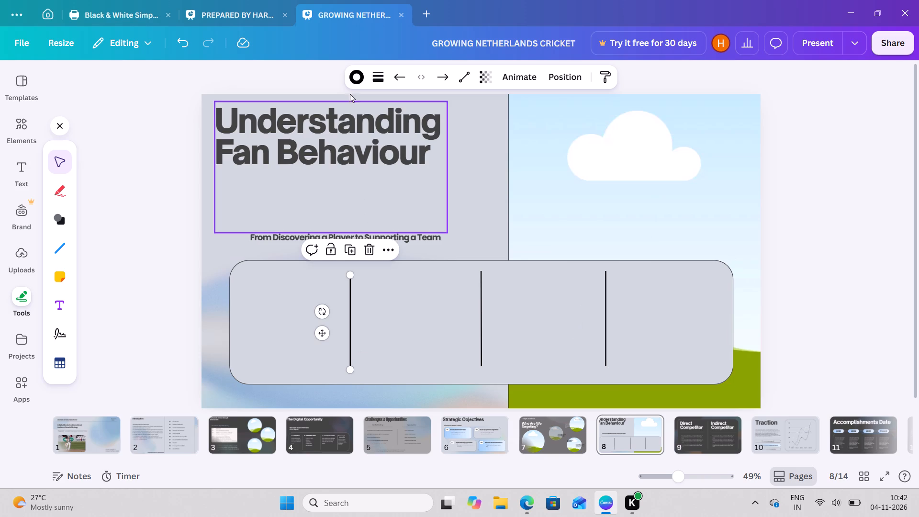
{"action": "left_click", "coordinate": [359, 76]}
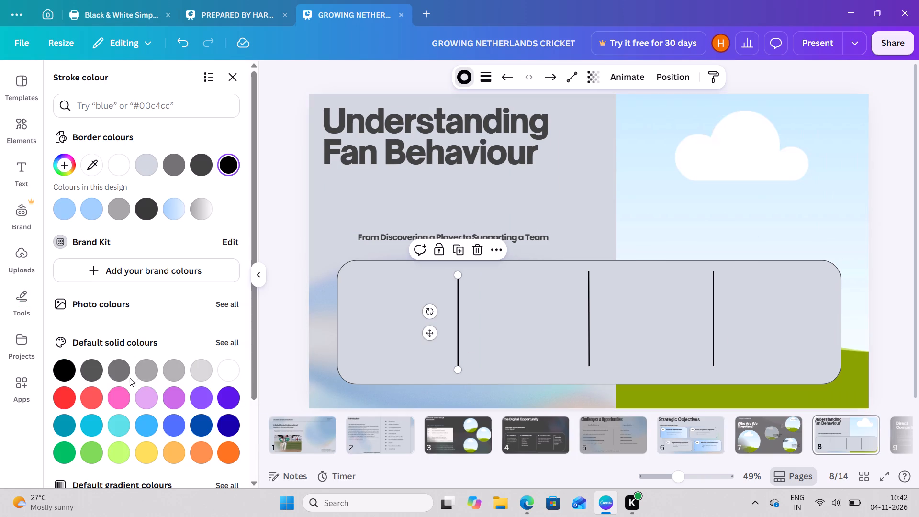
{"action": "left_click", "coordinate": [119, 370]}
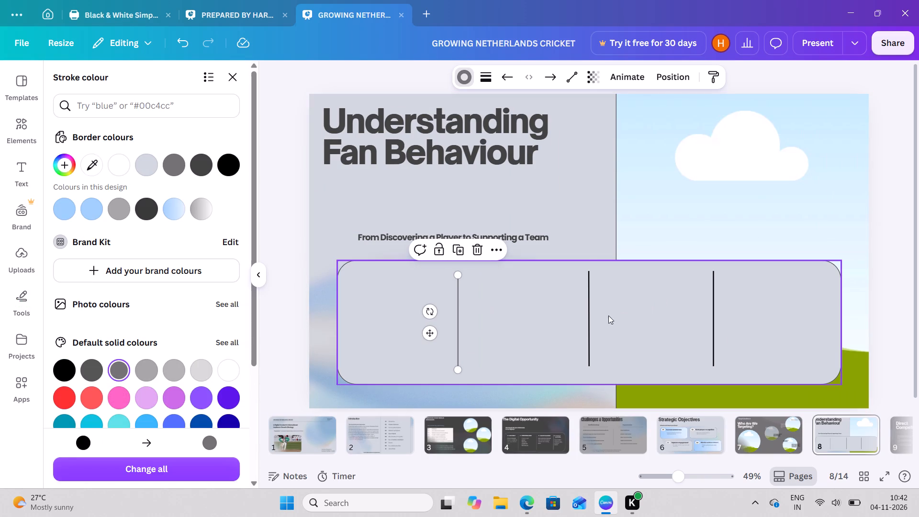
{"action": "left_click", "coordinate": [586, 327]}
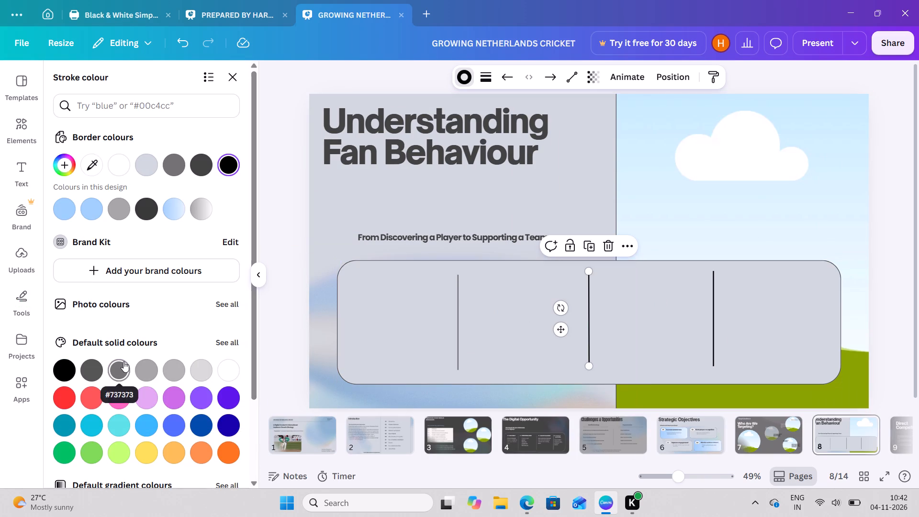
{"action": "left_click", "coordinate": [123, 361]}
{"action": "left_click", "coordinate": [714, 310]}
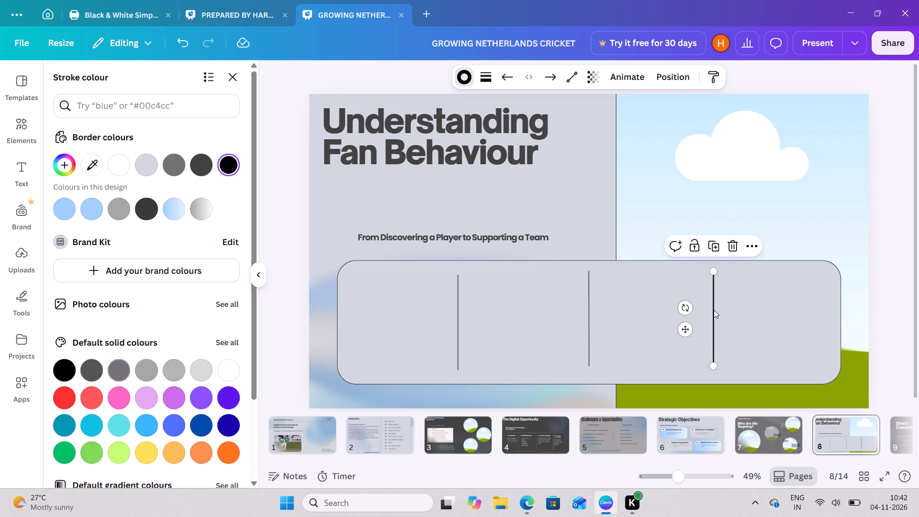
{"action": "left_click", "coordinate": [134, 368]}
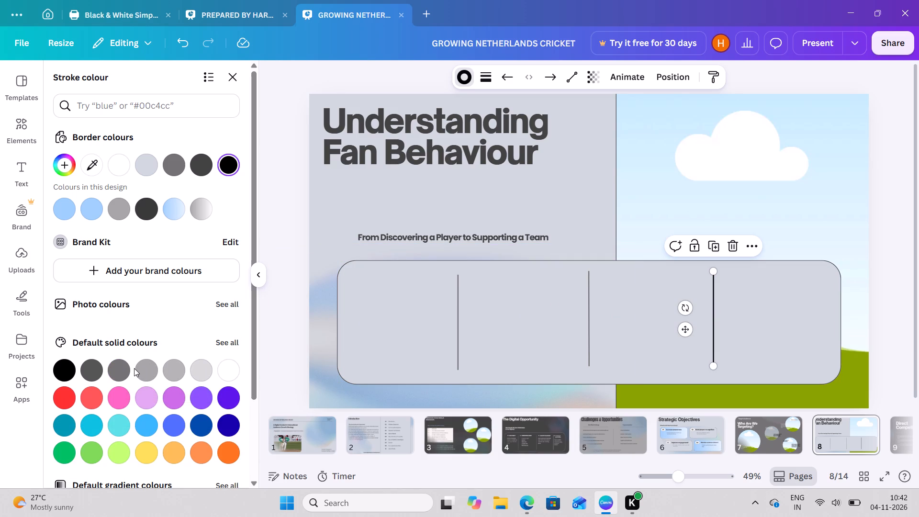
{"action": "left_click", "coordinate": [142, 368]}
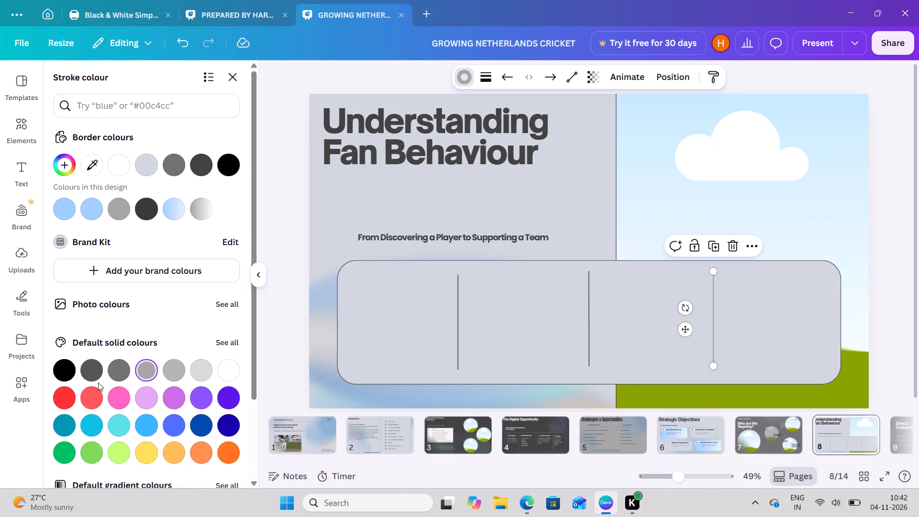
{"action": "left_click", "coordinate": [116, 376]}
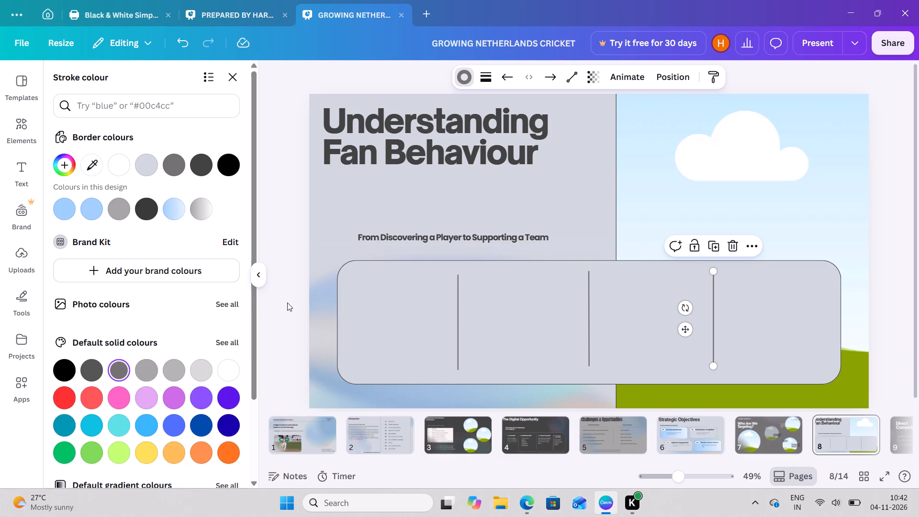
{"action": "left_click", "coordinate": [287, 302]}
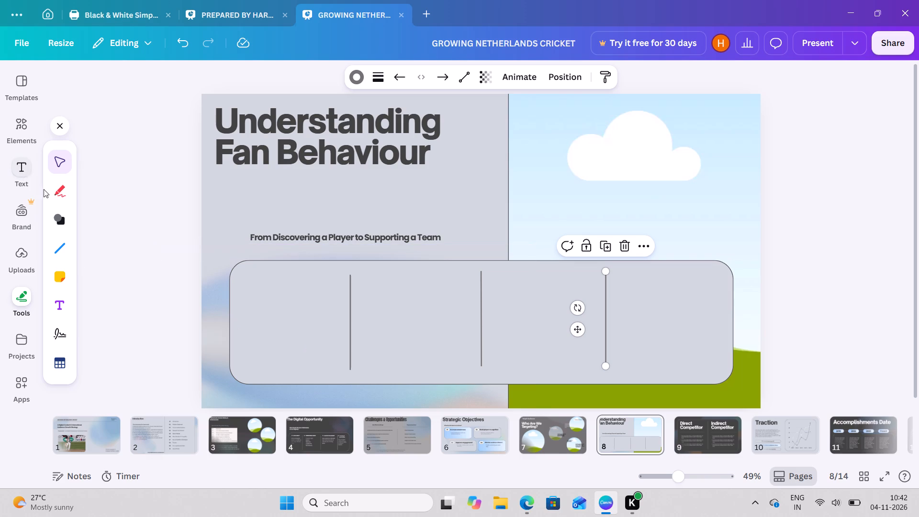
Add a light blue circle in the upper outer corner of the box's first column and shrink it to badge size.
{"action": "left_click", "coordinate": [62, 223]}
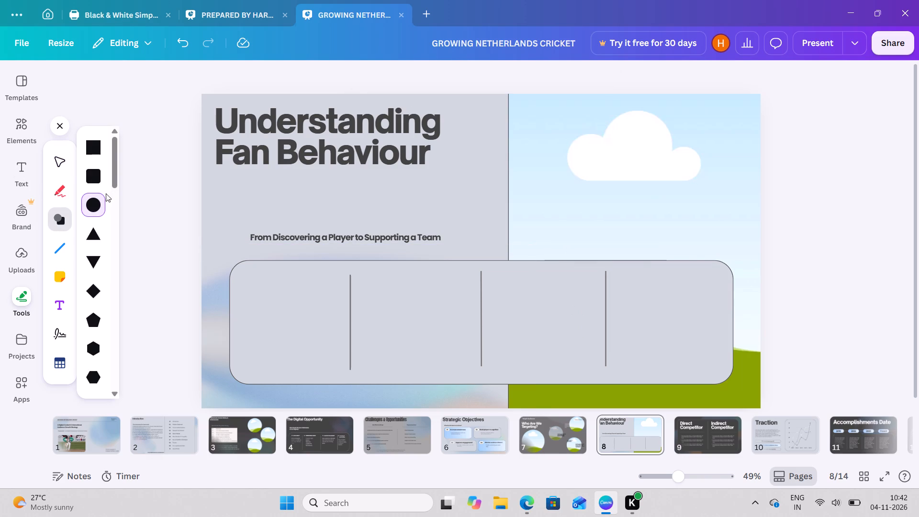
{"action": "left_click", "coordinate": [97, 199]}
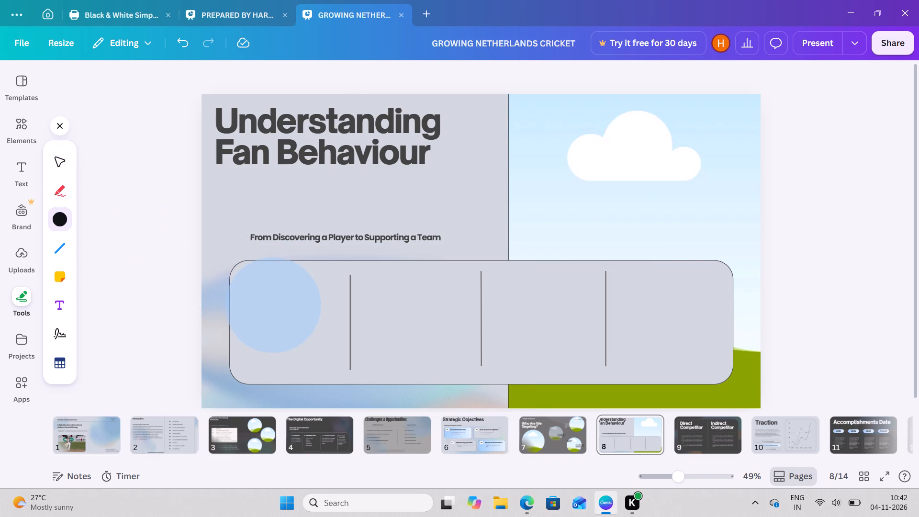
{"action": "left_click", "coordinate": [233, 262]}
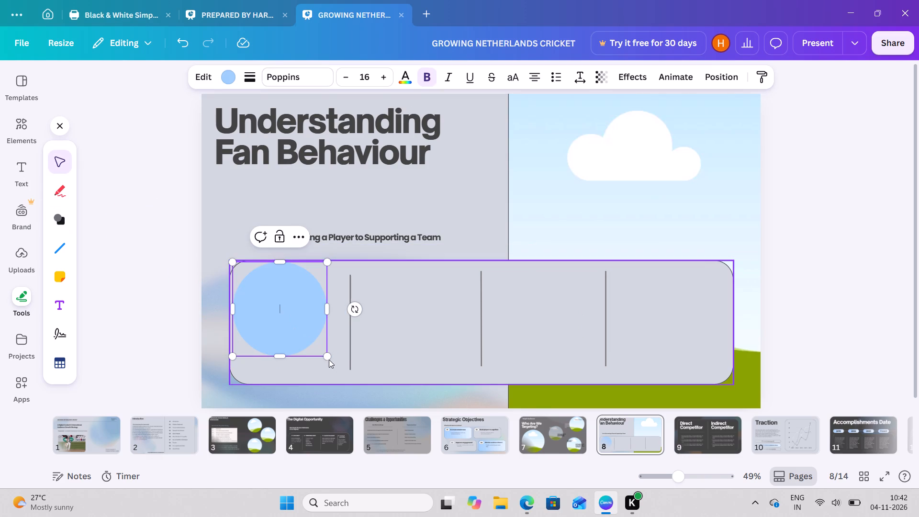
{"action": "left_click_drag", "start_coordinate": [328, 359], "coordinate": [259, 292]}
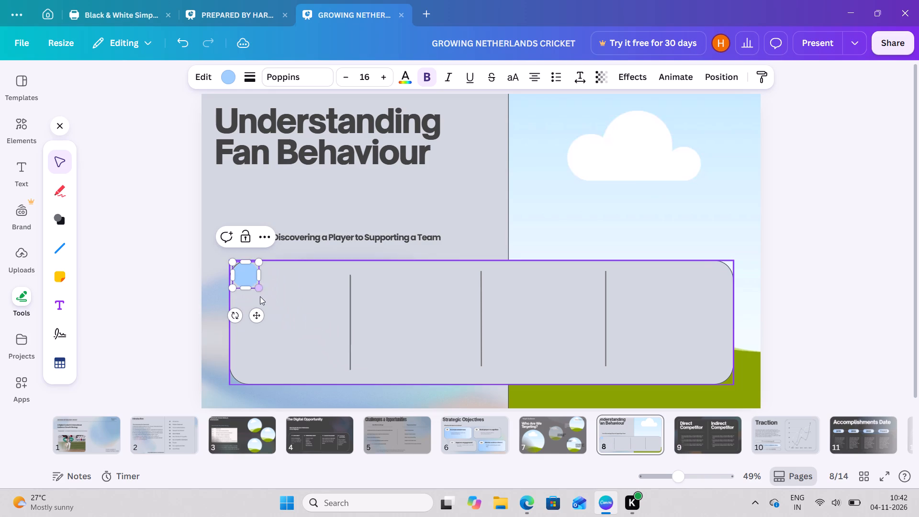
{"action": "left_click_drag", "start_coordinate": [251, 275], "coordinate": [265, 283]}
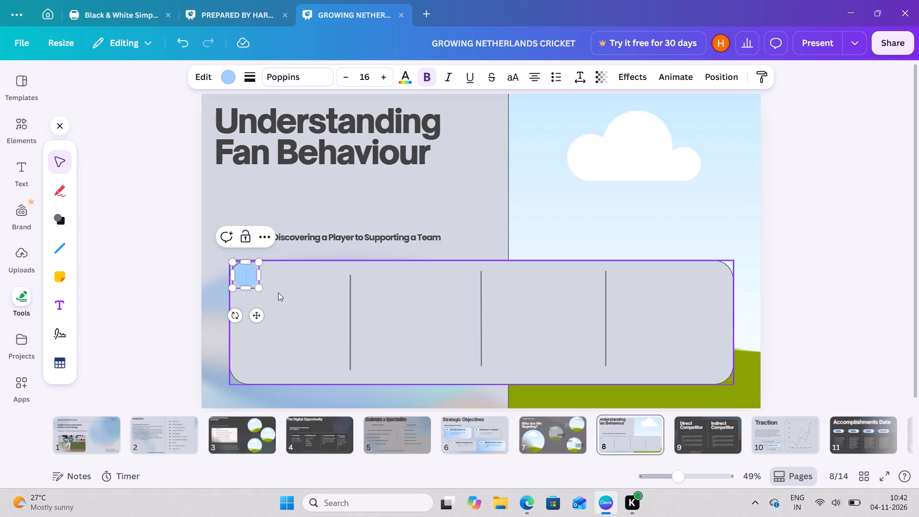
{"action": "left_click", "coordinate": [278, 292]}
{"action": "left_click", "coordinate": [253, 278]}
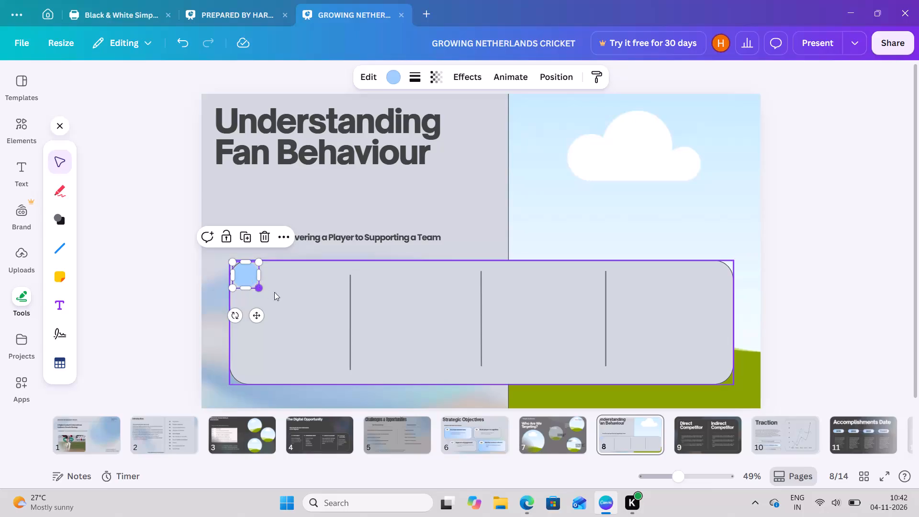
Reposition the rounded box so it frames the three dividers evenly, and lock it in place.
{"action": "left_click_drag", "start_coordinate": [287, 300], "coordinate": [253, 278]}
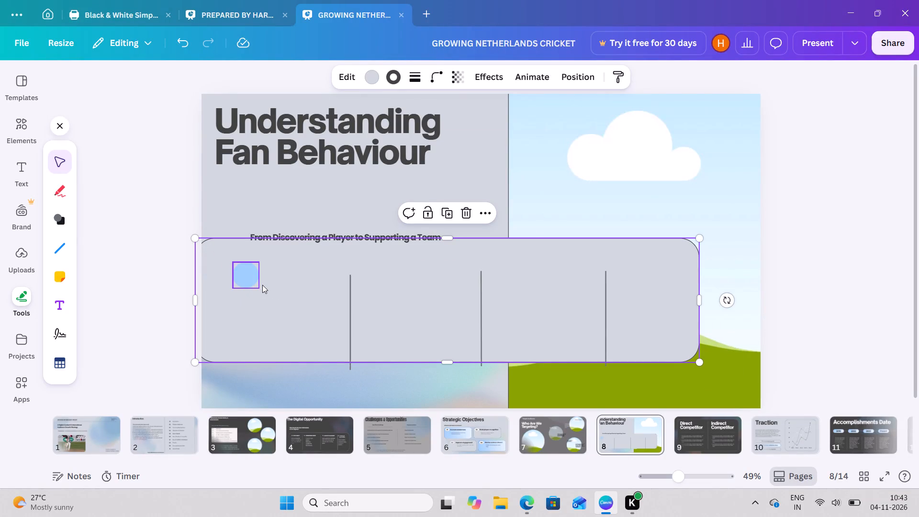
{"action": "left_click_drag", "start_coordinate": [286, 303], "coordinate": [310, 321]}
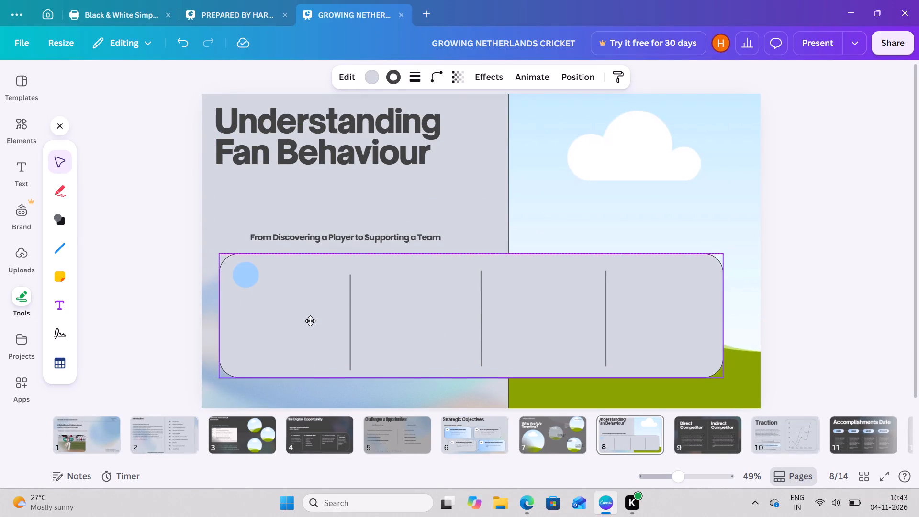
{"action": "left_click_drag", "start_coordinate": [310, 321], "coordinate": [312, 327]}
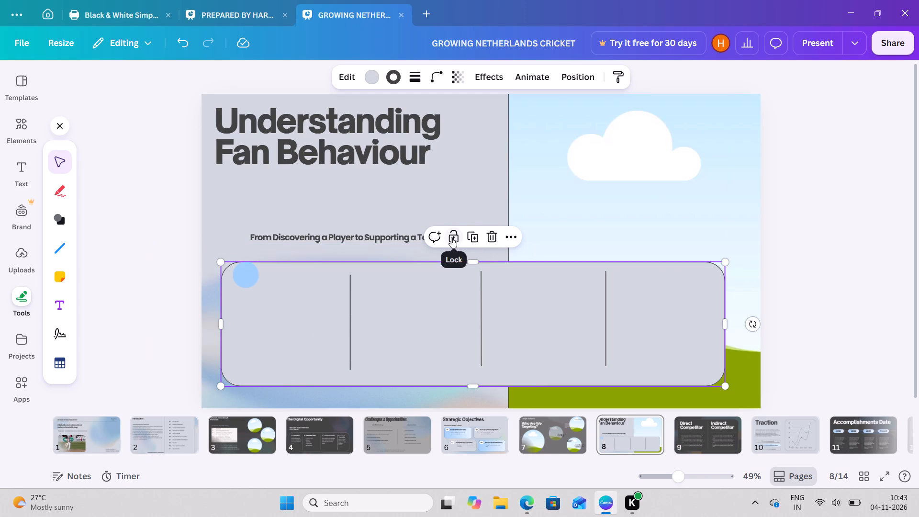
{"action": "left_click", "coordinate": [451, 237]}
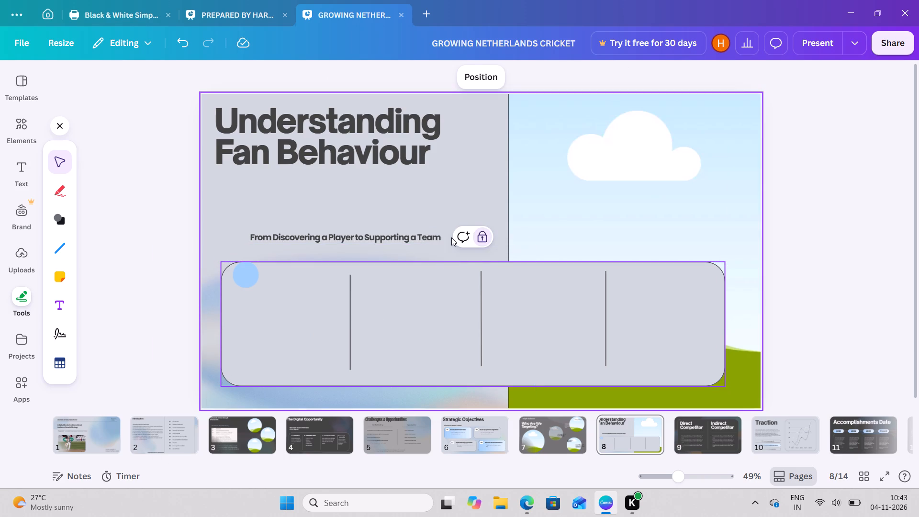
{"action": "left_click", "coordinate": [476, 236]}
{"action": "left_click", "coordinate": [435, 298]}
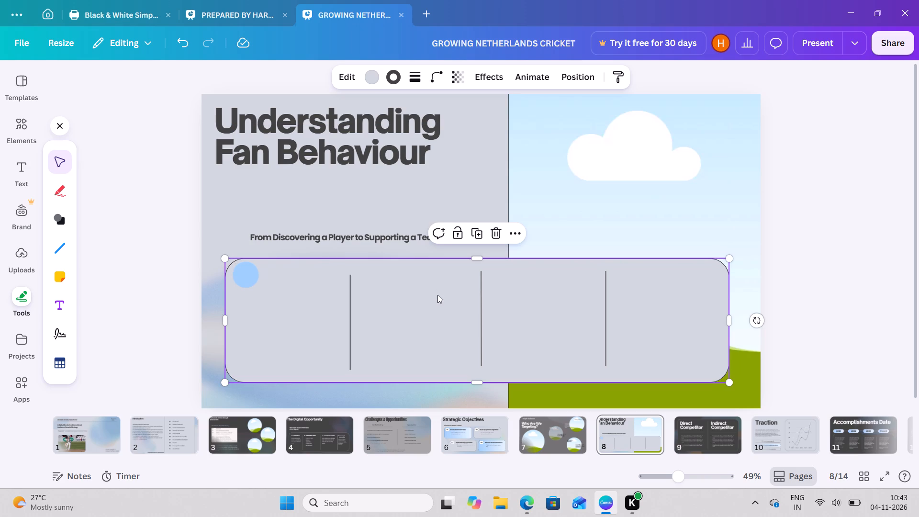
{"action": "left_click", "coordinate": [461, 238]}
Nudge the first column's circle slightly inward from the box corner and make it a little smaller.
{"action": "left_click", "coordinate": [245, 276]}
{"action": "left_click_drag", "start_coordinate": [247, 276], "coordinate": [254, 284]}
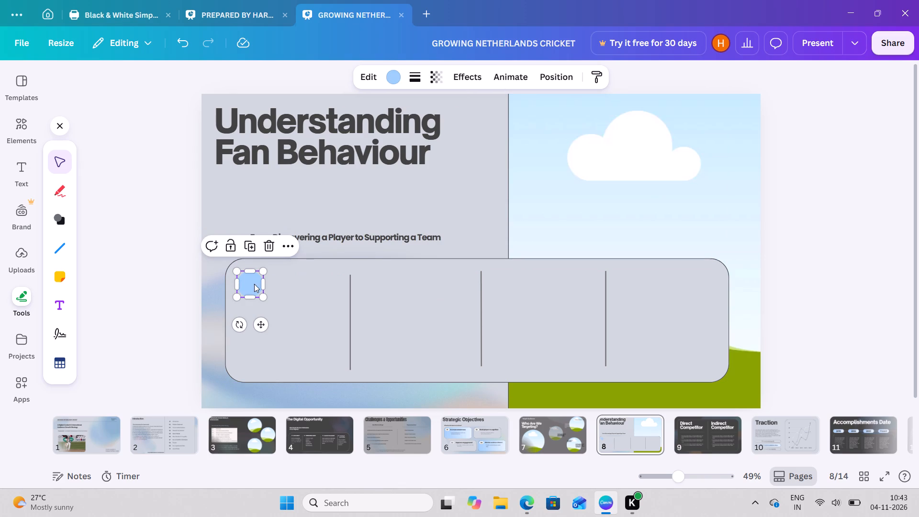
{"action": "left_click_drag", "start_coordinate": [267, 295], "coordinate": [256, 278]}
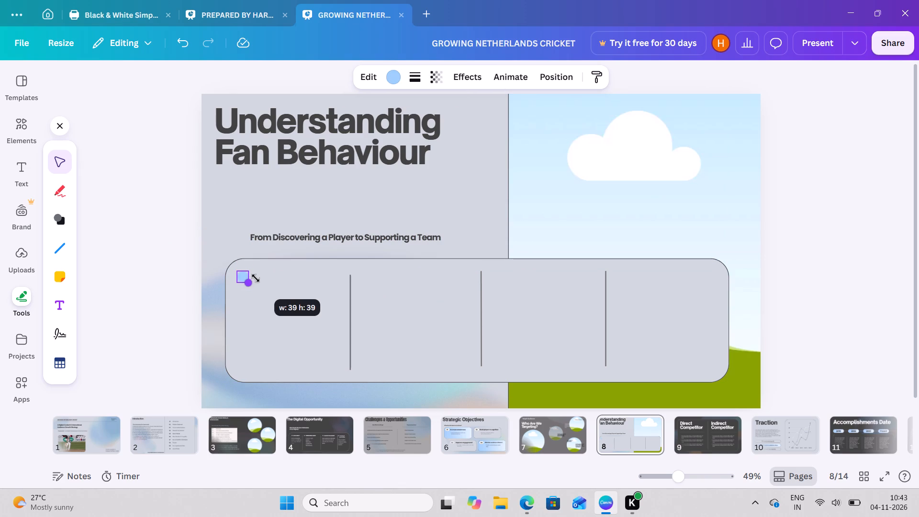
{"action": "left_click_drag", "start_coordinate": [256, 278], "coordinate": [270, 287]}
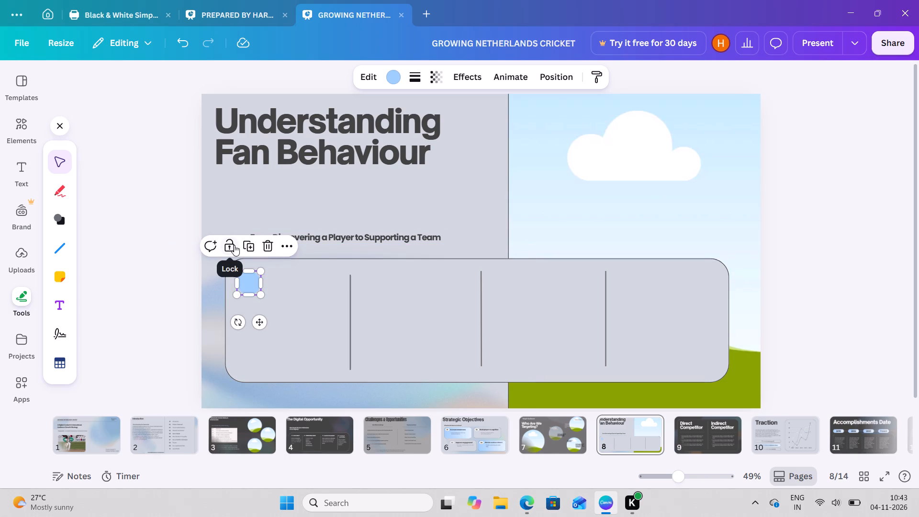
Add a second circle at the top of the second column and shrink it to a small badge.
{"action": "left_click", "coordinate": [55, 219]}
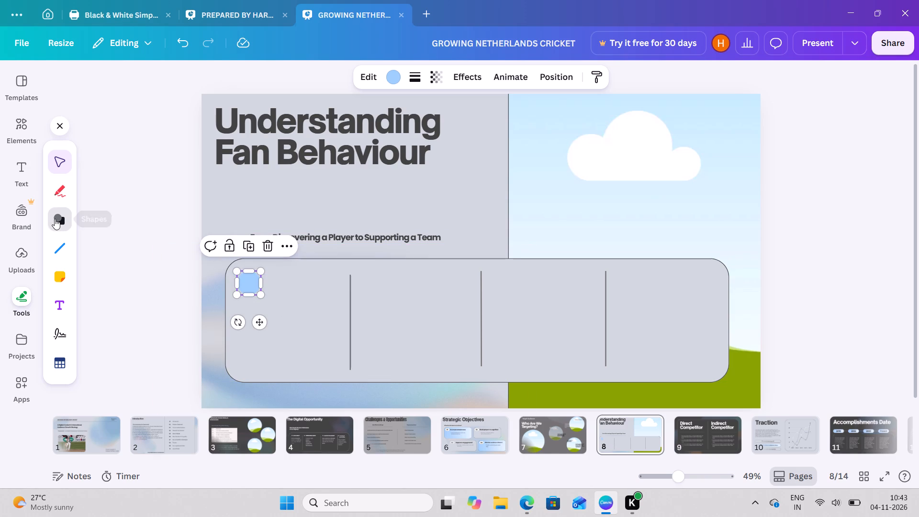
{"action": "left_click", "coordinate": [83, 203]}
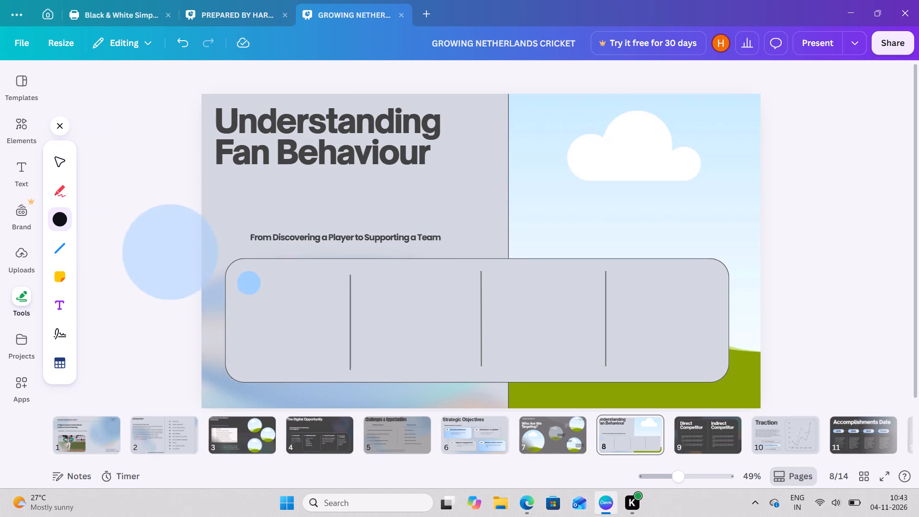
{"action": "left_click", "coordinate": [374, 257]}
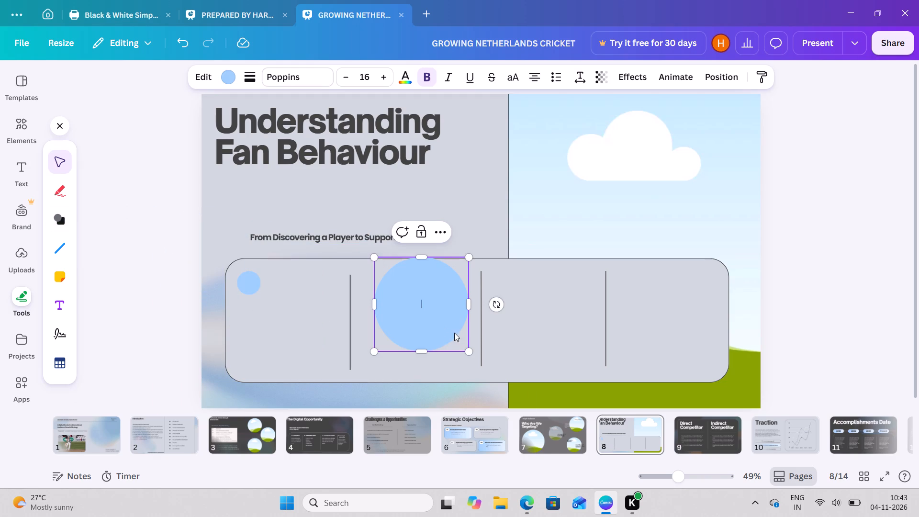
{"action": "left_click_drag", "start_coordinate": [467, 346], "coordinate": [459, 342]}
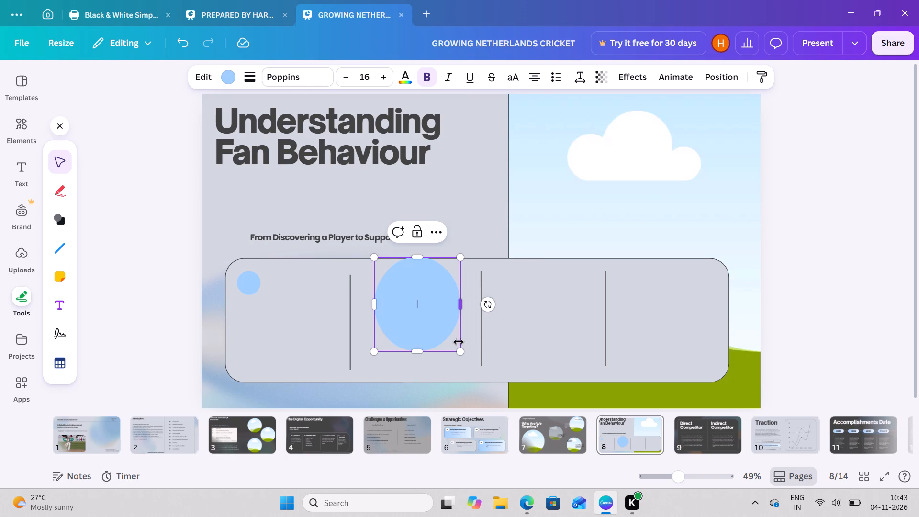
{"action": "left_click_drag", "start_coordinate": [461, 350], "coordinate": [396, 307]}
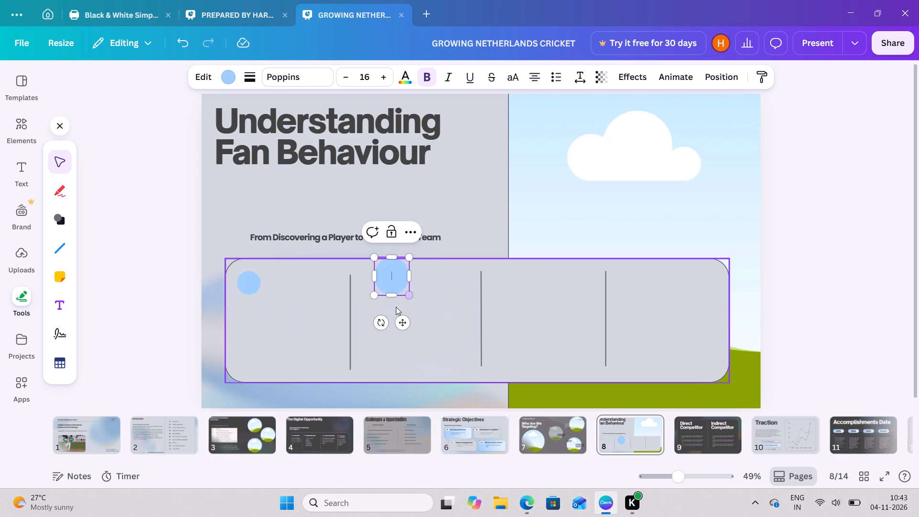
{"action": "left_click_drag", "start_coordinate": [406, 279], "coordinate": [407, 279]}
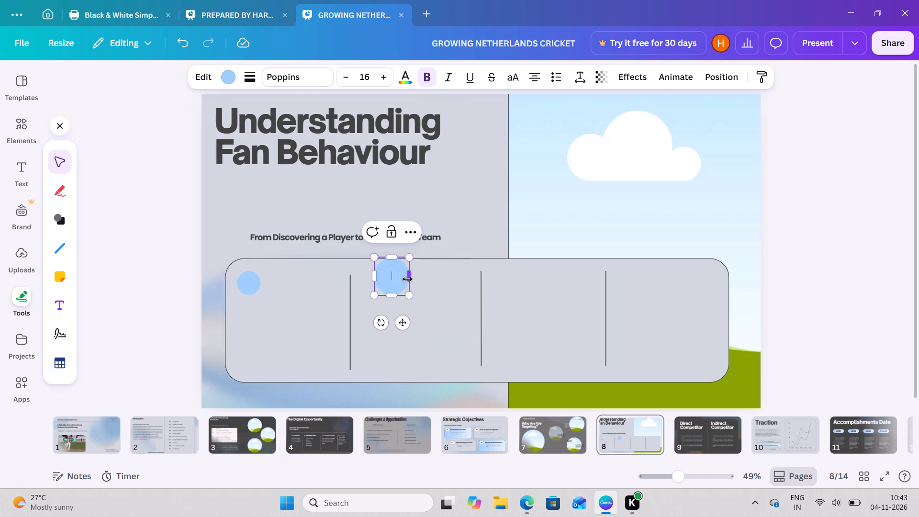
{"action": "left_click_drag", "start_coordinate": [407, 279], "coordinate": [411, 279]}
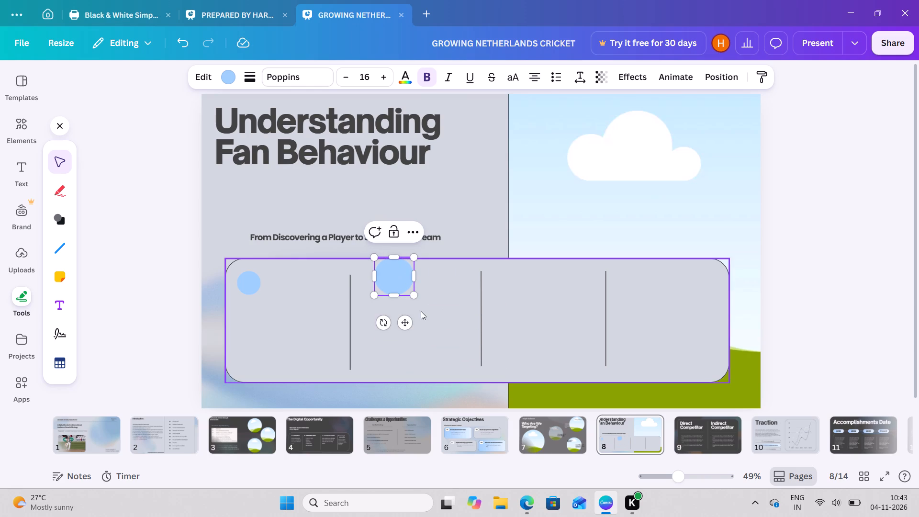
{"action": "left_click_drag", "start_coordinate": [416, 298], "coordinate": [391, 283]}
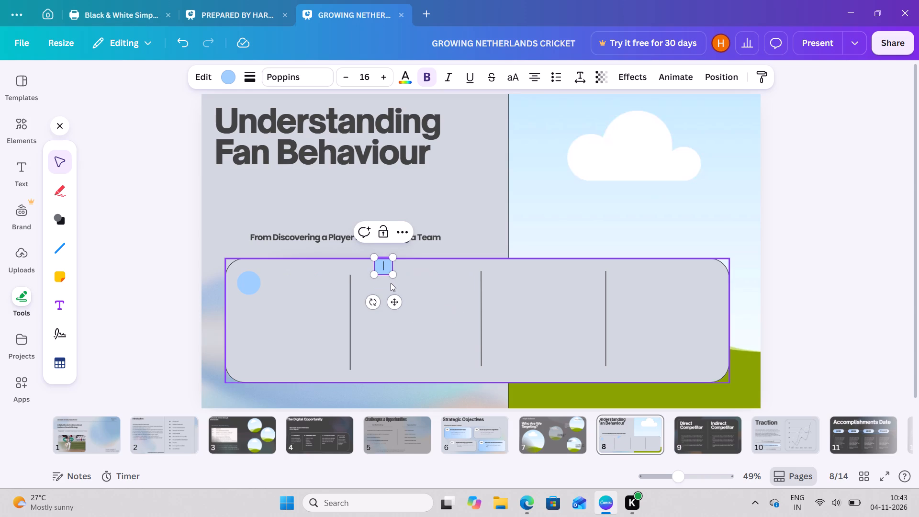
Move the second circle near the first divider, level with the first circle, and adjust its size to roughly match.
{"action": "left_click", "coordinate": [242, 292]}
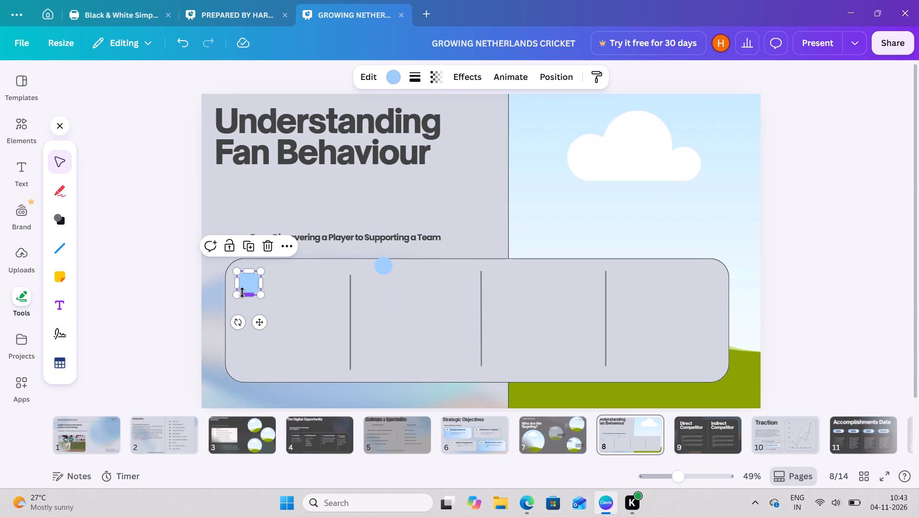
{"action": "left_click", "coordinate": [380, 266]}
{"action": "left_click_drag", "start_coordinate": [380, 266], "coordinate": [398, 273]}
{"action": "left_click_drag", "start_coordinate": [398, 273], "coordinate": [376, 271]}
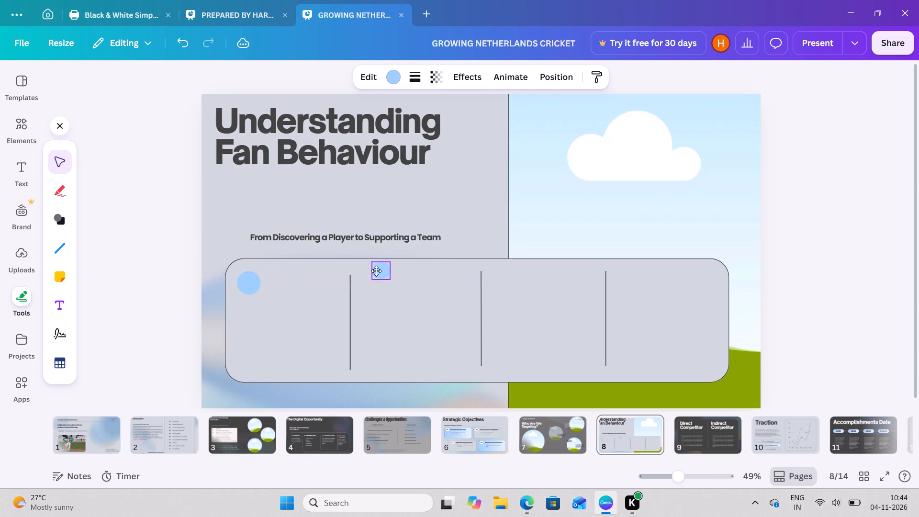
{"action": "left_click_drag", "start_coordinate": [376, 271], "coordinate": [370, 283]}
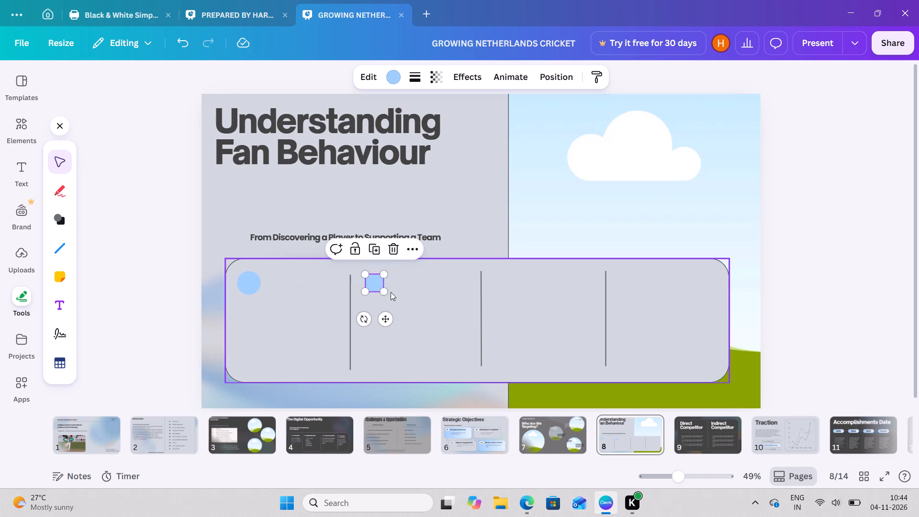
{"action": "left_click", "coordinate": [382, 291]}
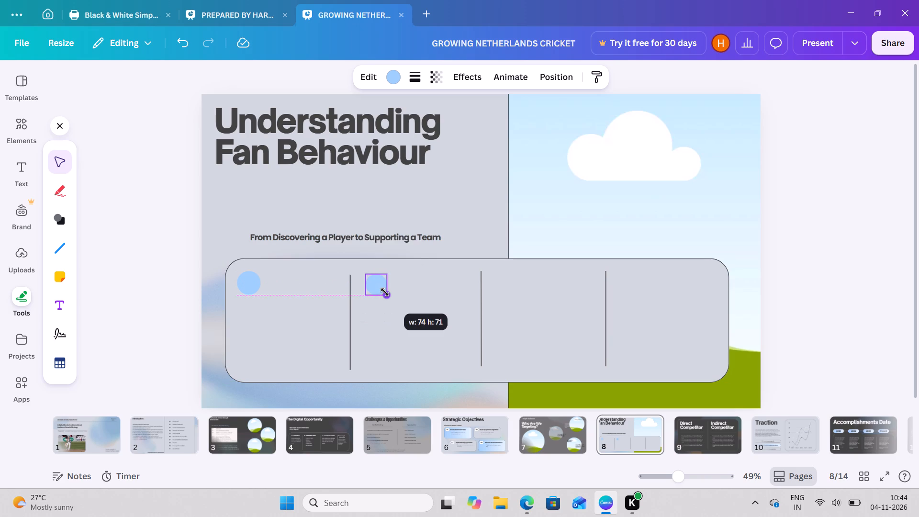
Place two more circles, one in the third column and one in the fourth column of the box.
{"action": "left_click", "coordinate": [54, 228]}
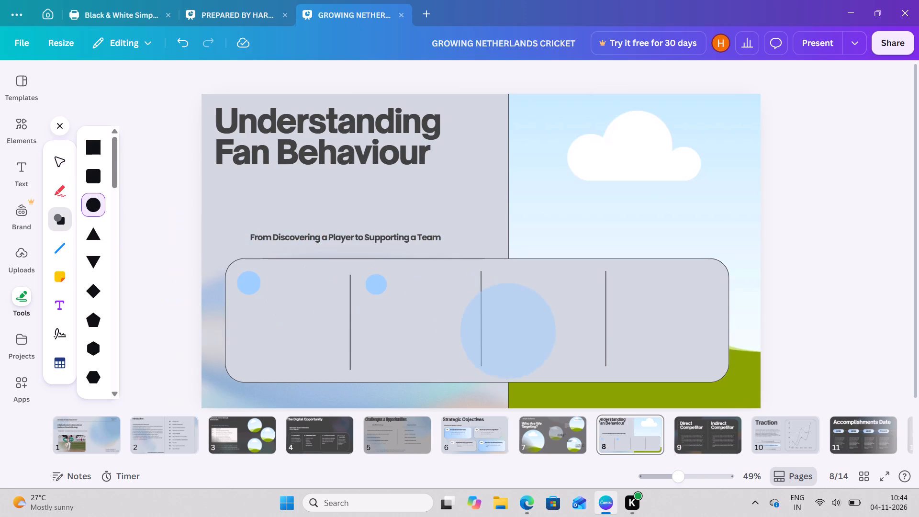
{"action": "left_click", "coordinate": [501, 263]}
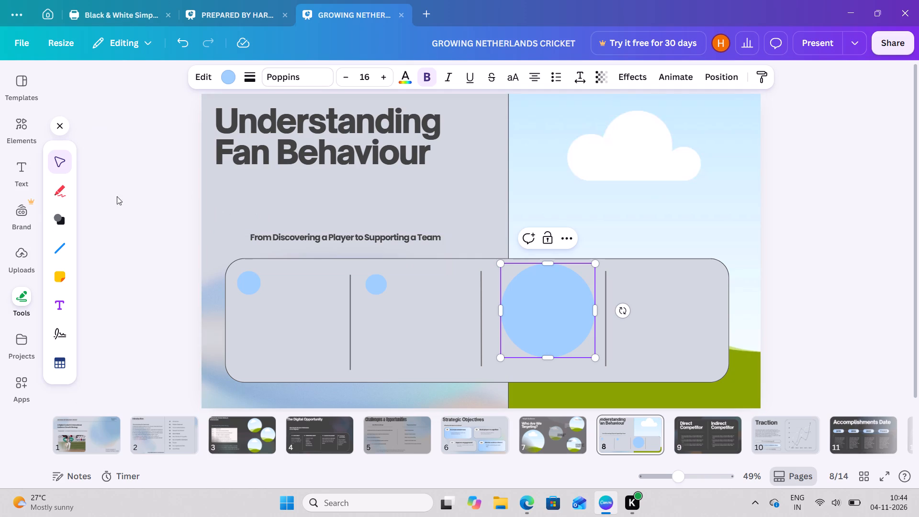
{"action": "left_click", "coordinate": [52, 216]}
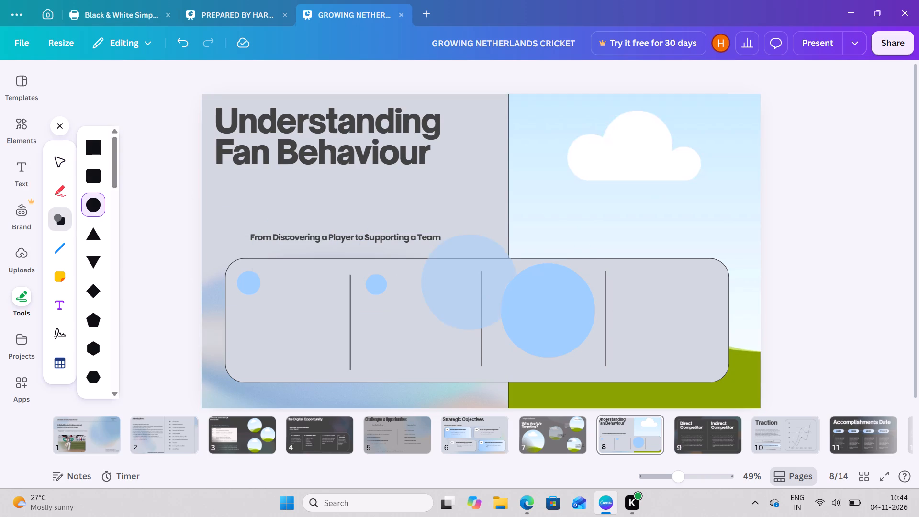
{"action": "left_click", "coordinate": [622, 275]}
Shrink the third column's circle to badge size and position it beside the centre divider, level with the first two circles.
{"action": "left_click_drag", "start_coordinate": [558, 290], "coordinate": [560, 294]}
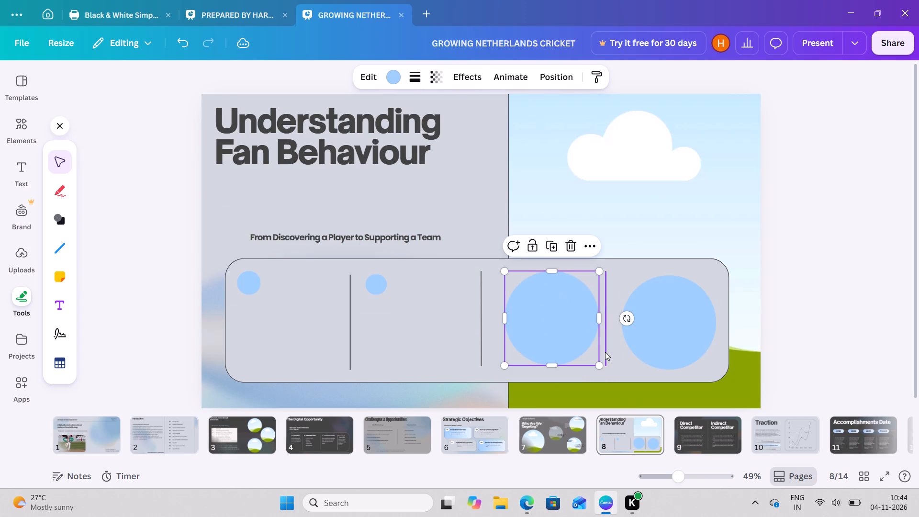
{"action": "left_click_drag", "start_coordinate": [602, 364], "coordinate": [518, 302]}
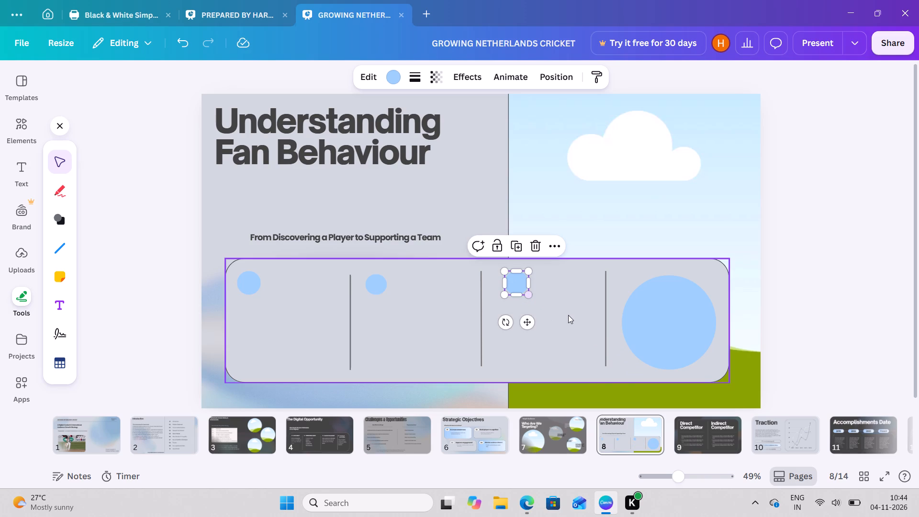
{"action": "left_click", "coordinate": [568, 315]}
{"action": "left_click_drag", "start_coordinate": [521, 288], "coordinate": [513, 289]}
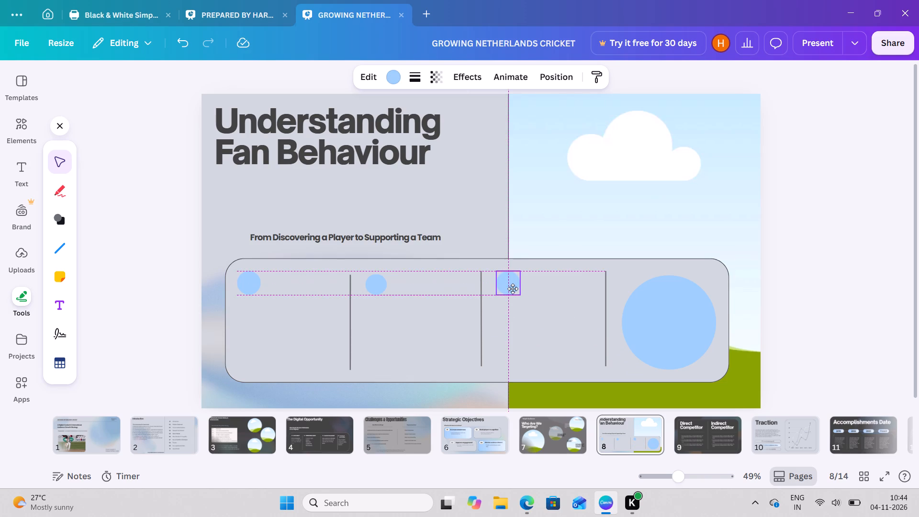
{"action": "left_click_drag", "start_coordinate": [513, 289], "coordinate": [511, 290]}
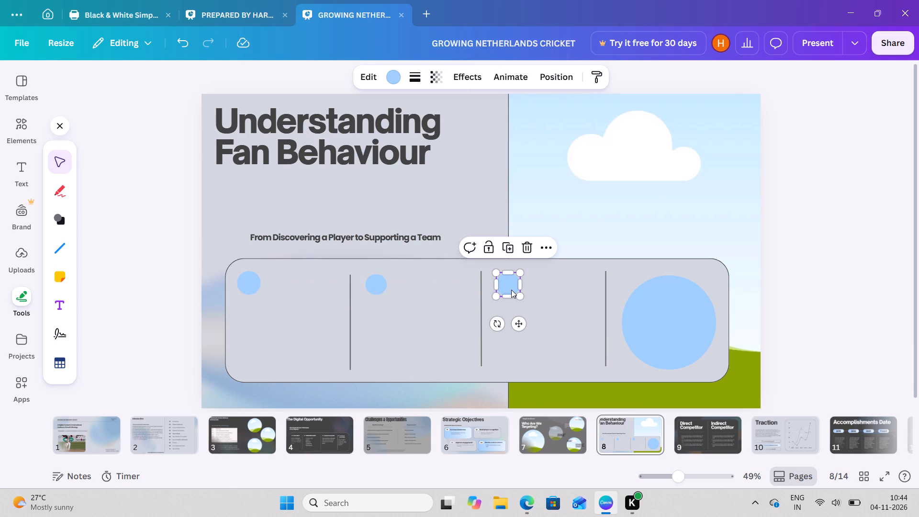
Shrink the fourth column's circle to about the same badge size as the other three.
{"action": "left_click", "coordinate": [672, 328]}
{"action": "left_click_drag", "start_coordinate": [718, 371], "coordinate": [647, 302]}
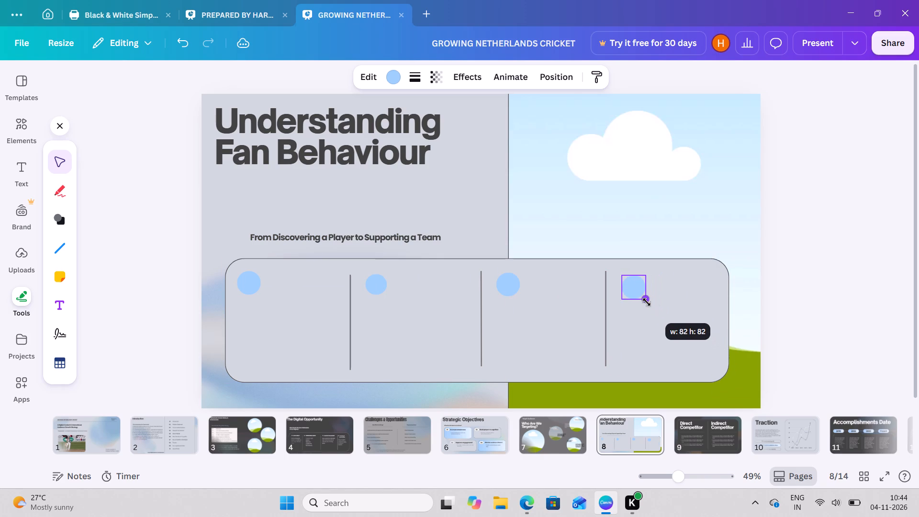
{"action": "left_click_drag", "start_coordinate": [647, 302], "coordinate": [649, 303]}
{"action": "left_click", "coordinate": [683, 321]}
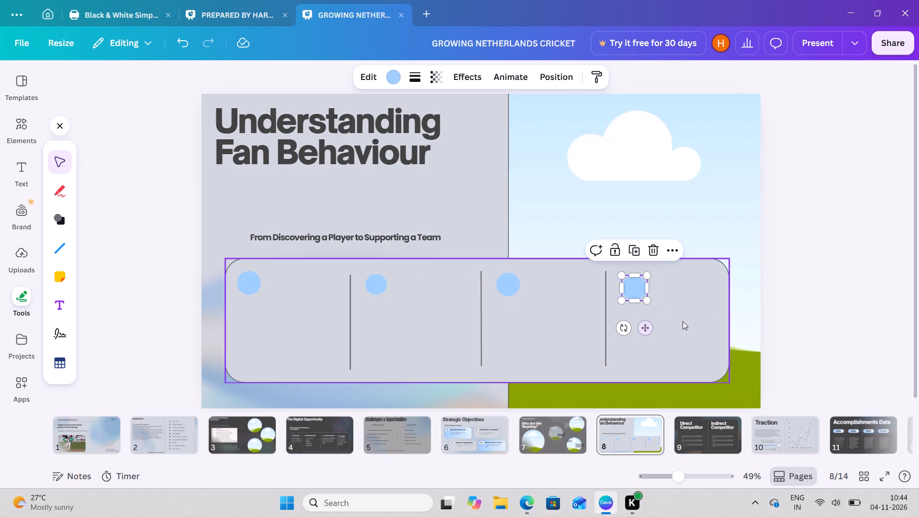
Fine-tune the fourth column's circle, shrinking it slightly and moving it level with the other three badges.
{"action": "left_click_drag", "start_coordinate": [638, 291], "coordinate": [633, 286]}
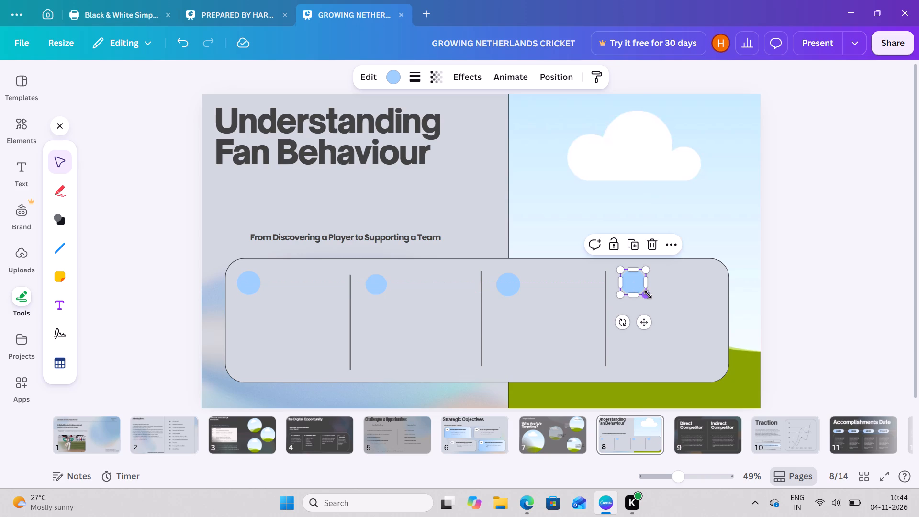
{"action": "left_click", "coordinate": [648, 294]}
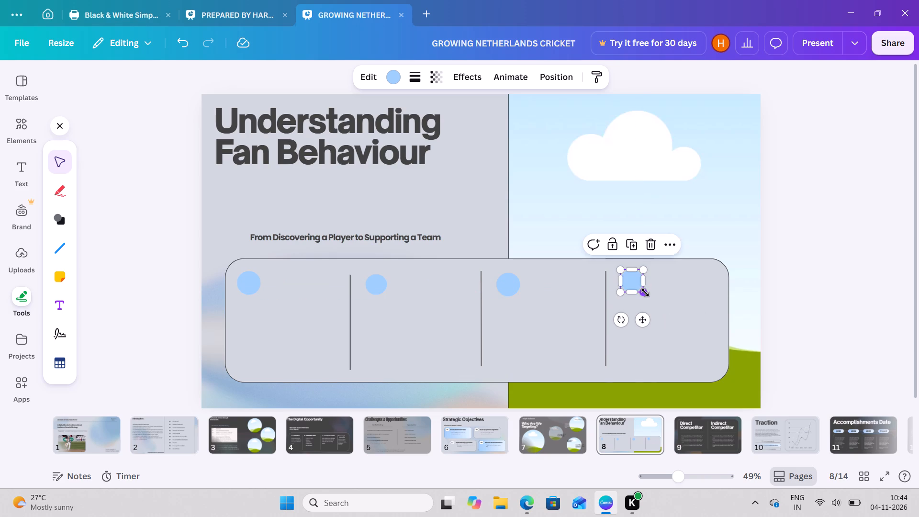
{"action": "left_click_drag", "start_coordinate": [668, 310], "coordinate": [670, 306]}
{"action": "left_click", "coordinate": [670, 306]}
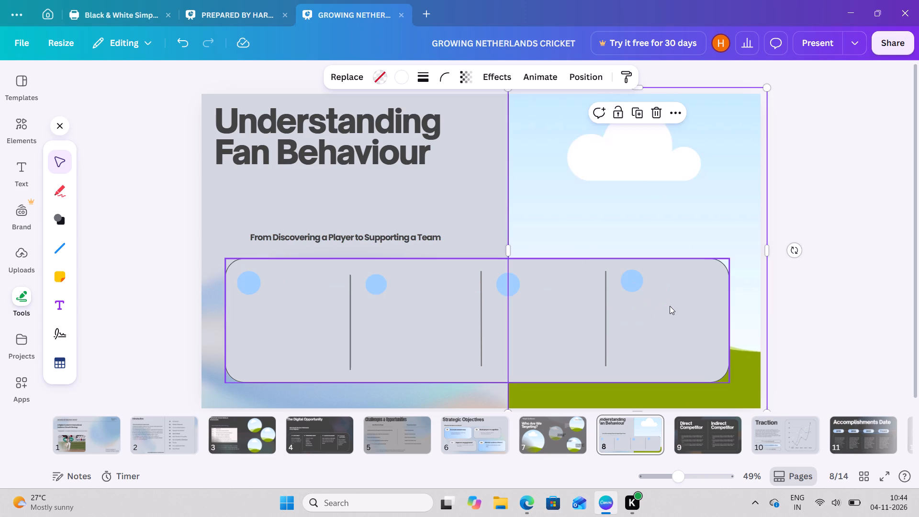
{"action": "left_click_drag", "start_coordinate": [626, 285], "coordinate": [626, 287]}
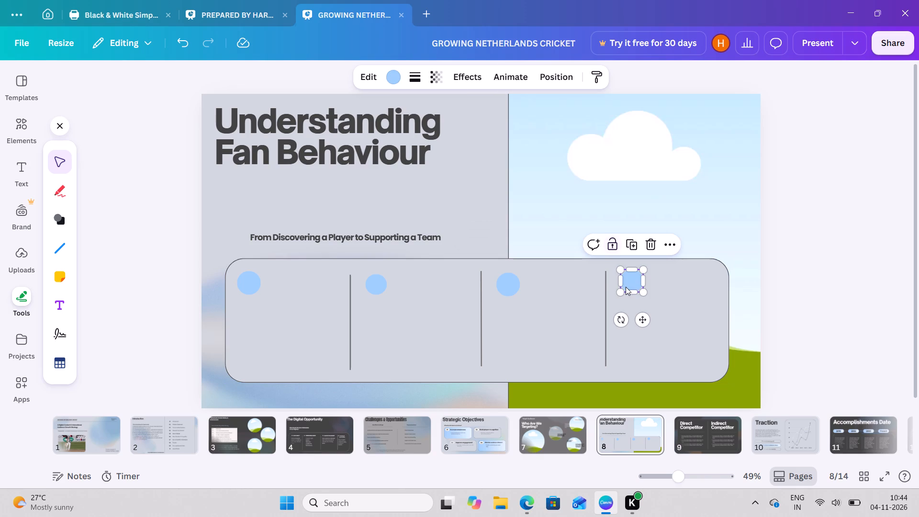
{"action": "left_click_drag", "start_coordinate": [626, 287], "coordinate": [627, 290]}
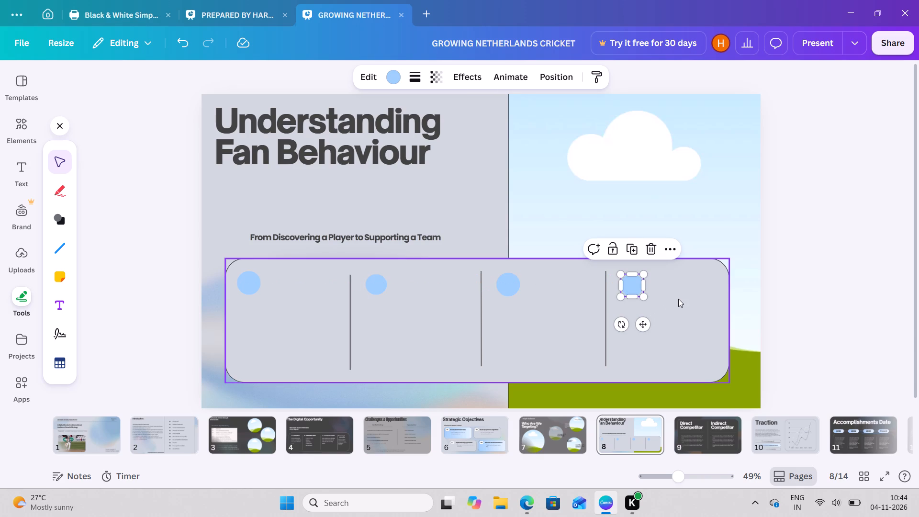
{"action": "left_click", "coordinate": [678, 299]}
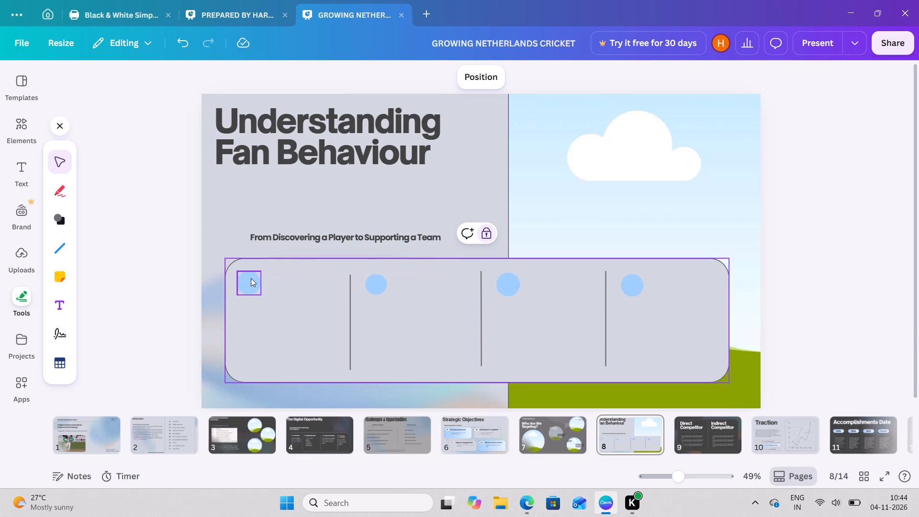
Recolour the circles in the first, second and third columns dark grey (#424242).
{"action": "left_click", "coordinate": [251, 278]}
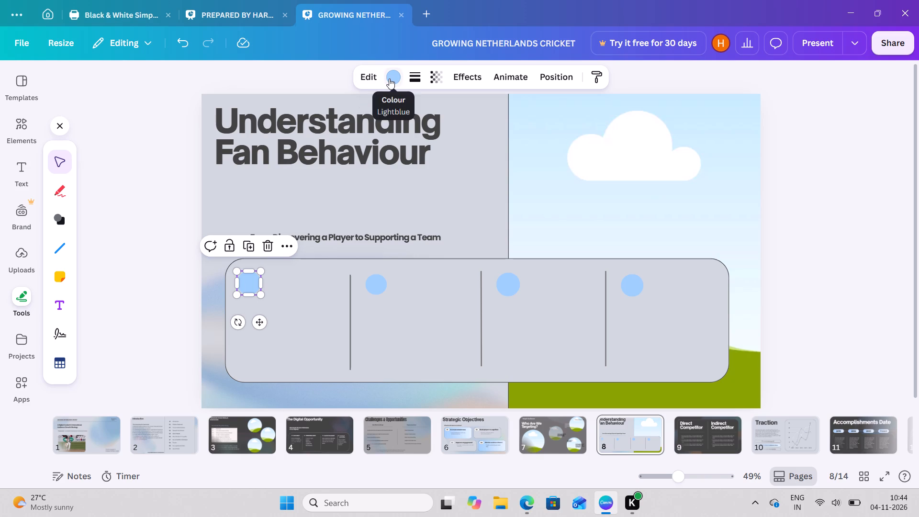
{"action": "left_click", "coordinate": [389, 79]}
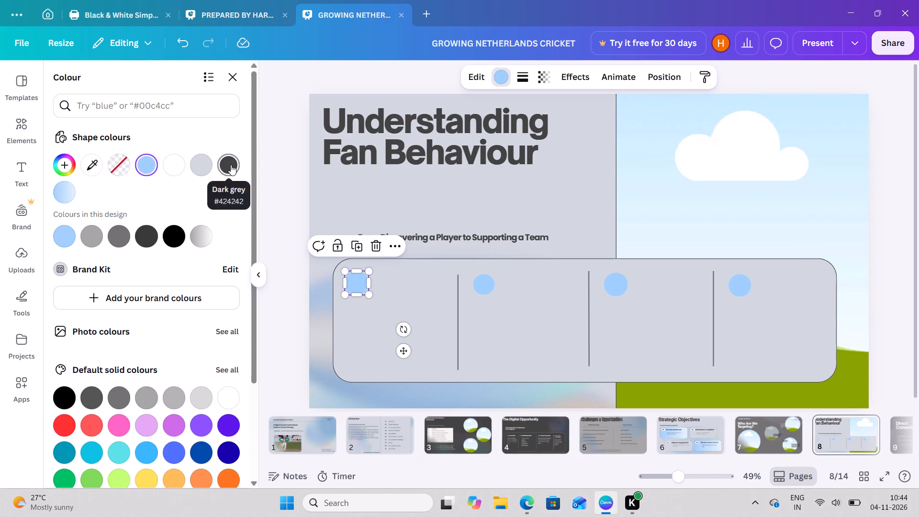
{"action": "left_click", "coordinate": [231, 165]}
{"action": "left_click", "coordinate": [485, 287]}
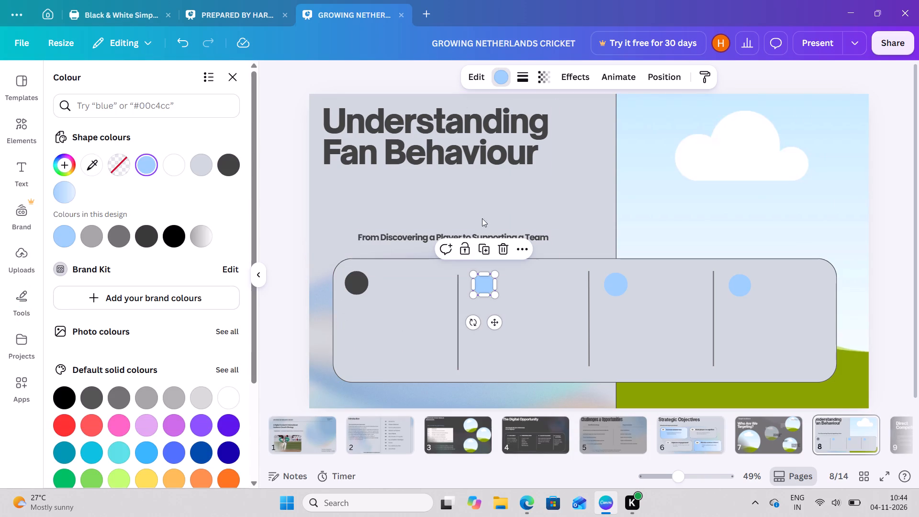
{"action": "left_click", "coordinate": [234, 168]}
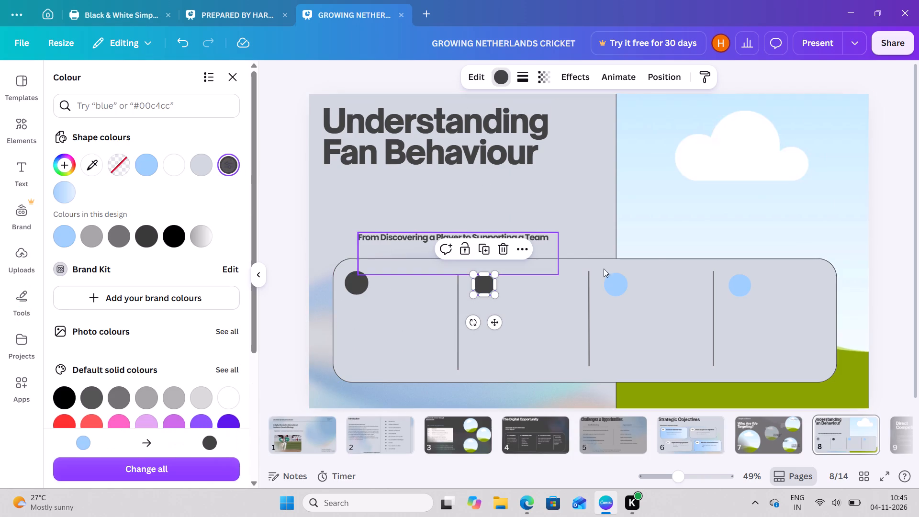
{"action": "left_click", "coordinate": [615, 281]}
{"action": "left_click", "coordinate": [236, 157]}
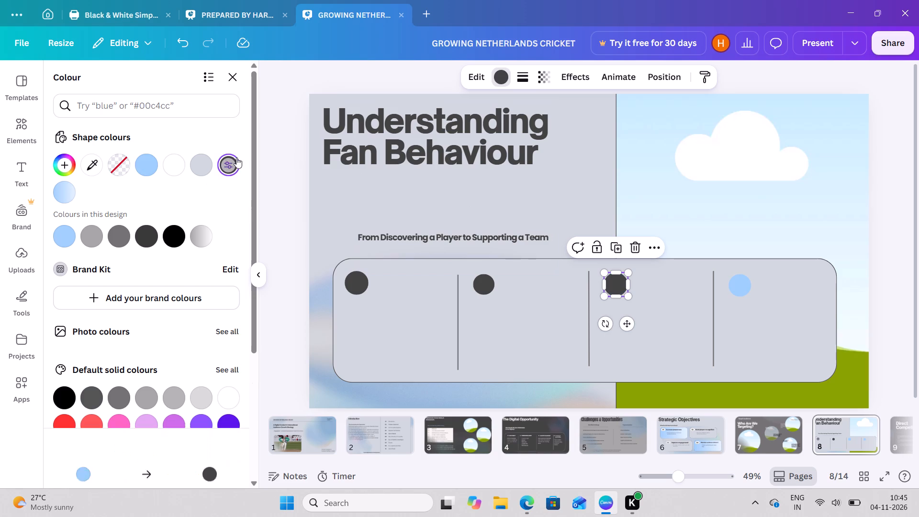
{"action": "left_click_drag", "start_coordinate": [736, 285], "coordinate": [261, 194]}
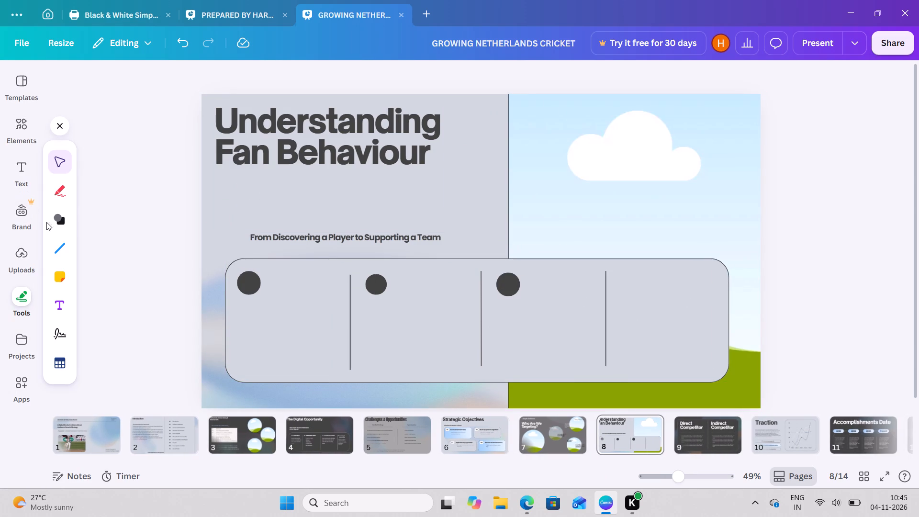
Place a new circle in the fourth column, shrink it to badge size and position it beside the third divider, level with the others.
{"action": "left_click", "coordinate": [67, 219]}
{"action": "left_click", "coordinate": [93, 217]}
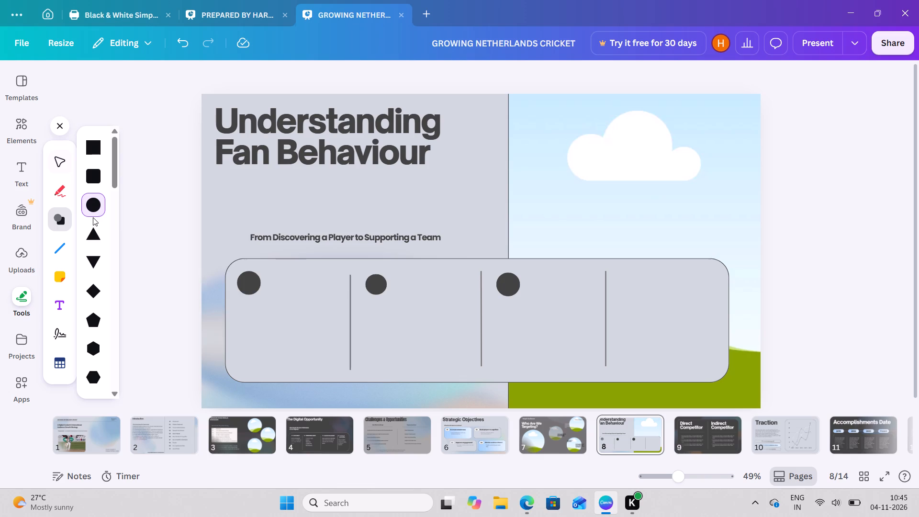
{"action": "left_click", "coordinate": [614, 255]}
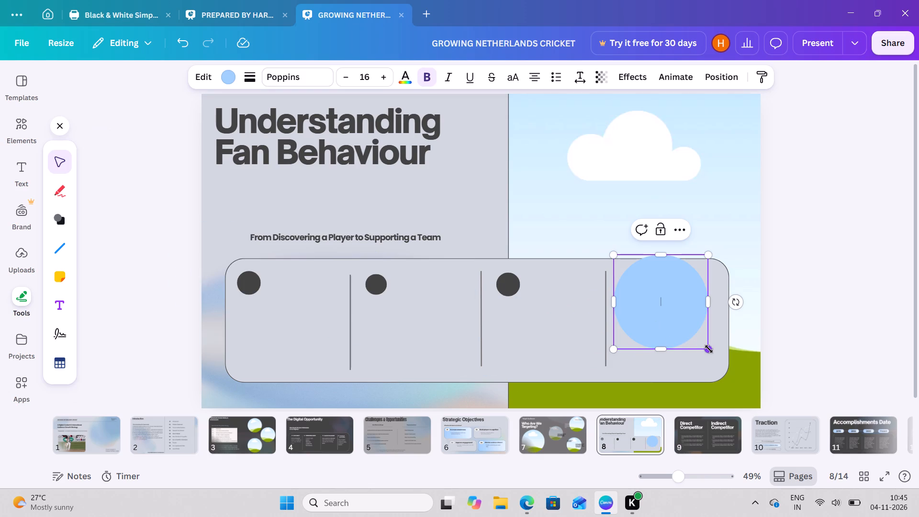
{"action": "left_click_drag", "start_coordinate": [709, 349], "coordinate": [634, 315]}
{"action": "left_click_drag", "start_coordinate": [684, 339], "coordinate": [662, 318]}
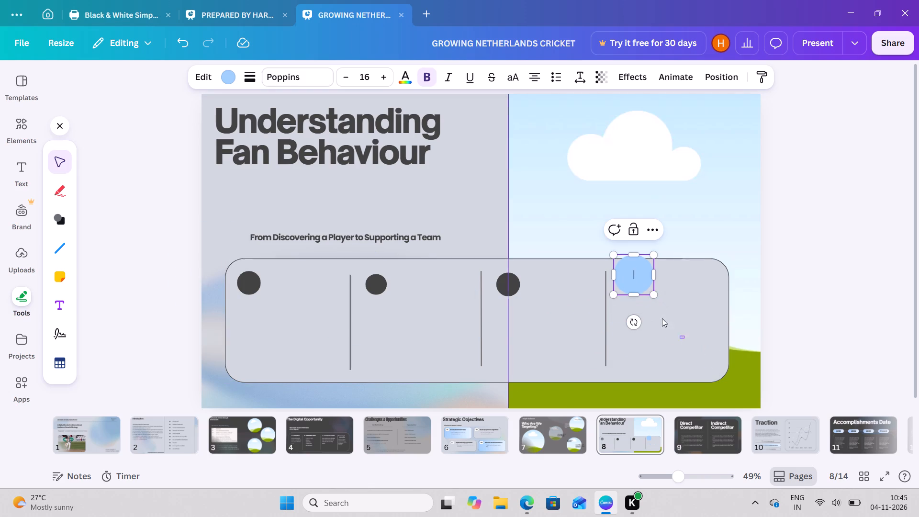
{"action": "left_click_drag", "start_coordinate": [662, 318], "coordinate": [710, 373]}
{"action": "left_click", "coordinate": [710, 373]}
{"action": "left_click_drag", "start_coordinate": [638, 284], "coordinate": [647, 309]}
{"action": "left_click_drag", "start_coordinate": [640, 292], "coordinate": [640, 308]}
{"action": "double_click", "coordinate": [637, 282]}
{"action": "left_click_drag", "start_coordinate": [637, 282], "coordinate": [639, 293]}
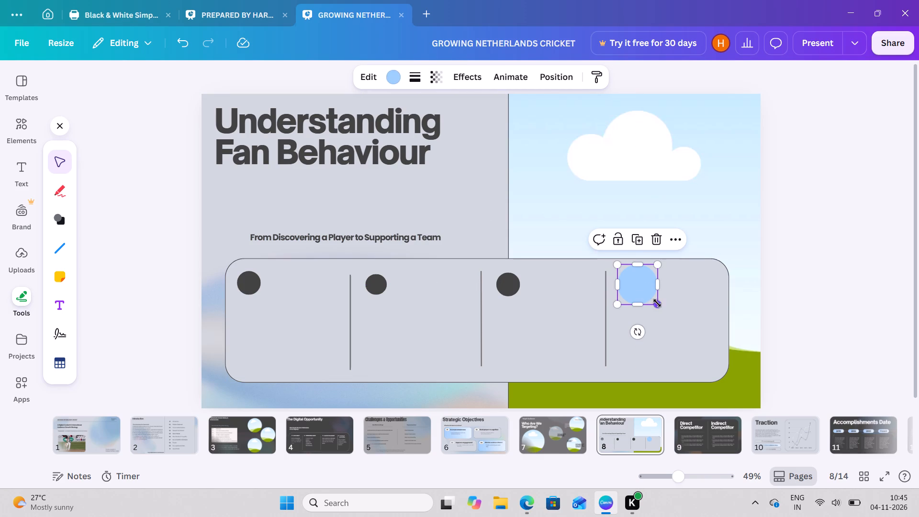
{"action": "left_click_drag", "start_coordinate": [660, 303], "coordinate": [643, 288]}
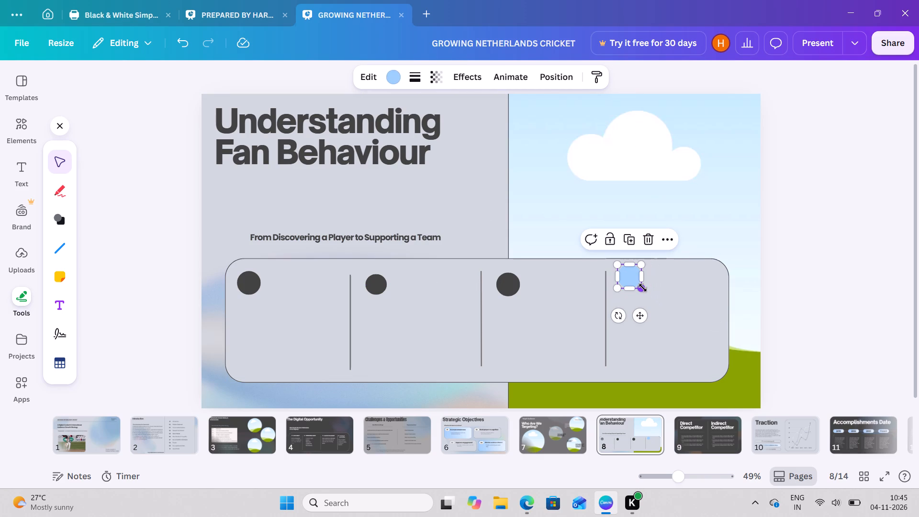
{"action": "scroll", "coordinate": [643, 288], "scroll_direction": "right", "scroll_amount": 3}
{"action": "left_click", "coordinate": [654, 296]}
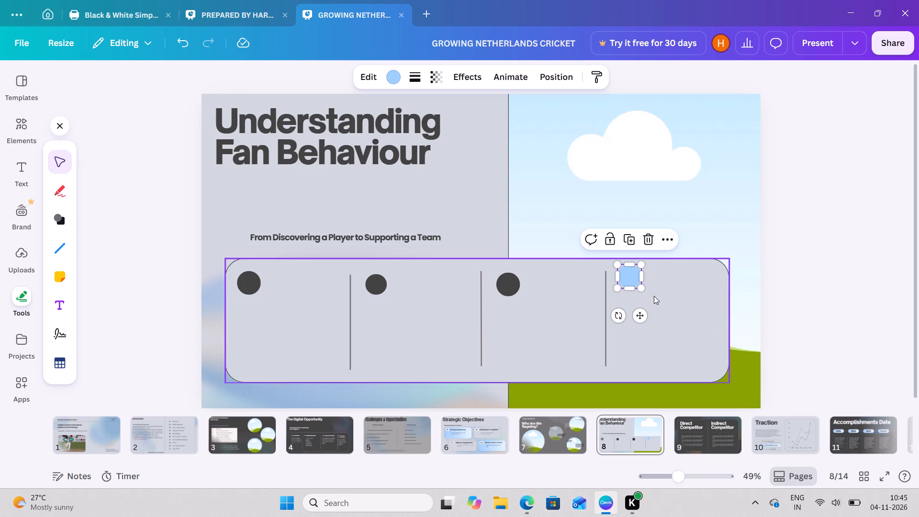
{"action": "left_click", "coordinate": [632, 278]}
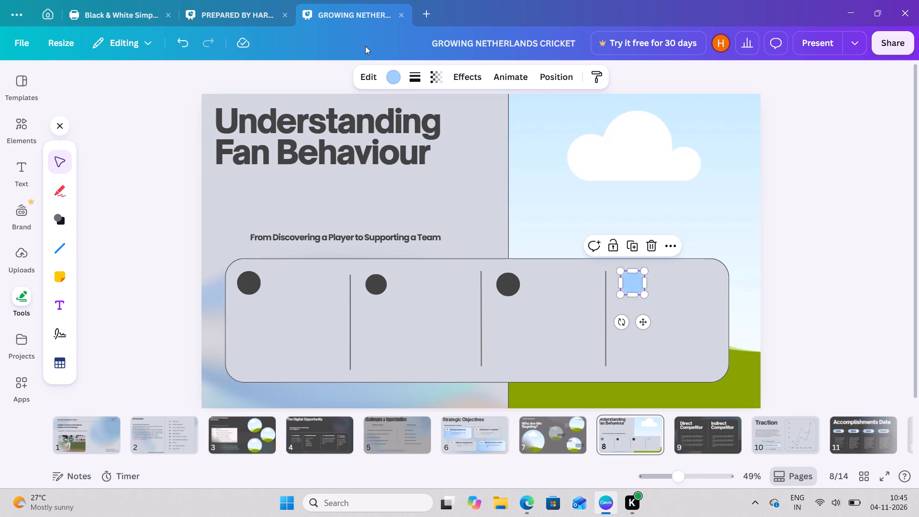
Recolour the fourth column's circle dark grey (#424242) to match the other badges.
{"action": "left_click", "coordinate": [387, 83]}
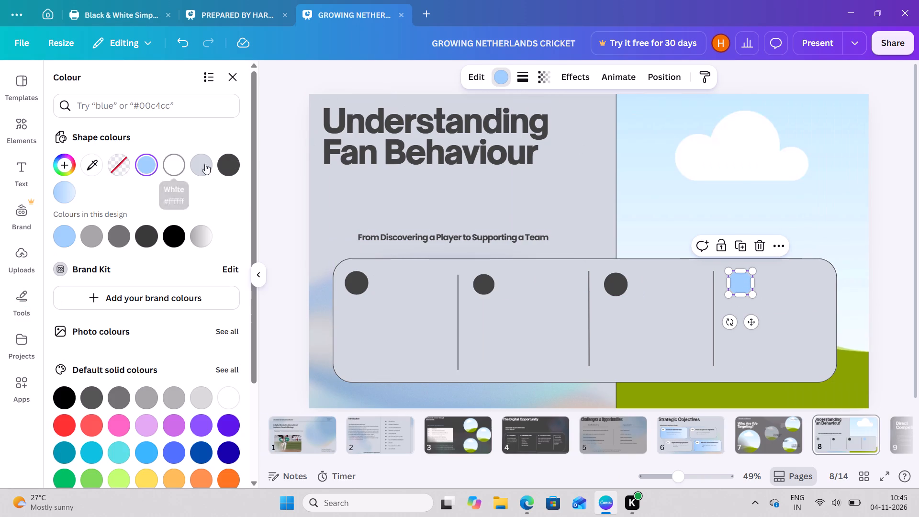
{"action": "left_click", "coordinate": [229, 164]}
{"action": "left_click", "coordinate": [290, 264]}
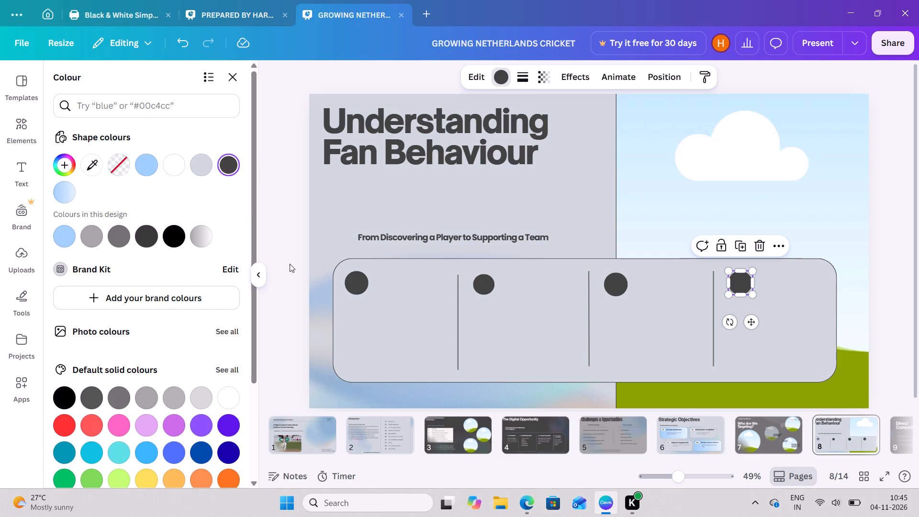
{"action": "left_click", "coordinate": [161, 315]}
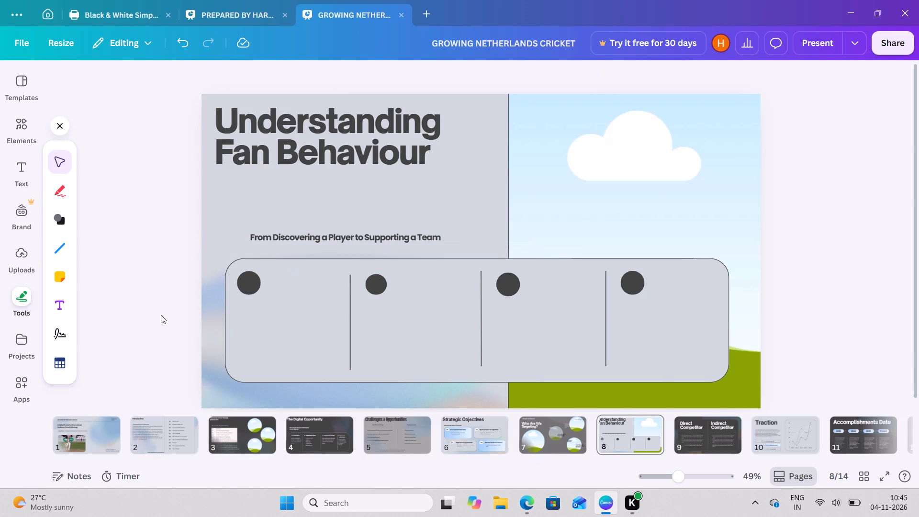
Add a text box over the first column's circle and try entering 1 as its number.
{"action": "left_click", "coordinate": [63, 304]}
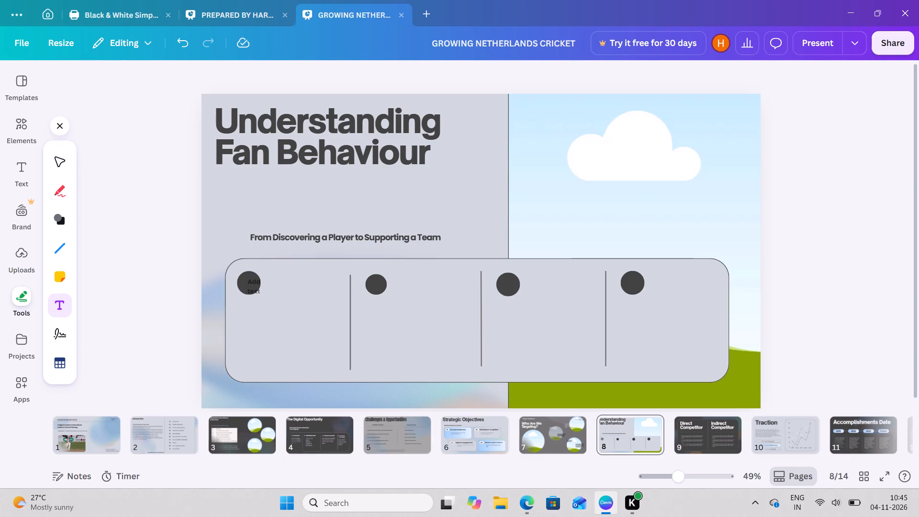
{"action": "left_click", "coordinate": [247, 277]}
{"action": "key", "text": "BackSpace"}
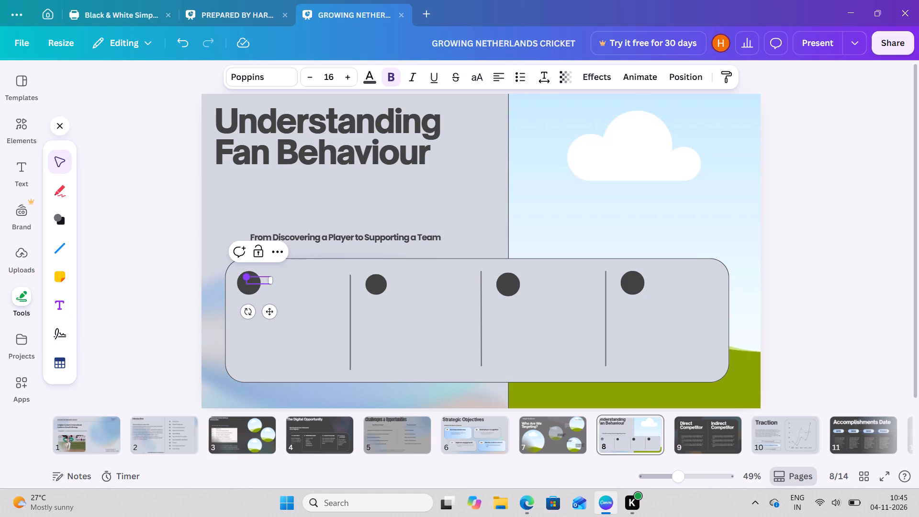
{"action": "key", "text": "End"}
{"action": "key", "text": "BackSpace"}
{"action": "key", "text": "1"}
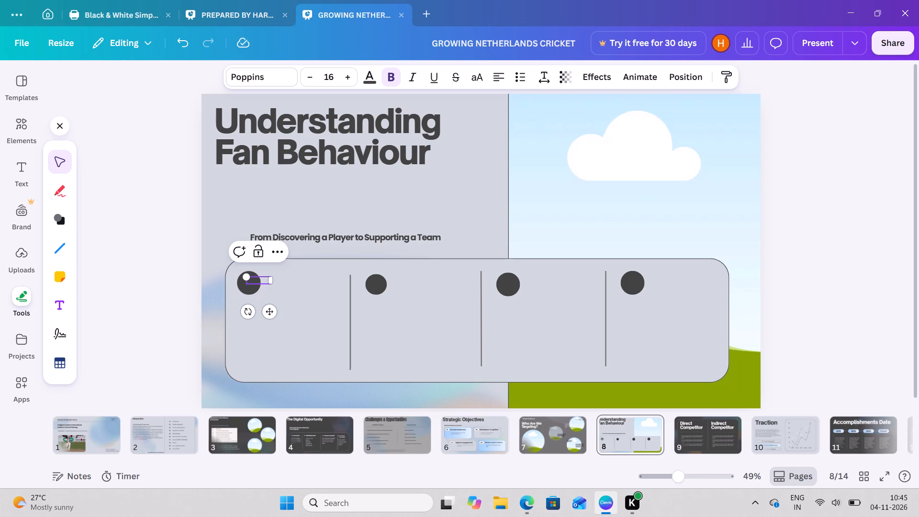
{"action": "left_click", "coordinate": [254, 281]}
{"action": "type", "text": "11"}
{"action": "key", "text": "1"}
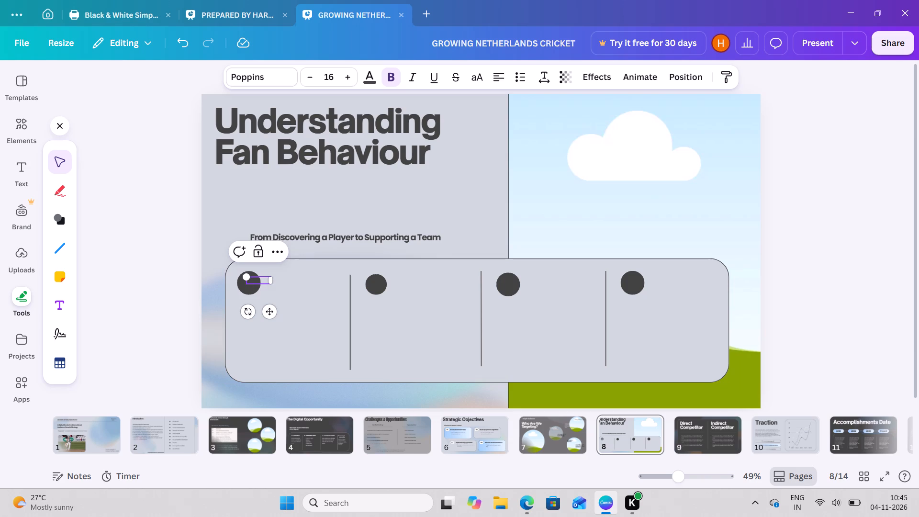
{"action": "left_click", "coordinate": [251, 281]}
{"action": "triple_click", "coordinate": [251, 281]}
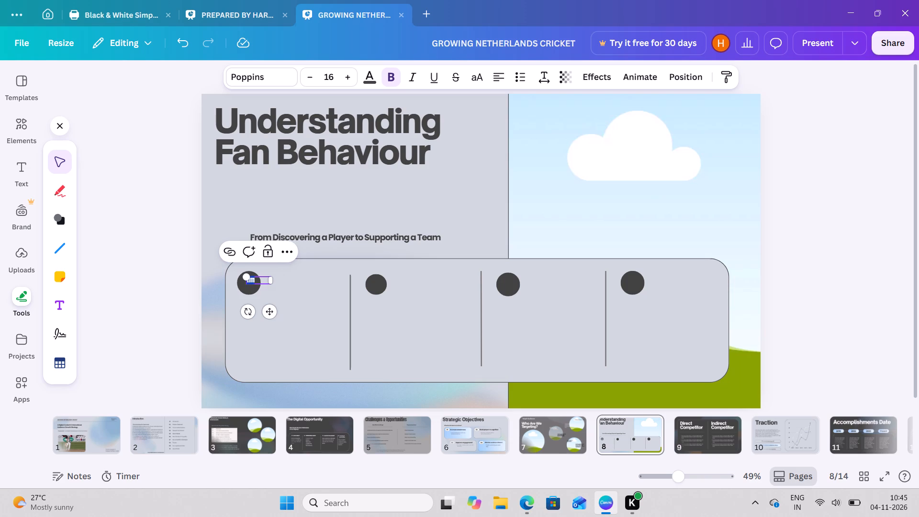
{"action": "key", "text": "BackSpace"}
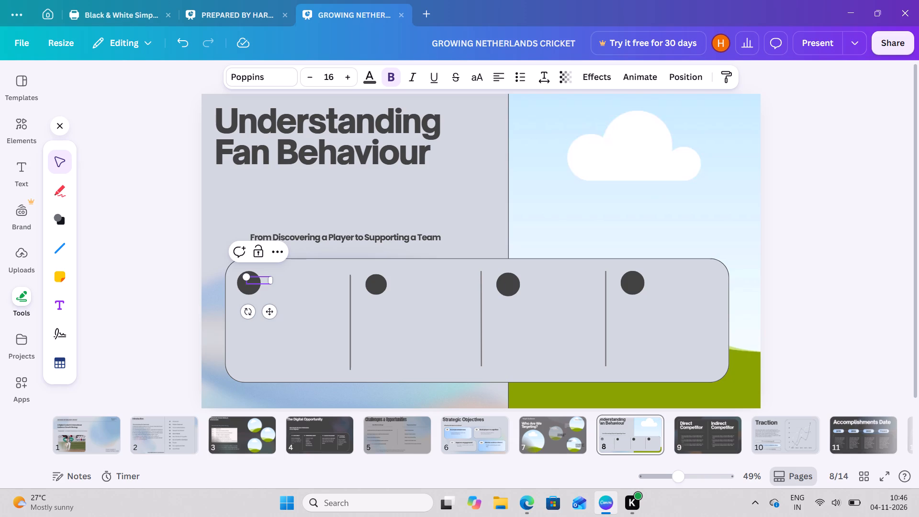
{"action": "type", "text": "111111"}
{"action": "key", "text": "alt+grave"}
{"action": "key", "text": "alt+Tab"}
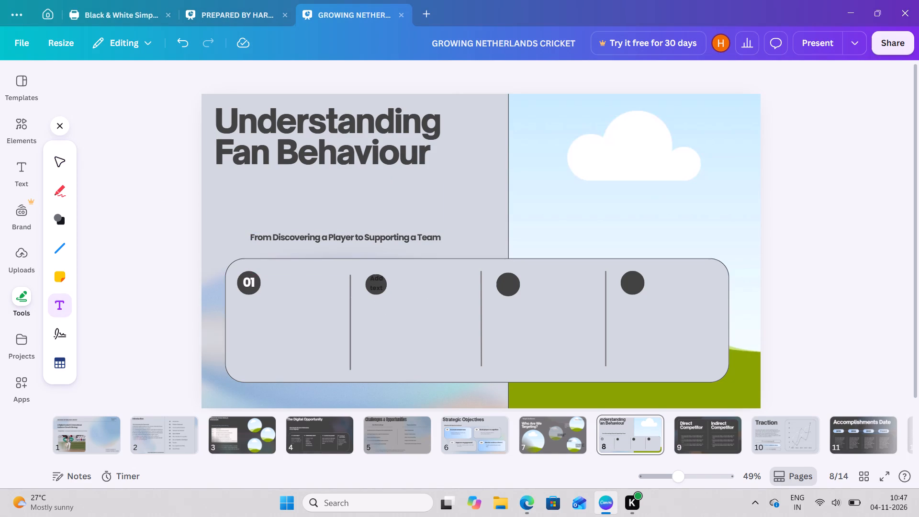
{"action": "left_click", "coordinate": [370, 274]}
{"action": "key", "text": "BackSpace"}
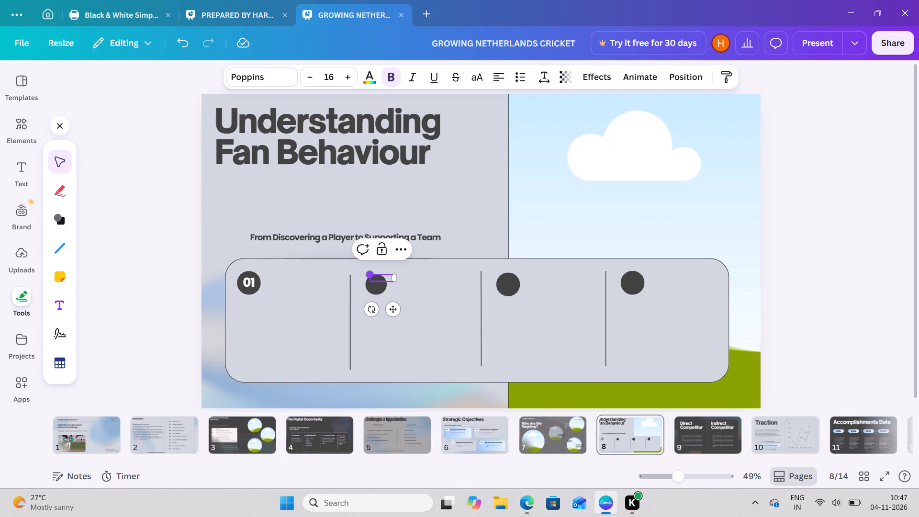
{"action": "key", "text": "ctrl+v"}
Recolour the 02 text over the second column's circle white.
{"action": "left_click", "coordinate": [370, 274], "text": "ctrl"}
{"action": "left_click", "coordinate": [364, 79]}
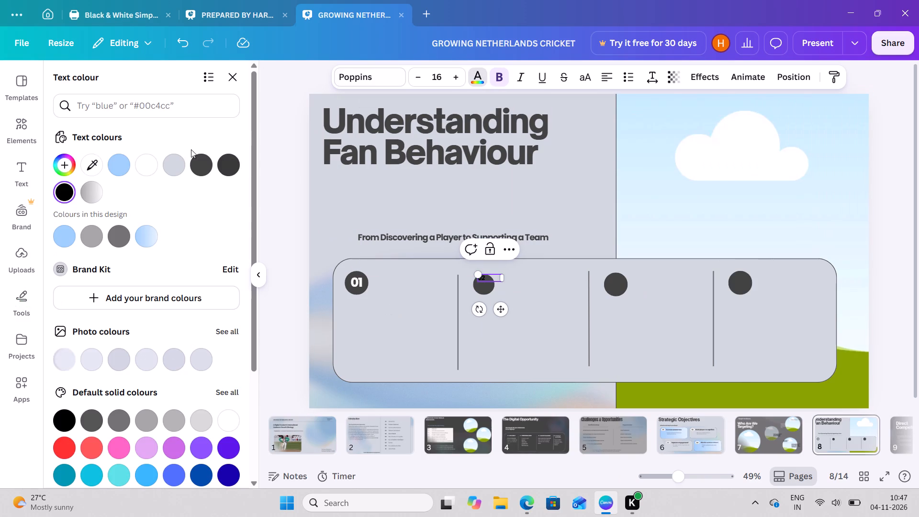
{"action": "left_click", "coordinate": [151, 162]}
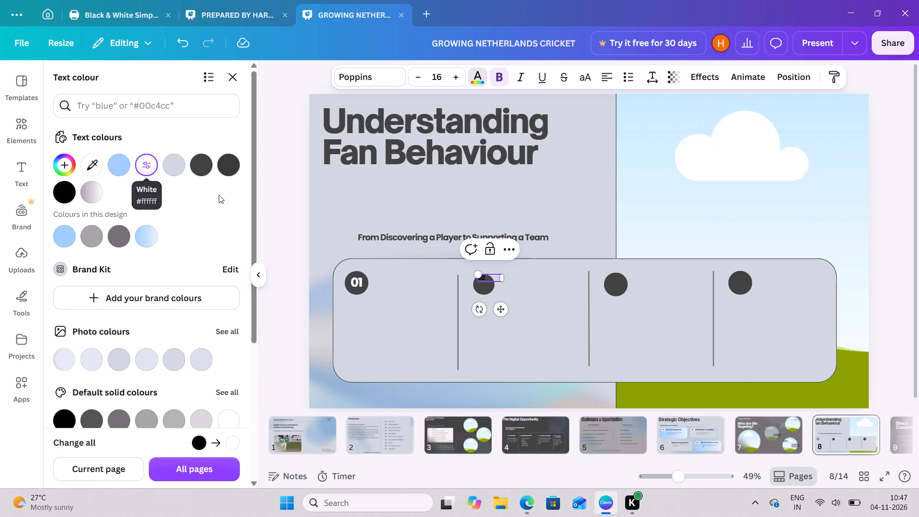
{"action": "left_click", "coordinate": [279, 229]}
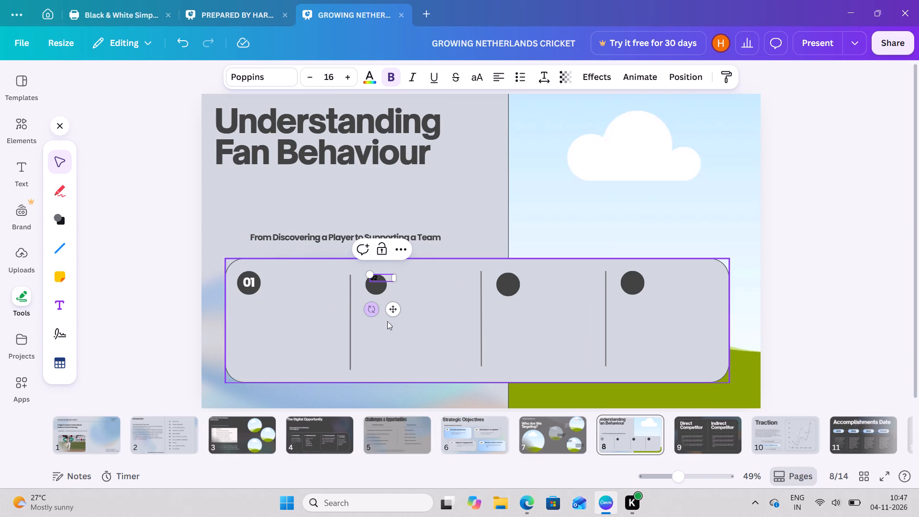
{"action": "left_click", "coordinate": [459, 334]}
{"action": "left_click", "coordinate": [379, 280]}
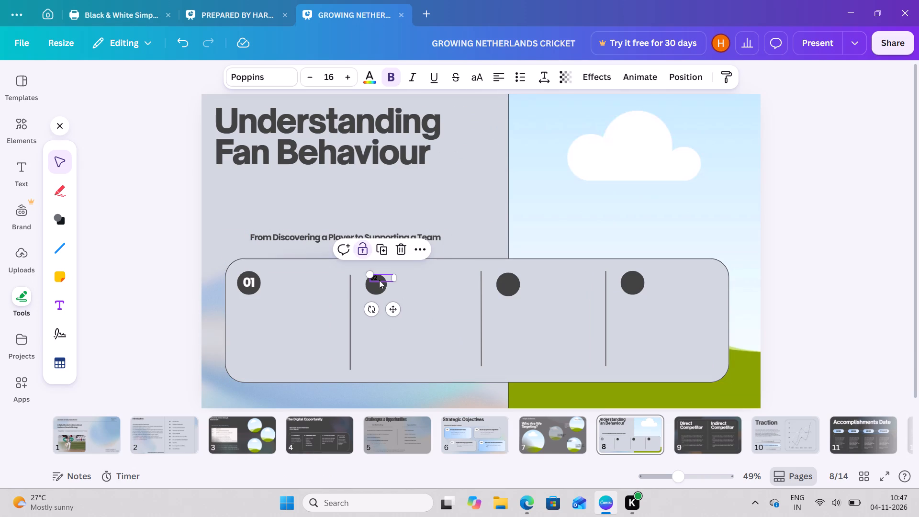
{"action": "left_click", "coordinate": [363, 74]}
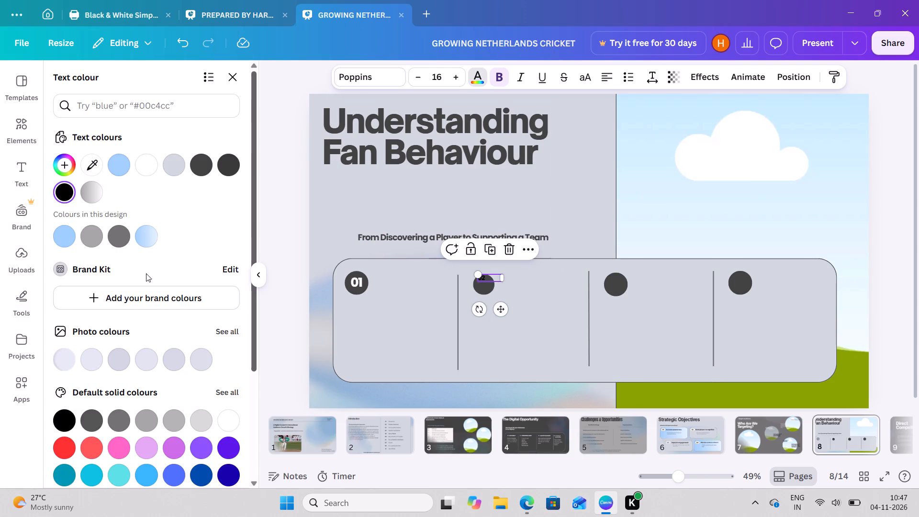
{"action": "left_click", "coordinate": [146, 164]}
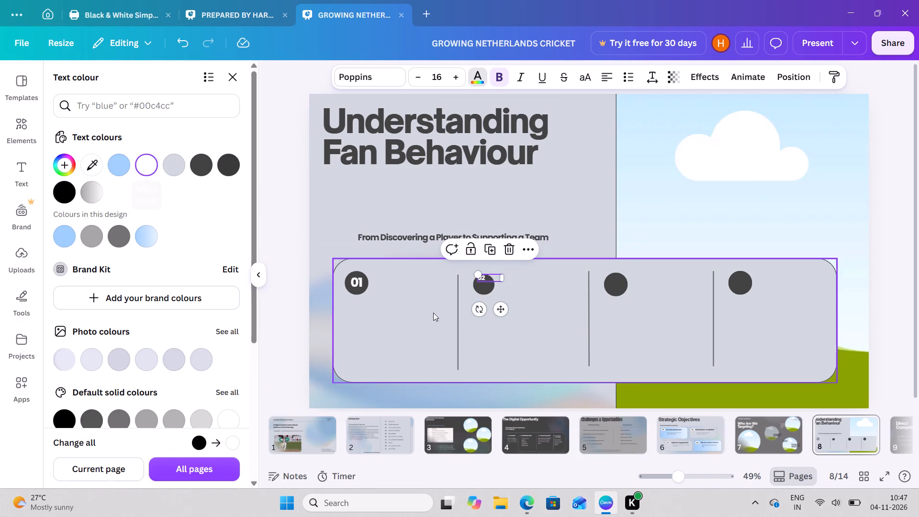
Enlarge the 02 text to size 28.3 and move it onto the second column's dark circle.
{"action": "left_click_drag", "start_coordinate": [502, 287], "coordinate": [517, 303]}
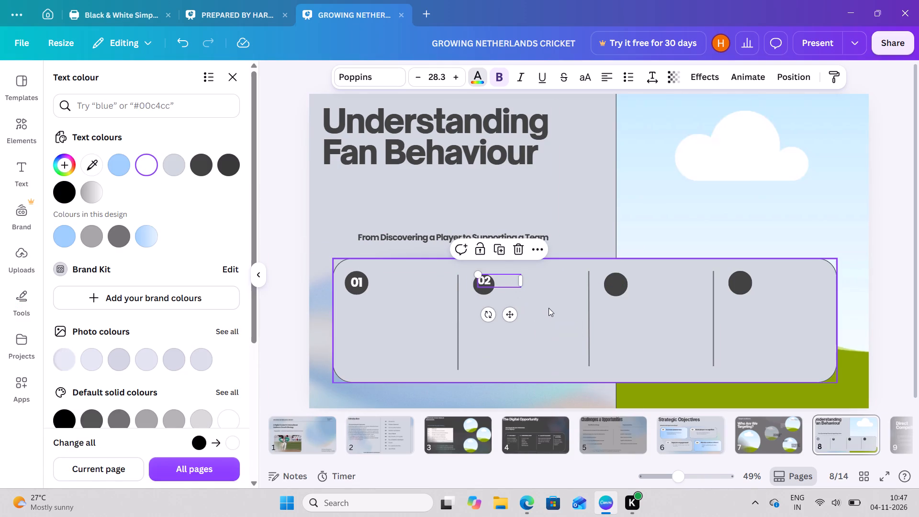
{"action": "left_click", "coordinate": [549, 308]}
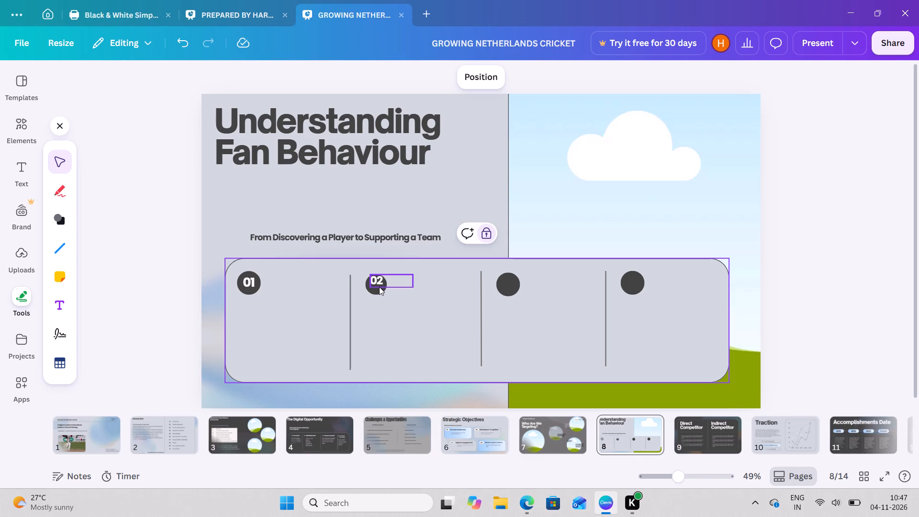
{"action": "left_click_drag", "start_coordinate": [379, 287], "coordinate": [374, 291]}
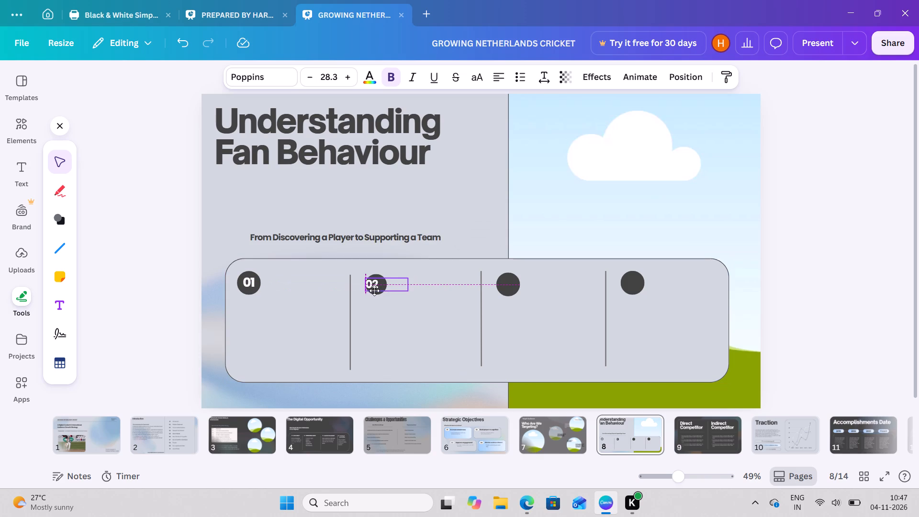
{"action": "left_click_drag", "start_coordinate": [374, 291], "coordinate": [381, 291]}
{"action": "left_click", "coordinate": [381, 291]}
{"action": "left_click", "coordinate": [381, 291]}
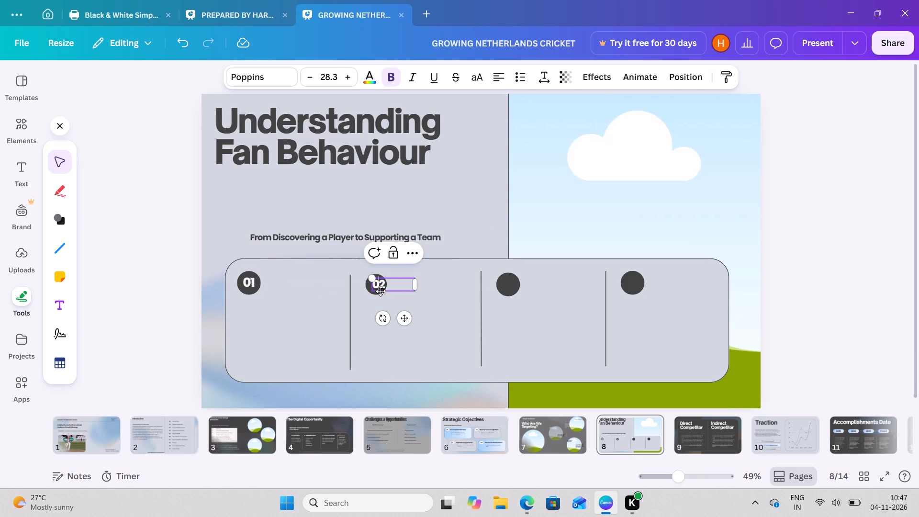
{"action": "scroll", "coordinate": [378, 291], "scroll_direction": "right", "scroll_amount": 1}
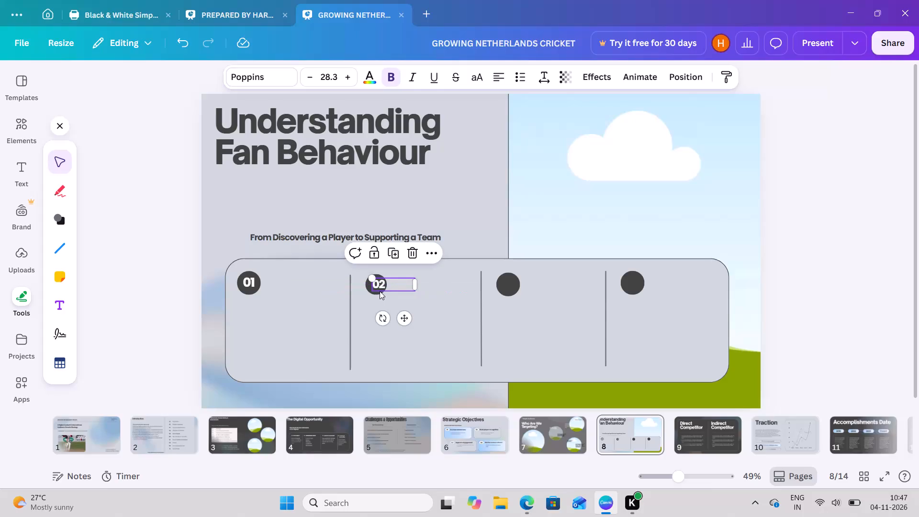
{"action": "scroll", "coordinate": [380, 291], "scroll_direction": "right", "scroll_amount": 1}
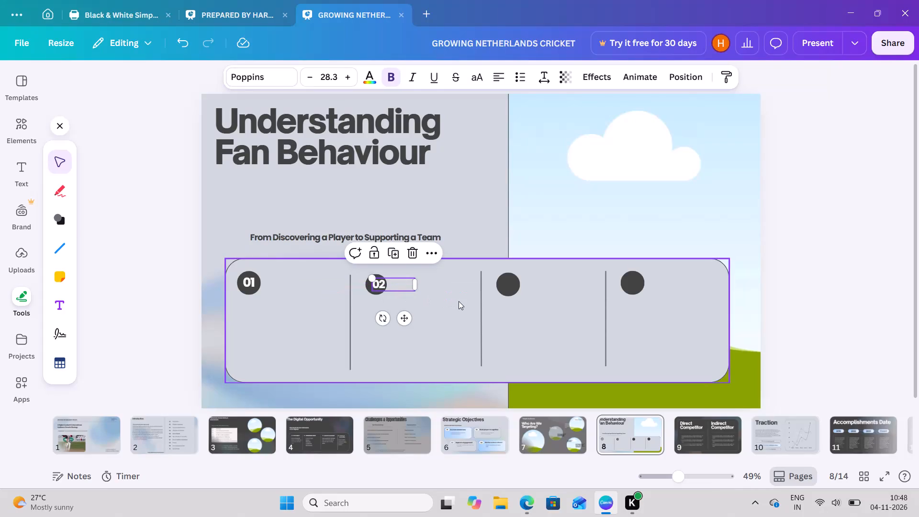
{"action": "left_click", "coordinate": [459, 301]}
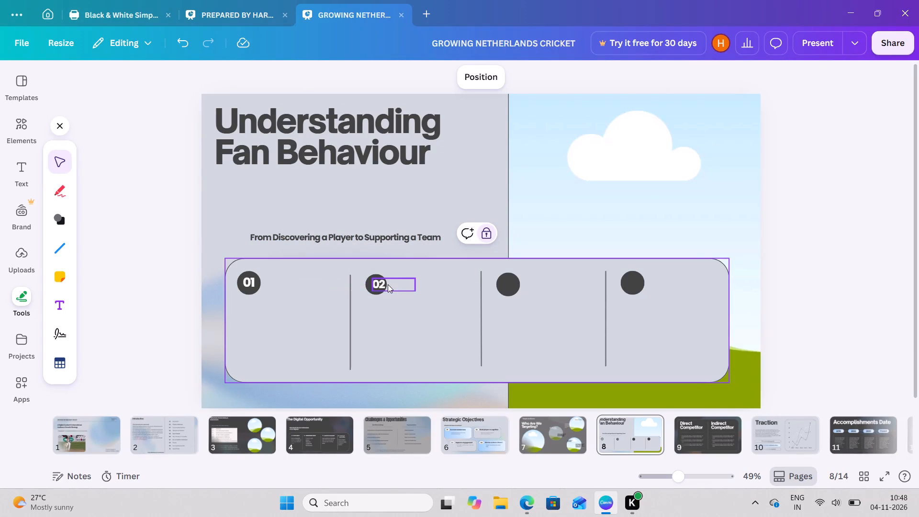
{"action": "left_click", "coordinate": [393, 280]}
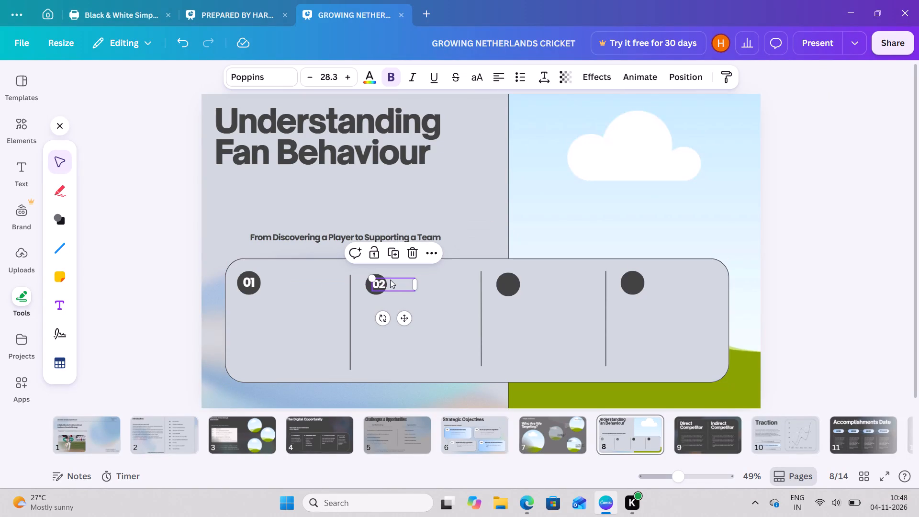
{"action": "left_click", "coordinate": [460, 298]}
{"action": "left_click", "coordinate": [393, 277]}
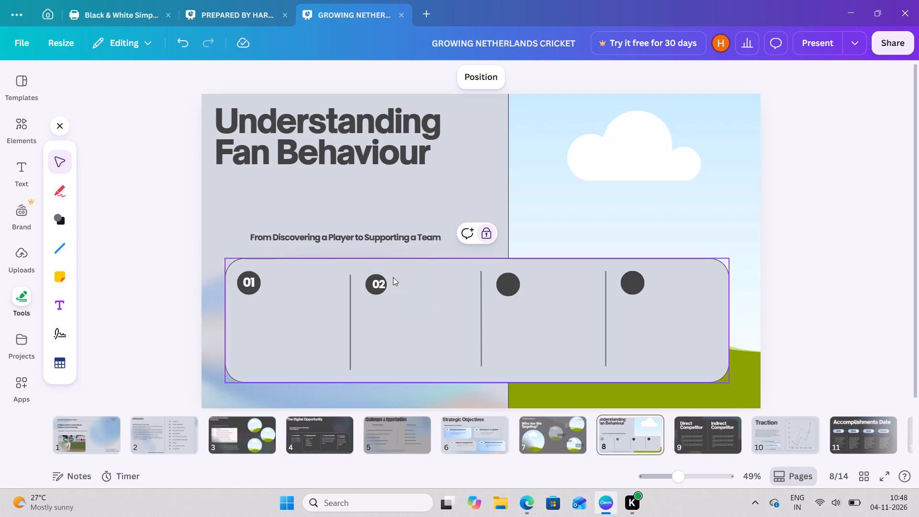
Increase the 02 text's size to 31.3 and reposition it over the second column's circle.
{"action": "left_click", "coordinate": [389, 285]}
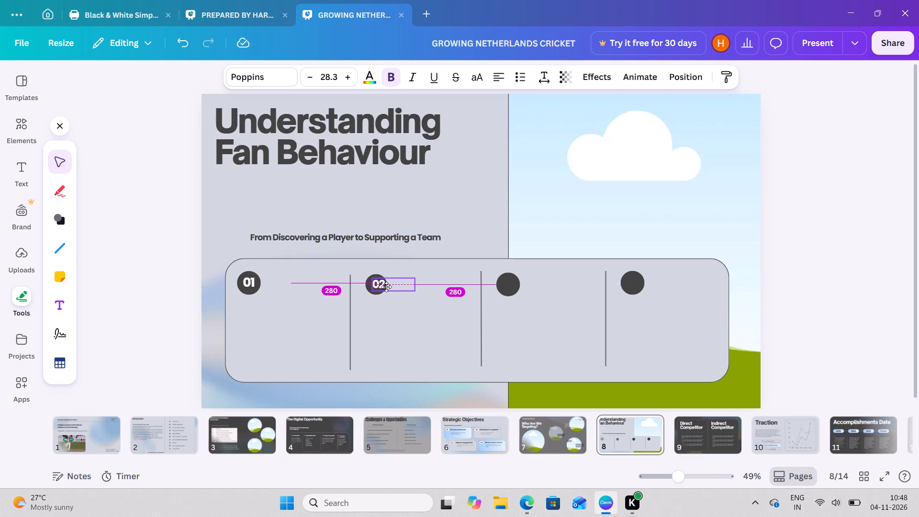
{"action": "triple_click", "coordinate": [349, 76]}
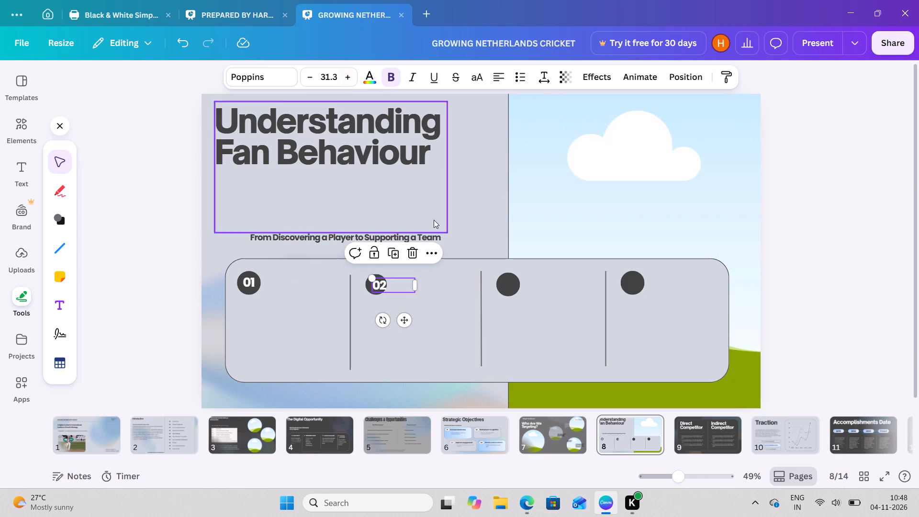
{"action": "left_click_drag", "start_coordinate": [396, 288], "coordinate": [389, 288]}
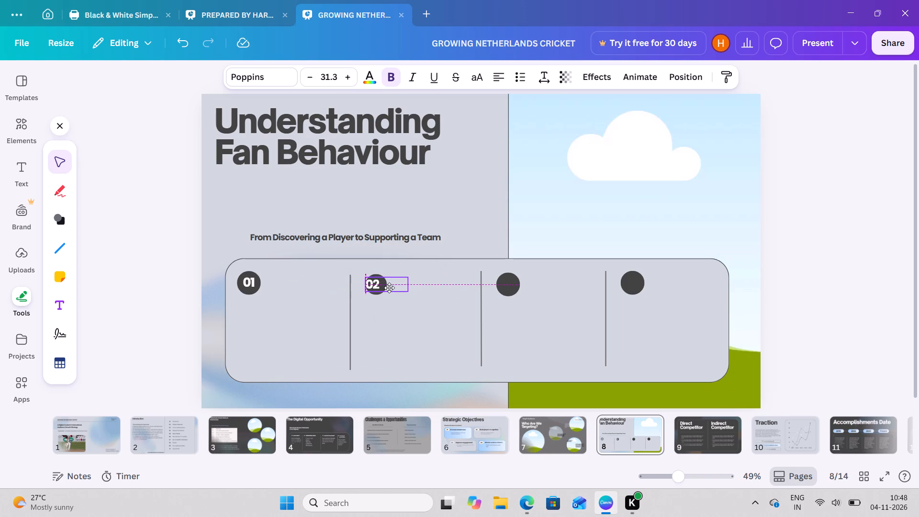
{"action": "left_click_drag", "start_coordinate": [389, 288], "coordinate": [393, 289]}
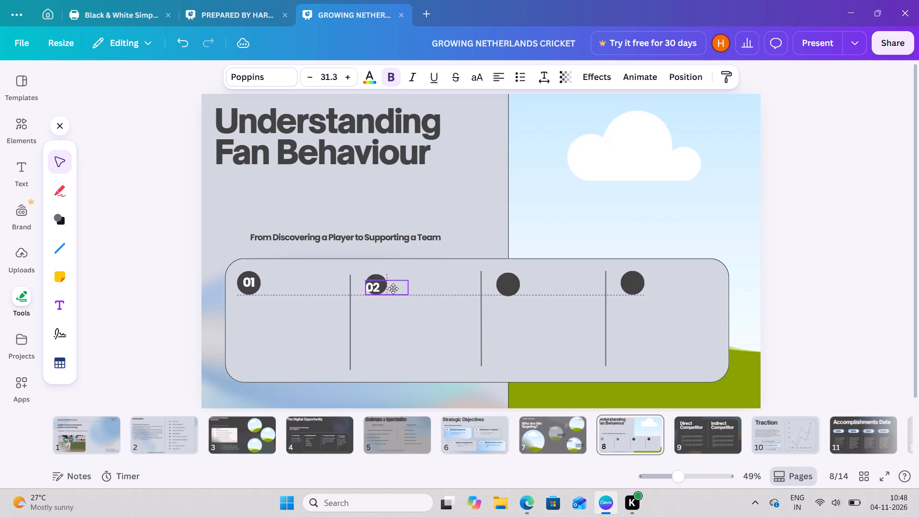
{"action": "left_click_drag", "start_coordinate": [393, 289], "coordinate": [392, 287]}
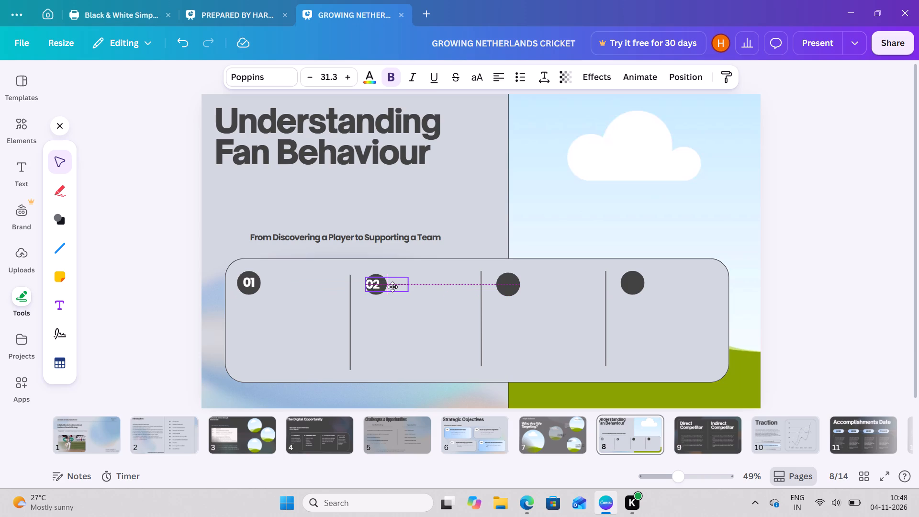
{"action": "left_click_drag", "start_coordinate": [392, 287], "coordinate": [392, 286]}
{"action": "left_click", "coordinate": [371, 282]}
{"action": "left_click_drag", "start_coordinate": [371, 282], "coordinate": [377, 283]}
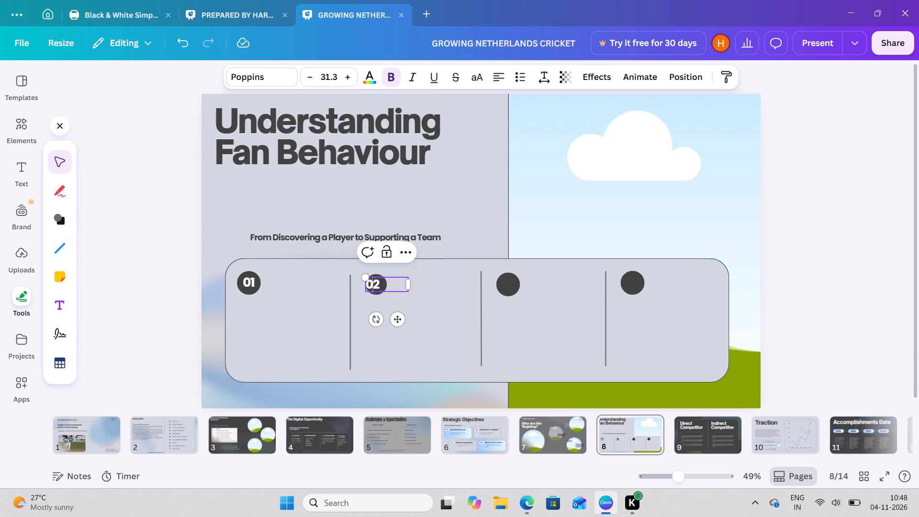
{"action": "left_click_drag", "start_coordinate": [377, 283], "coordinate": [383, 285]}
{"action": "left_click", "coordinate": [383, 285]}
{"action": "left_click", "coordinate": [375, 284]}
{"action": "left_click", "coordinate": [358, 296]}
{"action": "left_click_drag", "start_coordinate": [373, 284], "coordinate": [375, 284]}
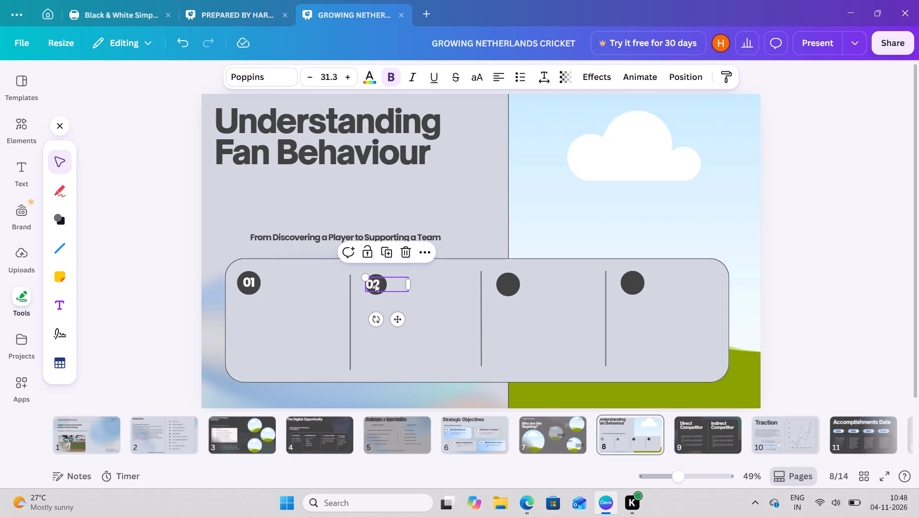
{"action": "left_click_drag", "start_coordinate": [375, 284], "coordinate": [376, 282]}
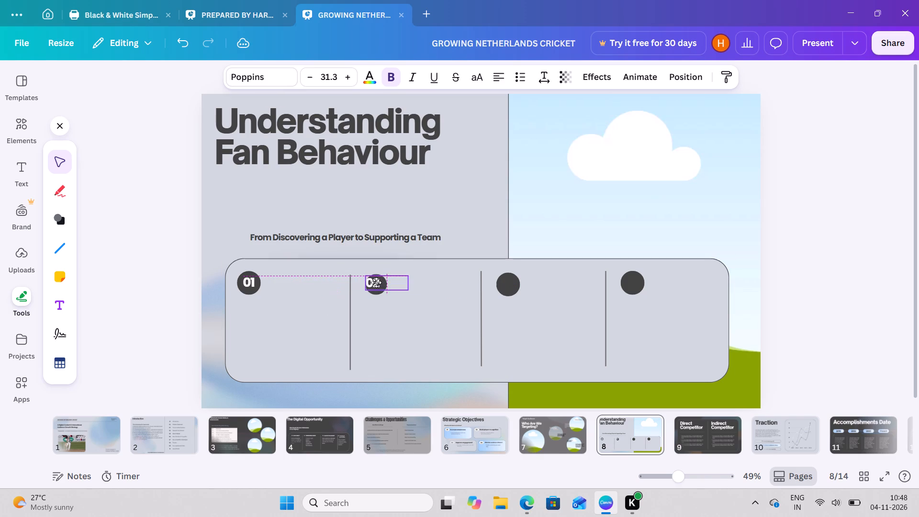
{"action": "left_click_drag", "start_coordinate": [376, 282], "coordinate": [379, 283]}
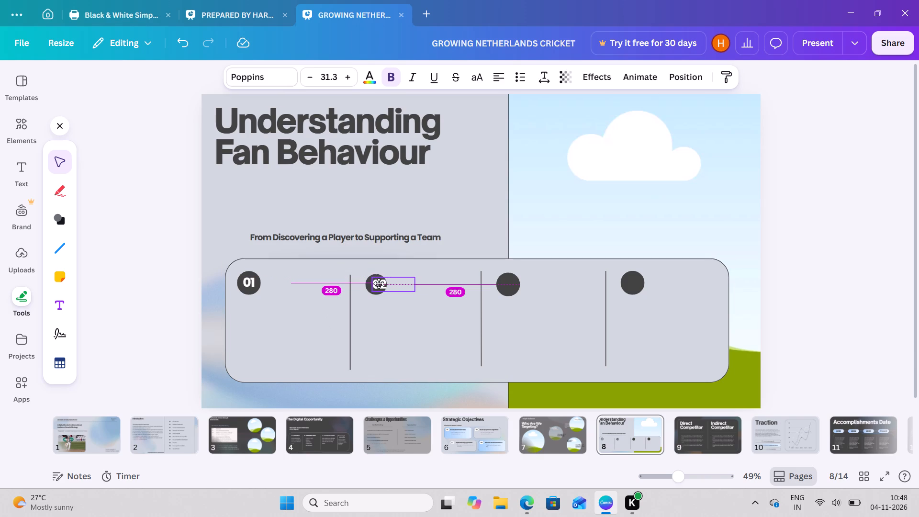
{"action": "left_click_drag", "start_coordinate": [379, 283], "coordinate": [378, 283]}
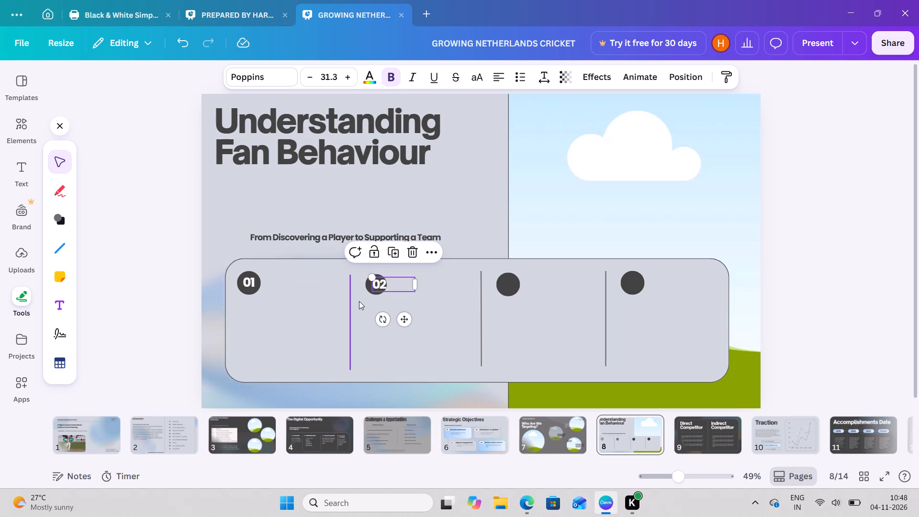
Enlarge the second column's dark circle slightly, to about 79 by 76, around the 02 text.
{"action": "left_click", "coordinate": [366, 286]}
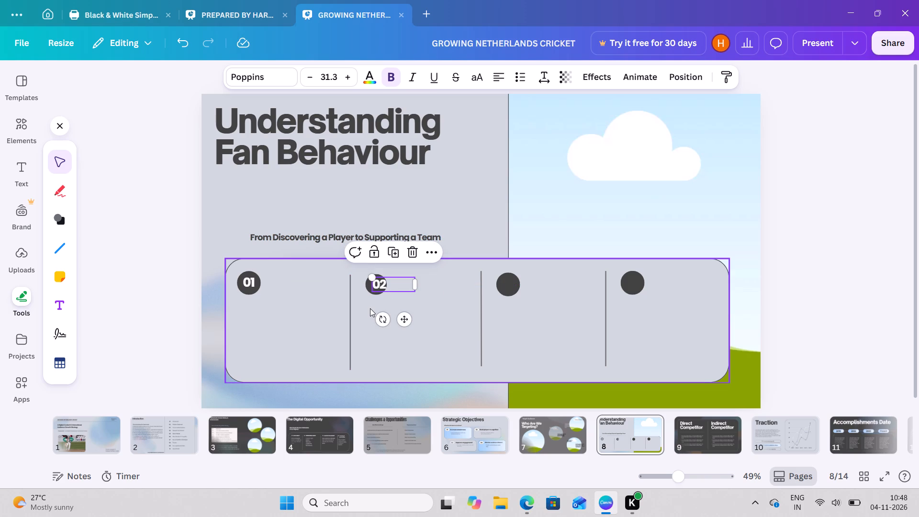
{"action": "left_click", "coordinate": [370, 308]}
{"action": "left_click", "coordinate": [368, 286]}
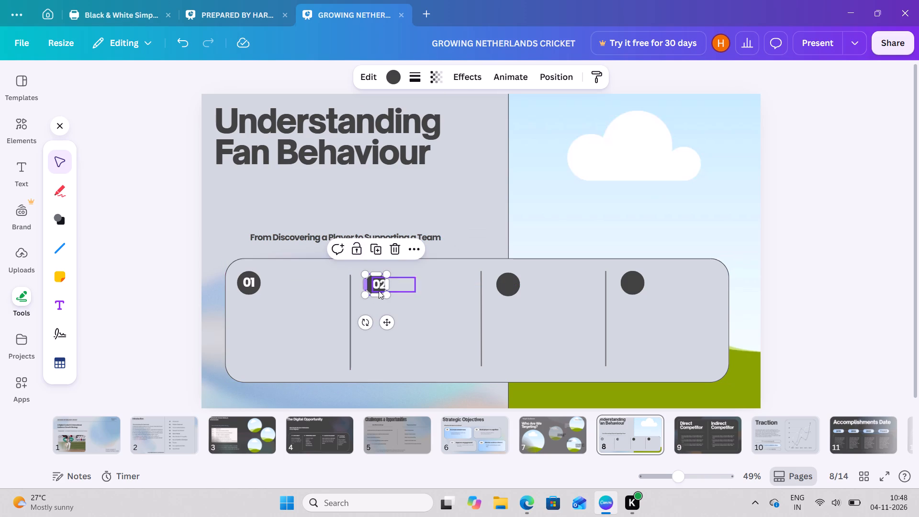
{"action": "left_click_drag", "start_coordinate": [388, 292], "coordinate": [389, 292]}
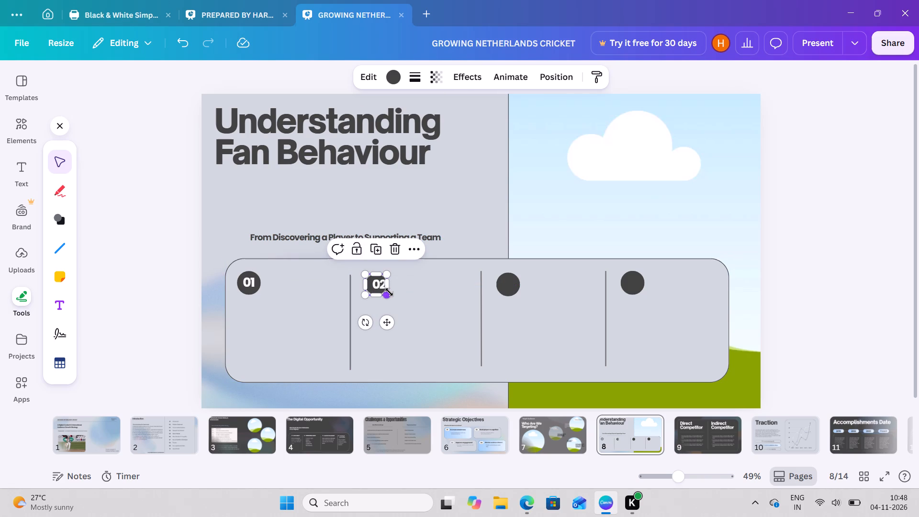
{"action": "left_click_drag", "start_coordinate": [389, 292], "coordinate": [395, 295]}
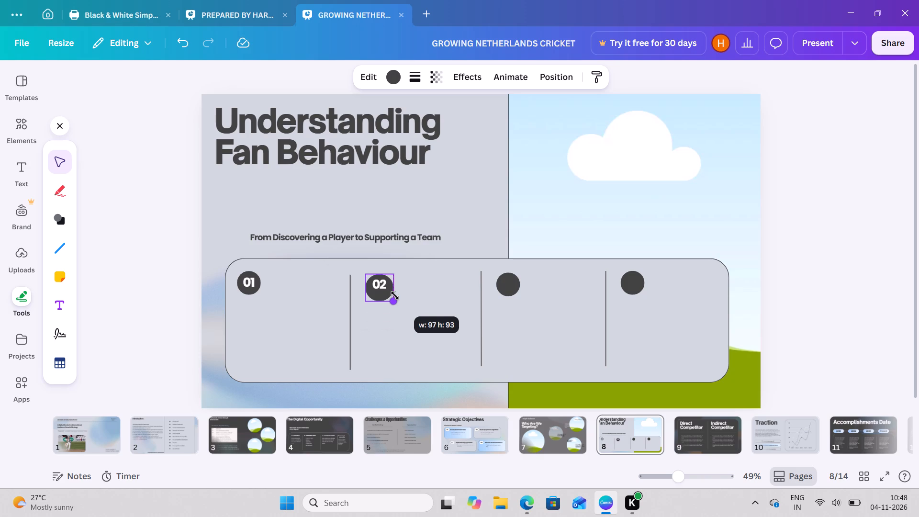
{"action": "left_click_drag", "start_coordinate": [395, 295], "coordinate": [393, 294]}
{"action": "left_click", "coordinate": [407, 300]}
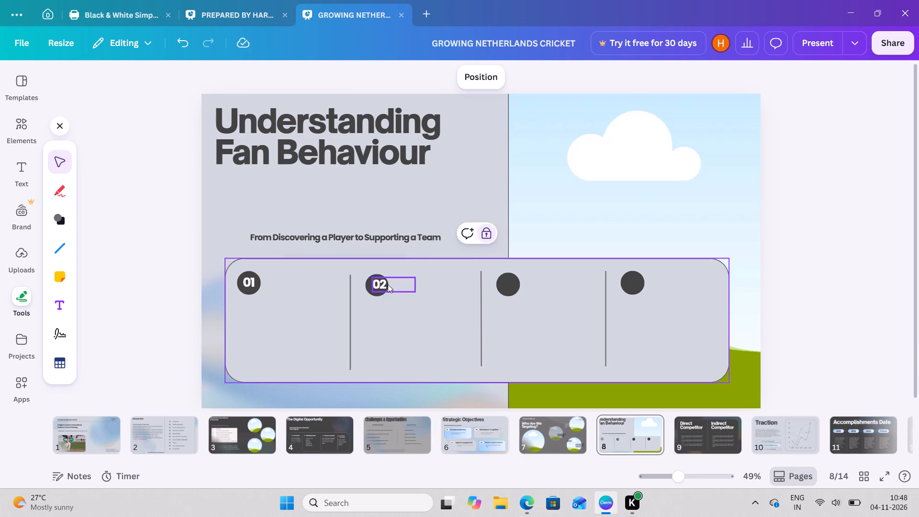
Centre the 02 text on the second column's enlarged circle.
{"action": "left_click", "coordinate": [377, 279]}
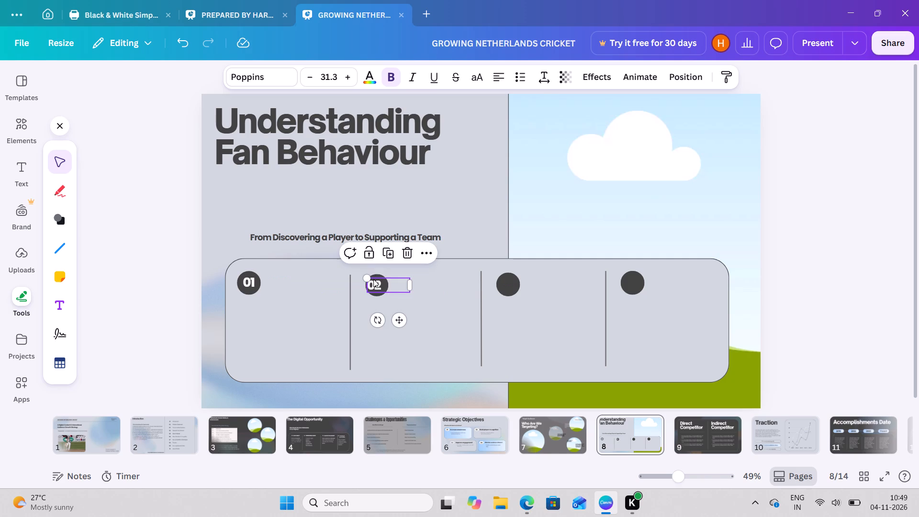
{"action": "left_click", "coordinate": [390, 294]}
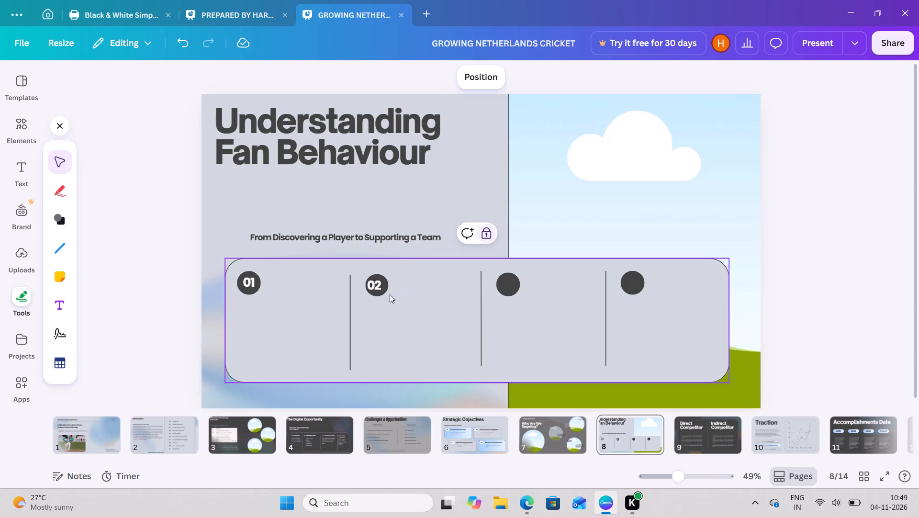
{"action": "left_click", "coordinate": [376, 295]}
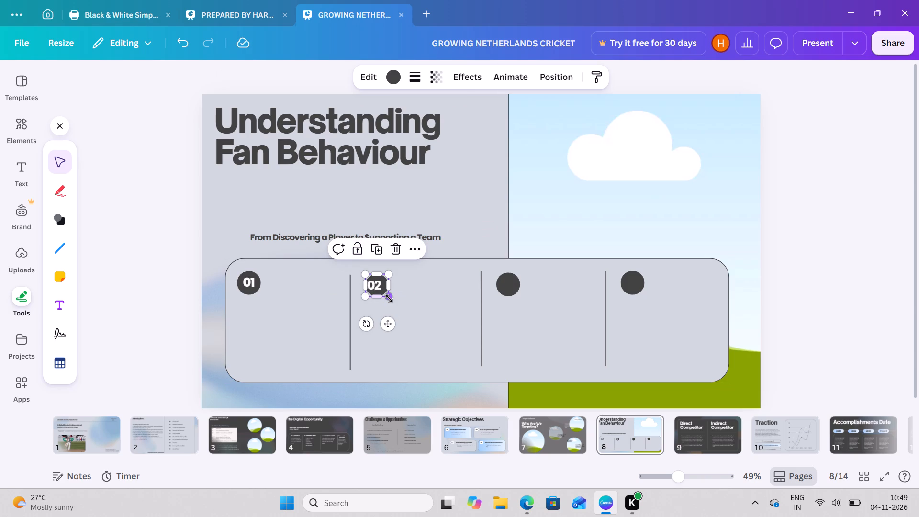
{"action": "left_click", "coordinate": [389, 298]}
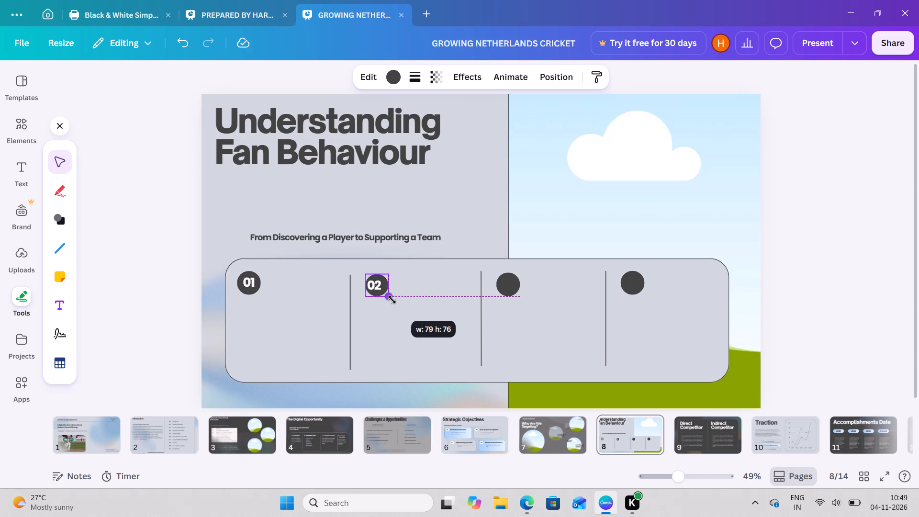
{"action": "left_click", "coordinate": [393, 310]}
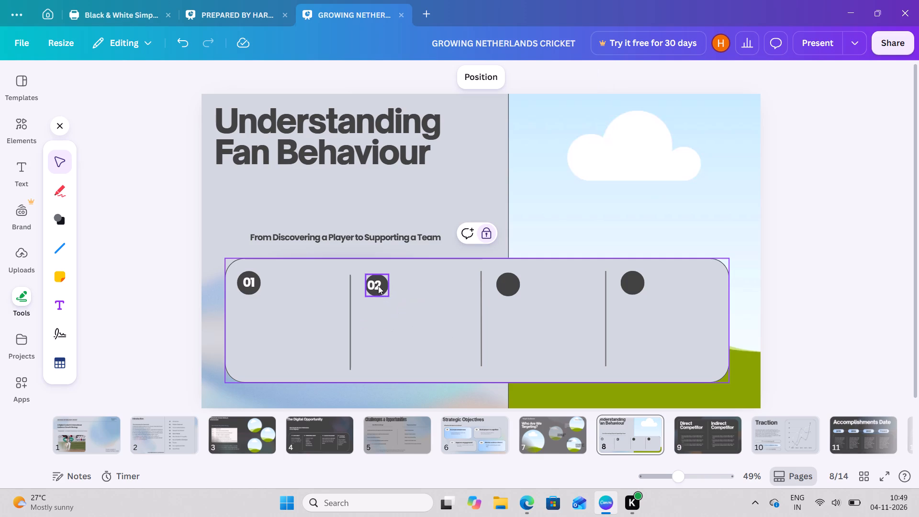
{"action": "left_click", "coordinate": [378, 286]}
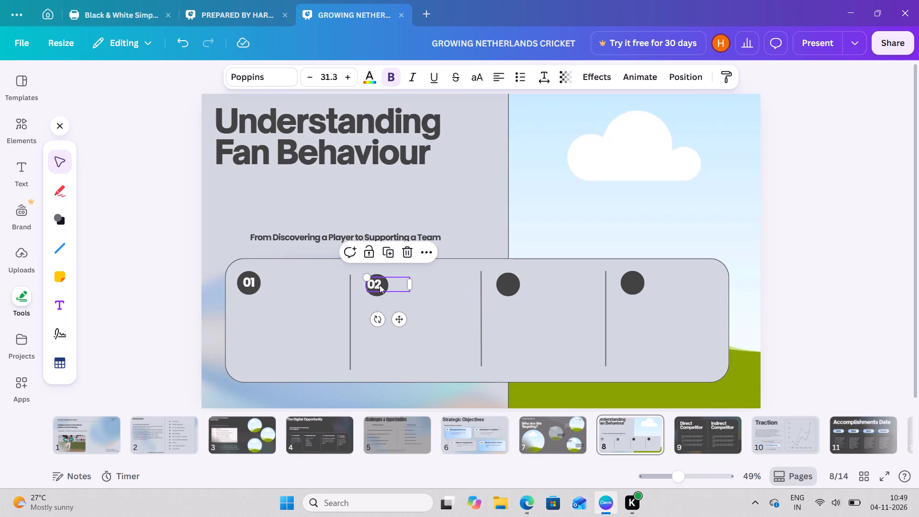
{"action": "left_click", "coordinate": [635, 487]}
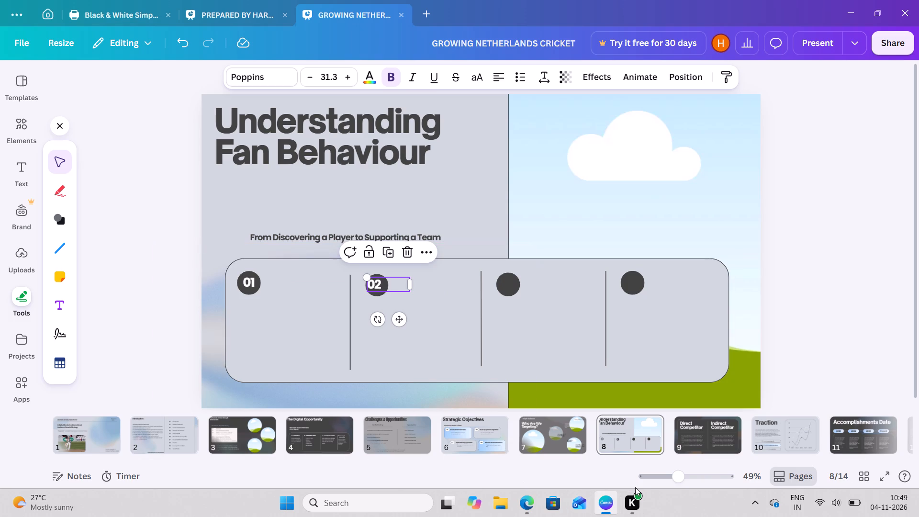